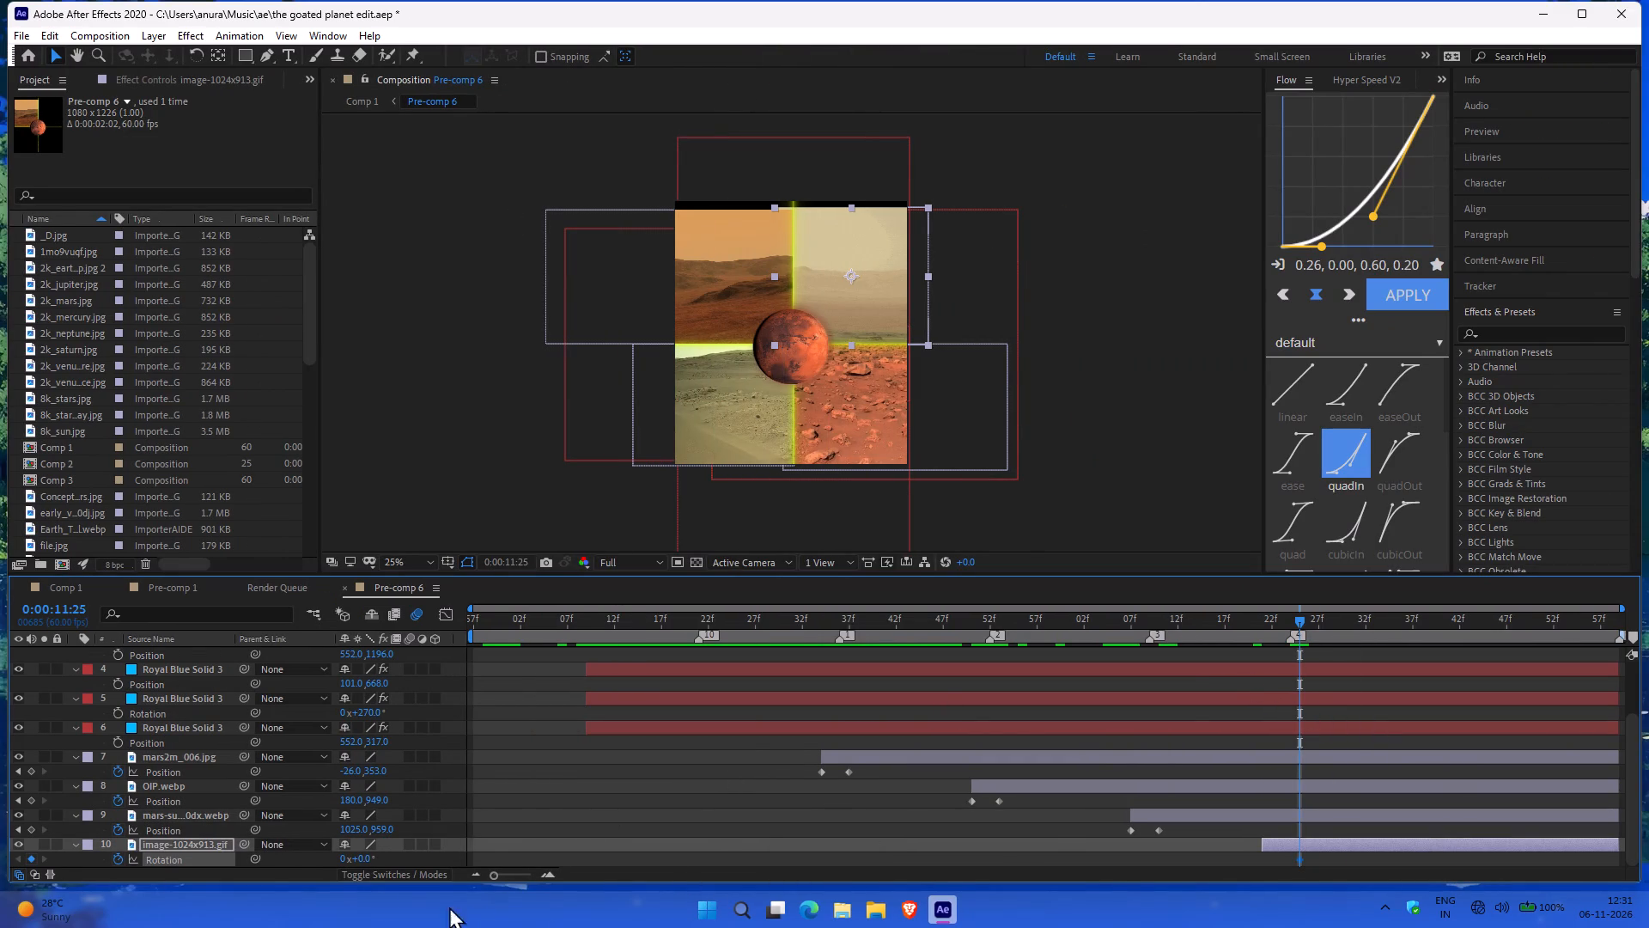
left_click(116, 861)
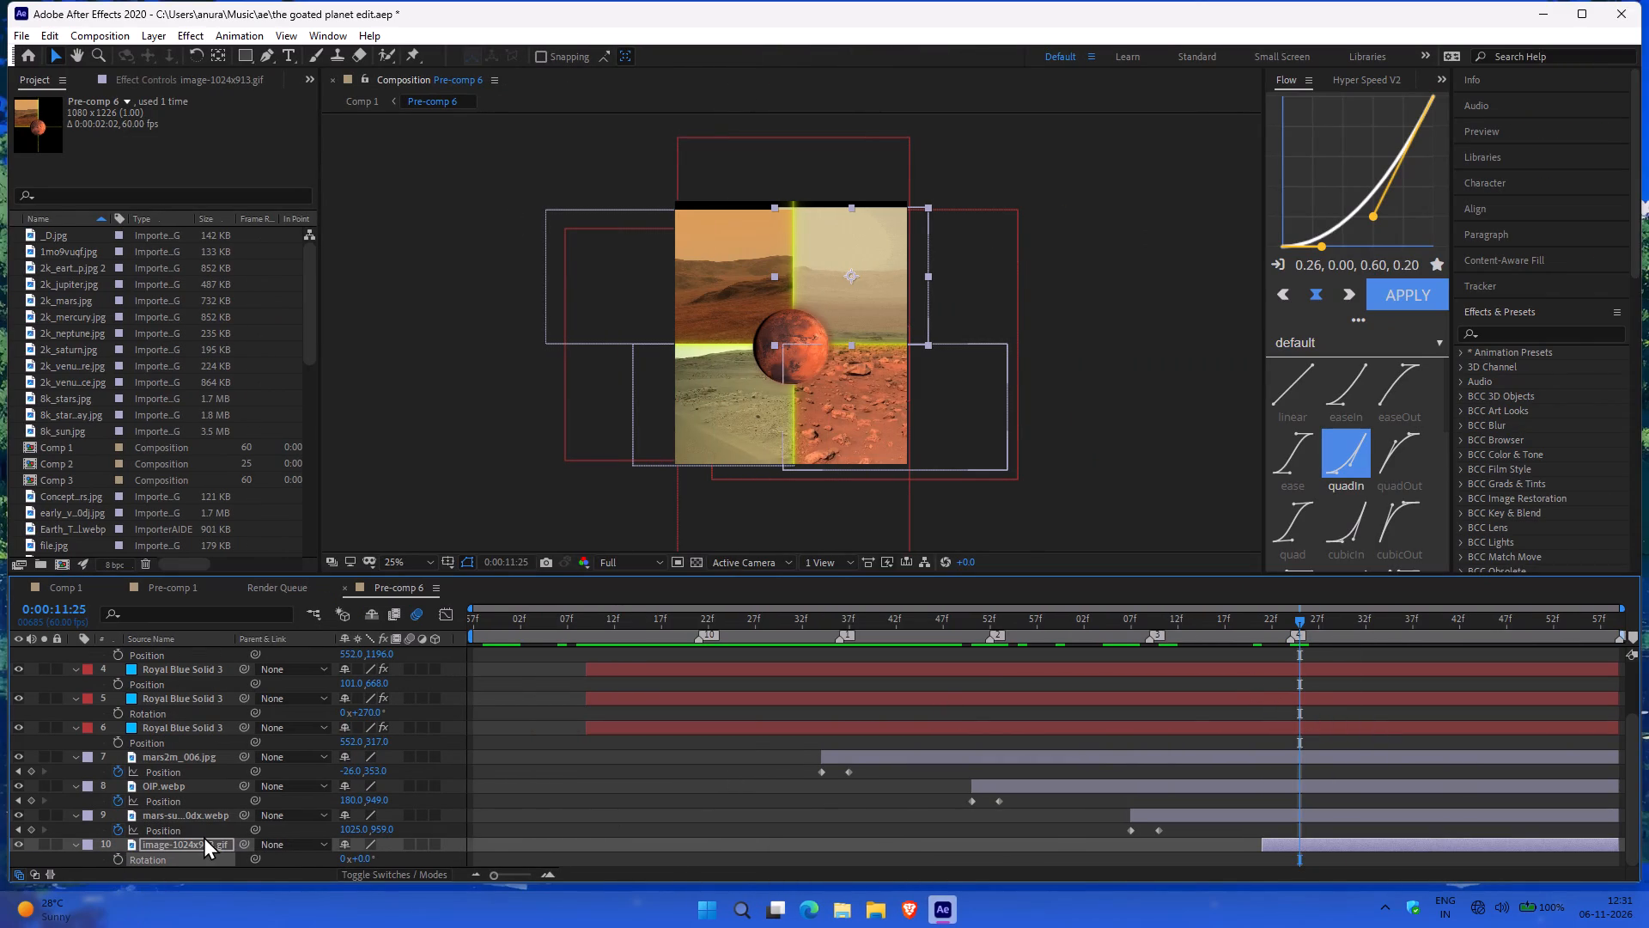
key("p")
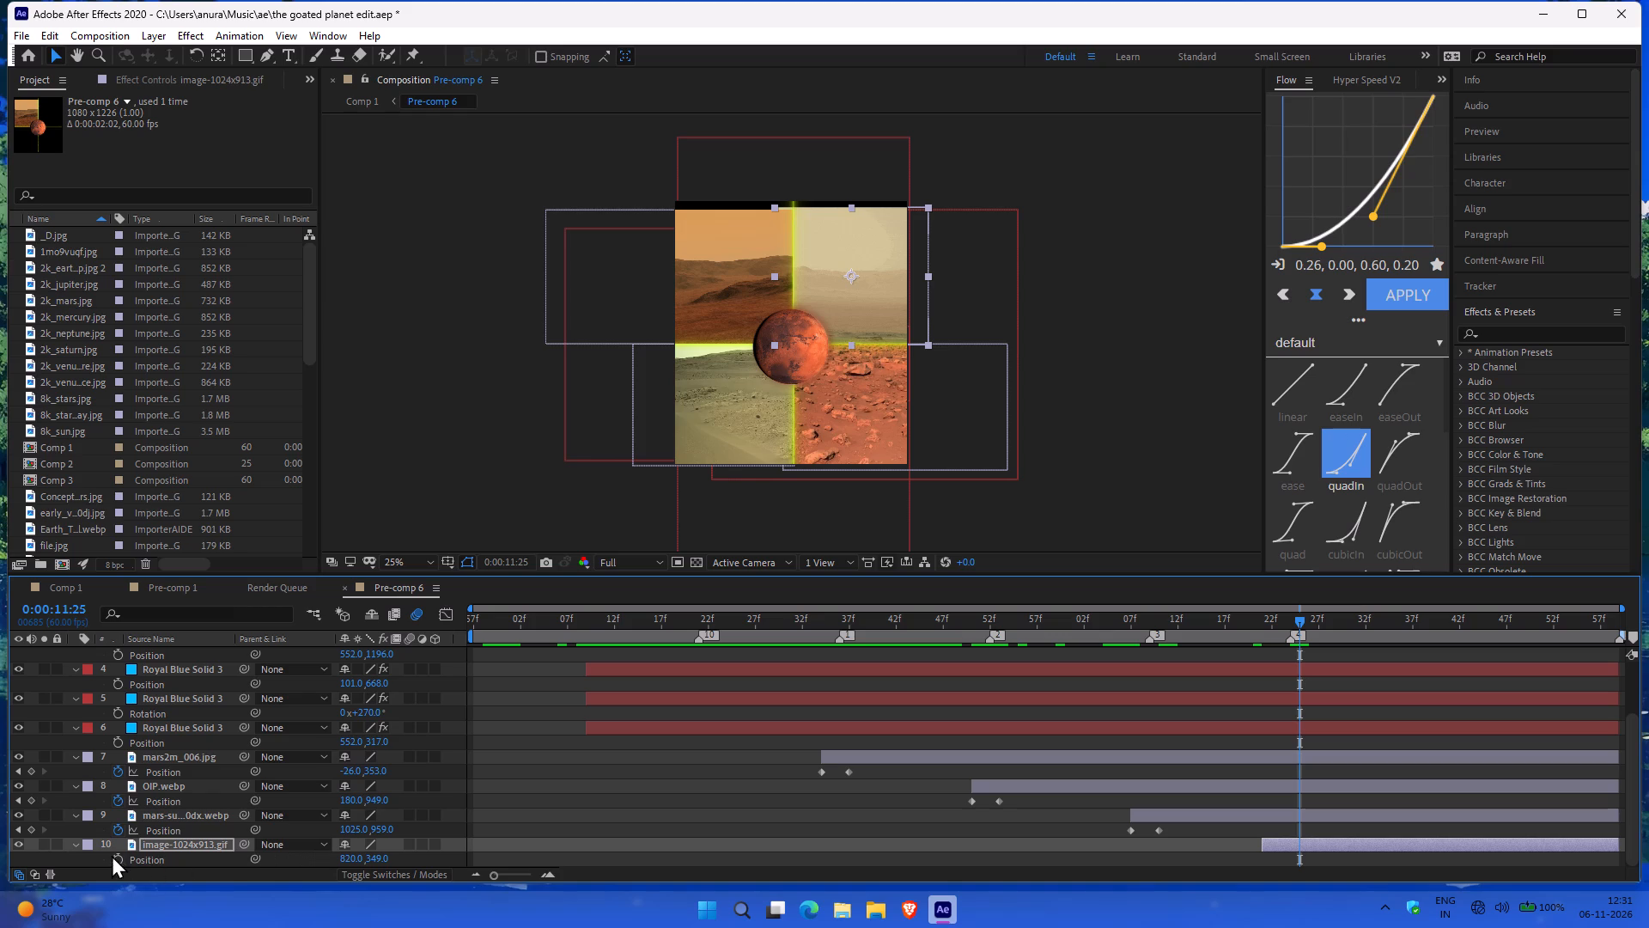
left_click(112, 855)
left_click(1246, 620)
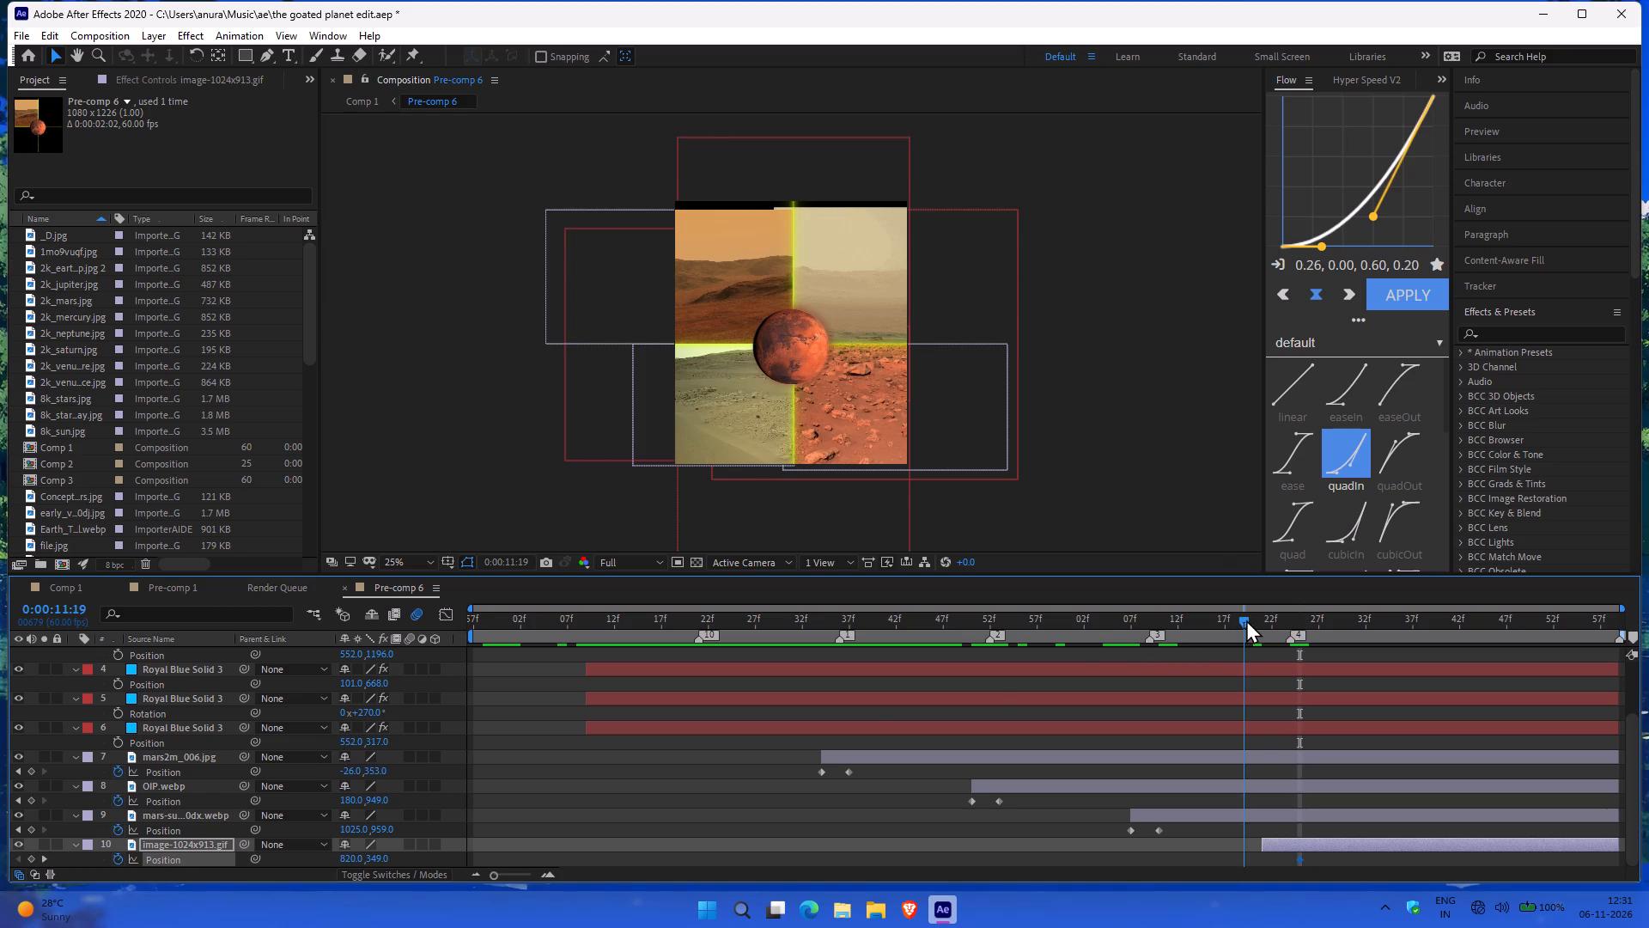
left_click(1262, 620)
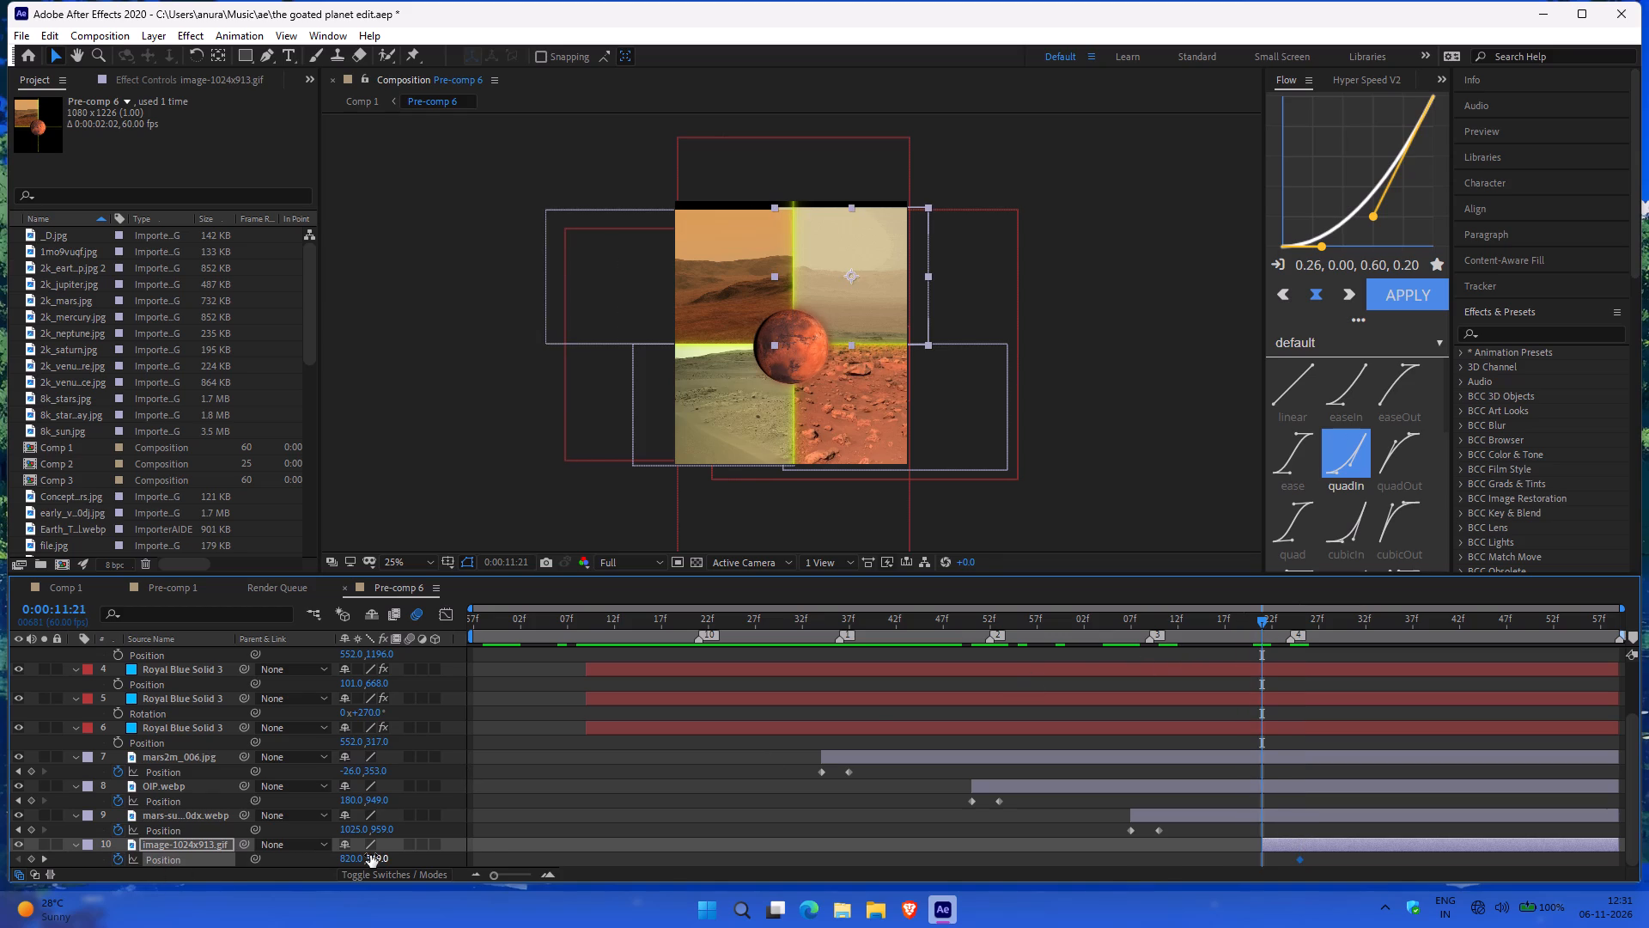
left_click_drag(350, 858, 439, 858)
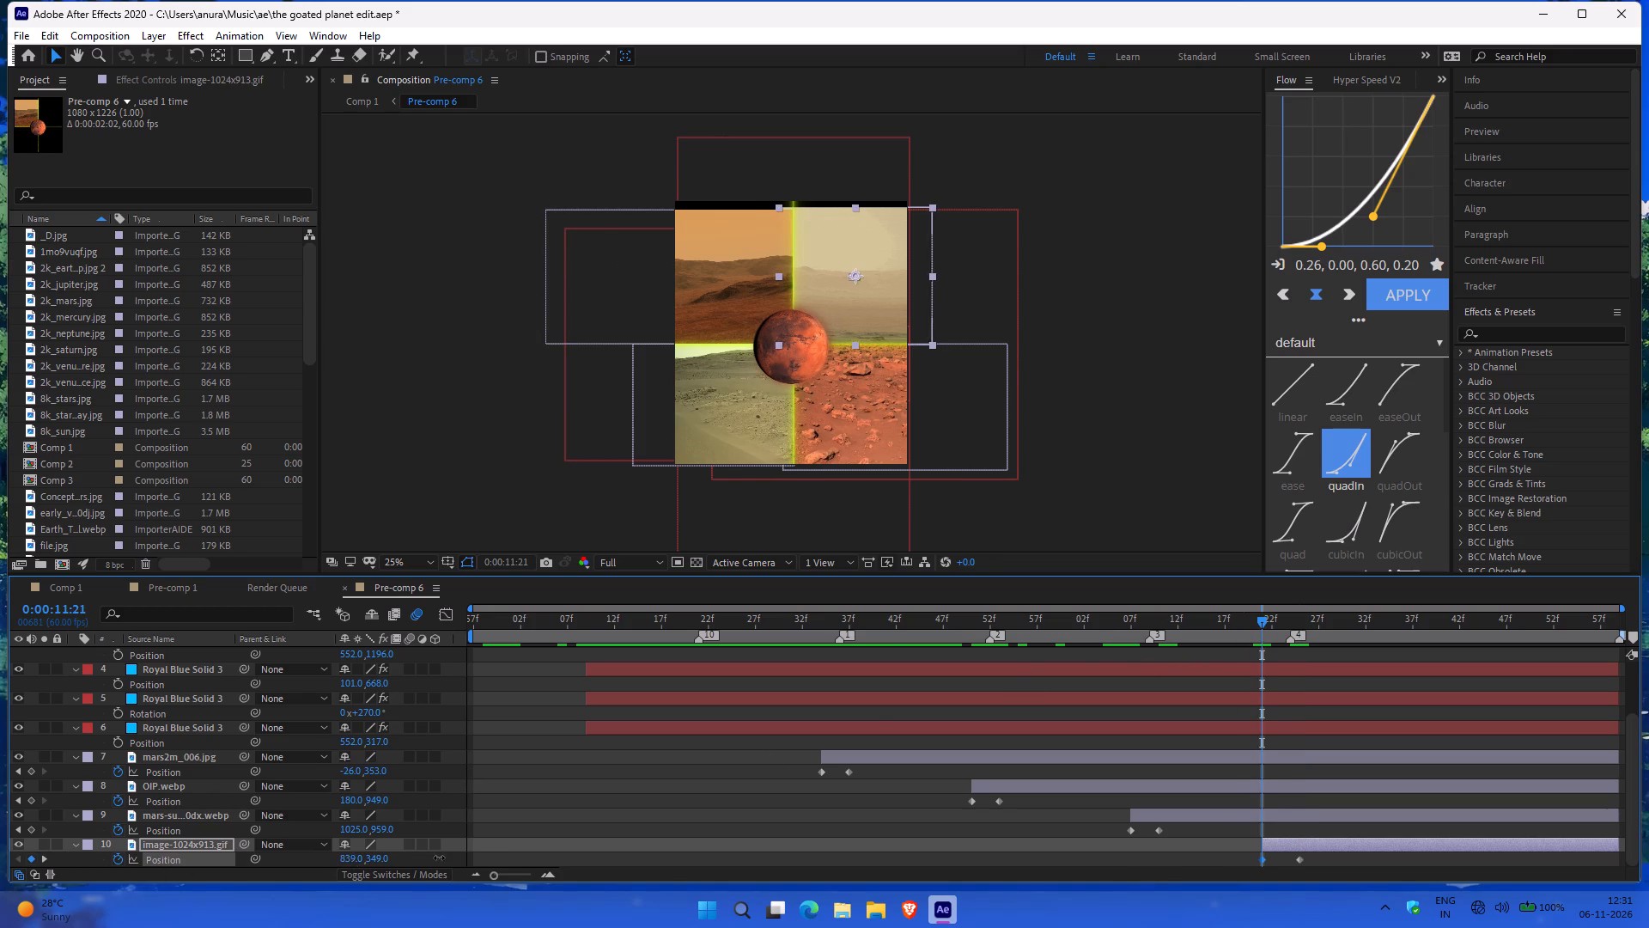
left_click_drag(439, 858, 842, 823)
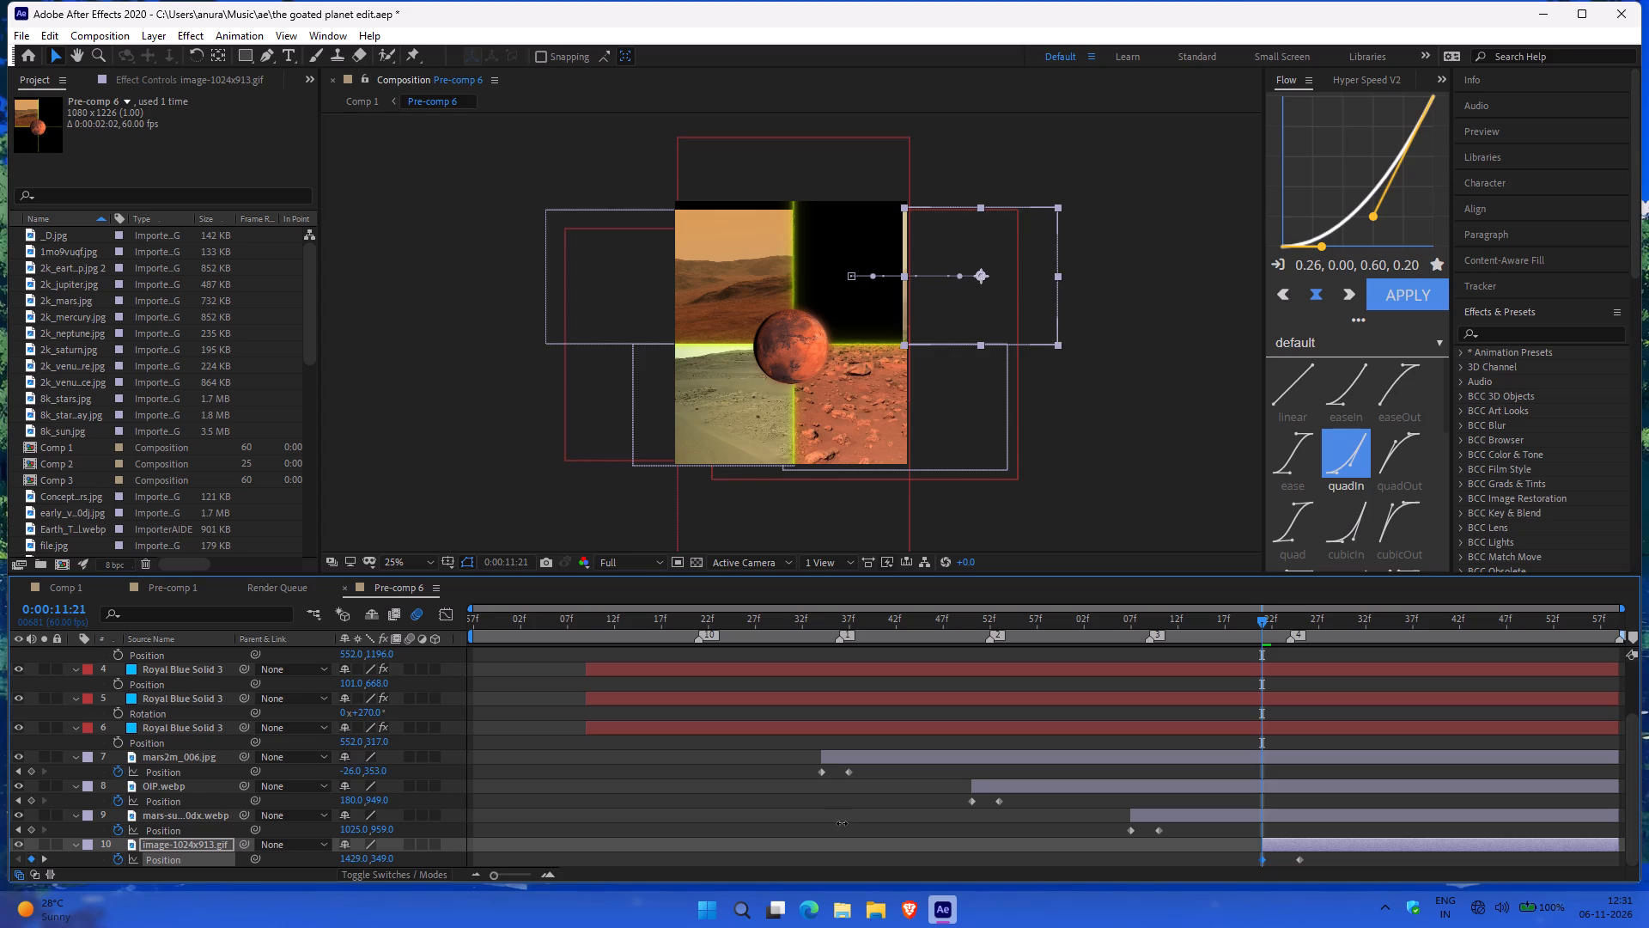
left_click_drag(842, 823, 859, 821)
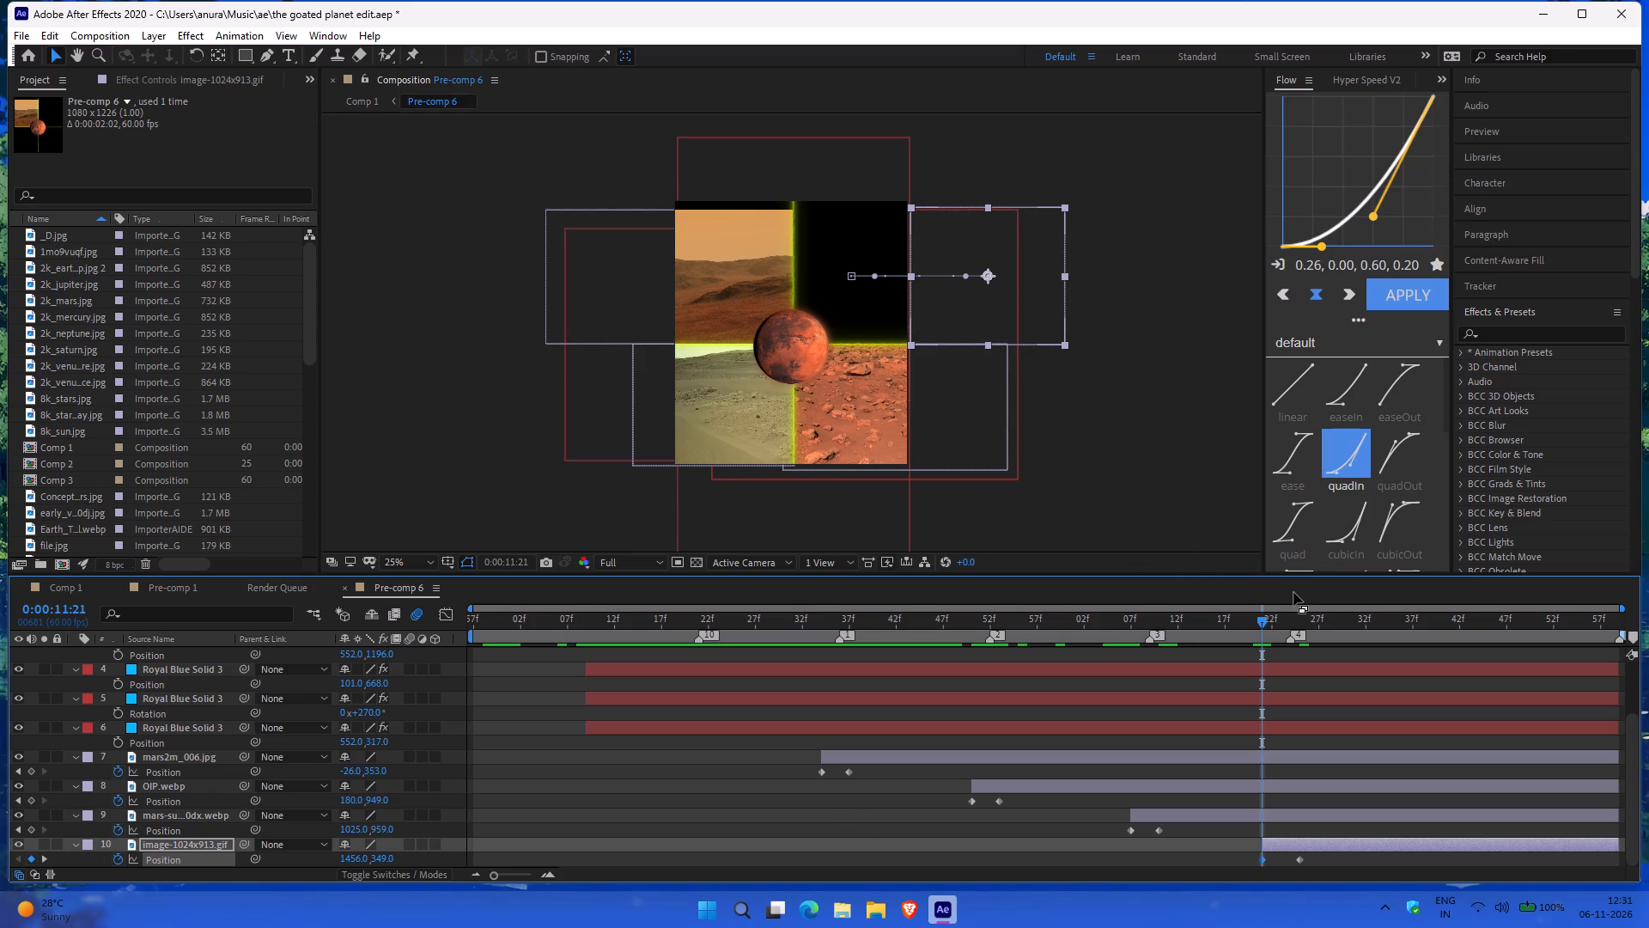
Scrub and play back Pre-comp 6 to review the four Mars images sliding into their quadrants.
left_click_drag(1260, 620, 831, 627)
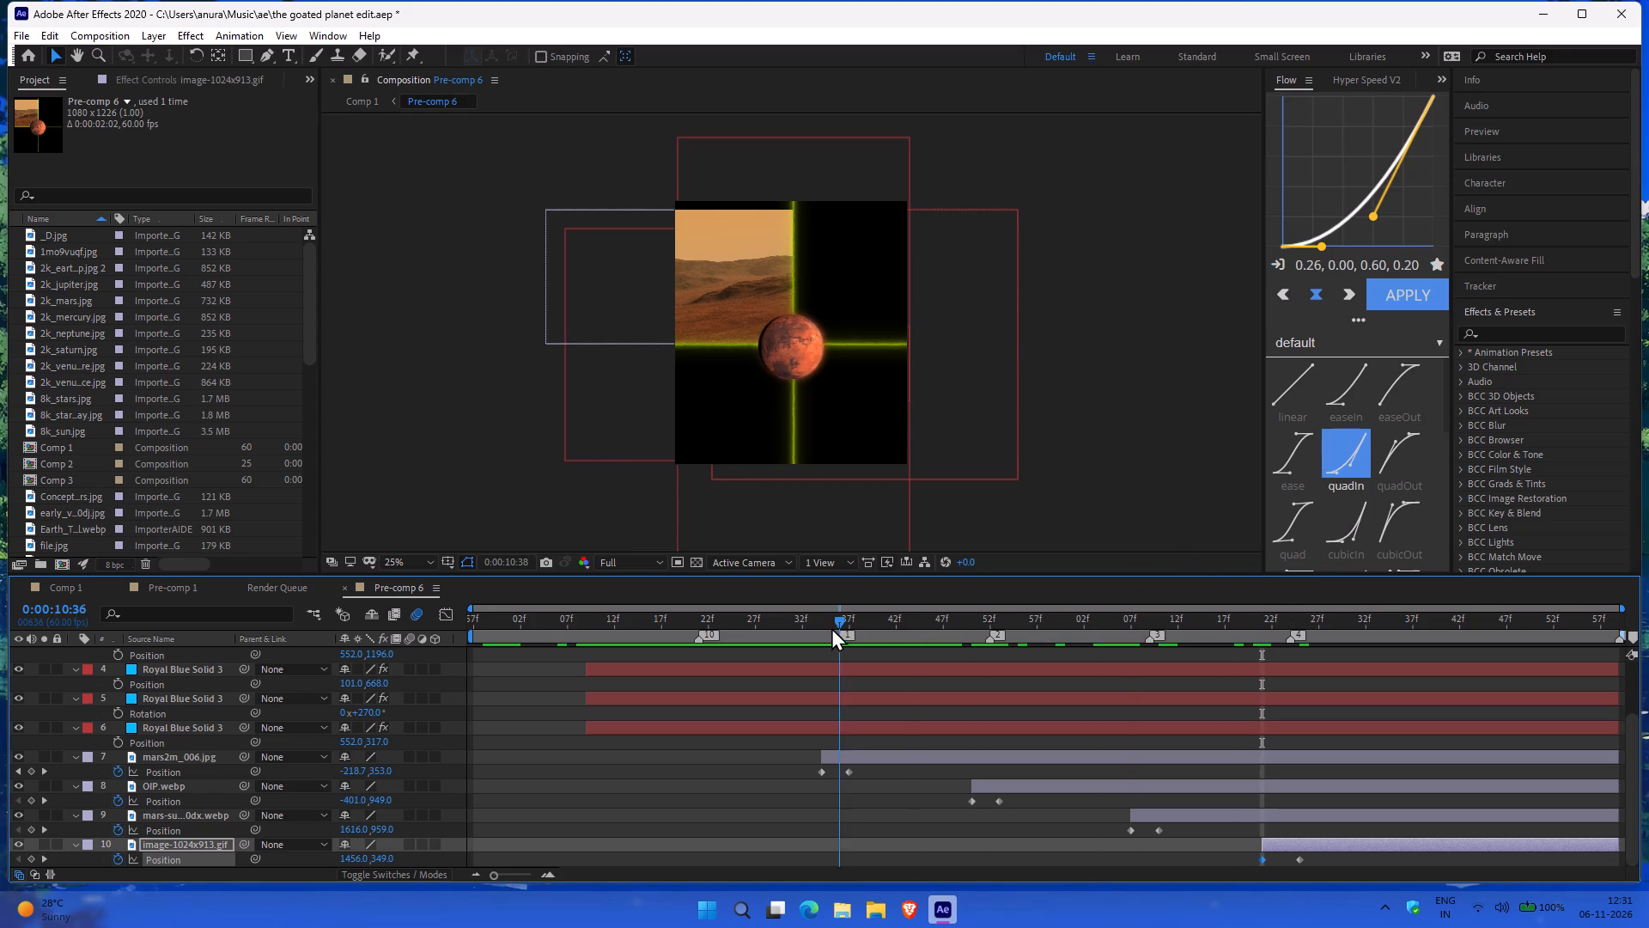
left_click_drag(831, 627, 1102, 633)
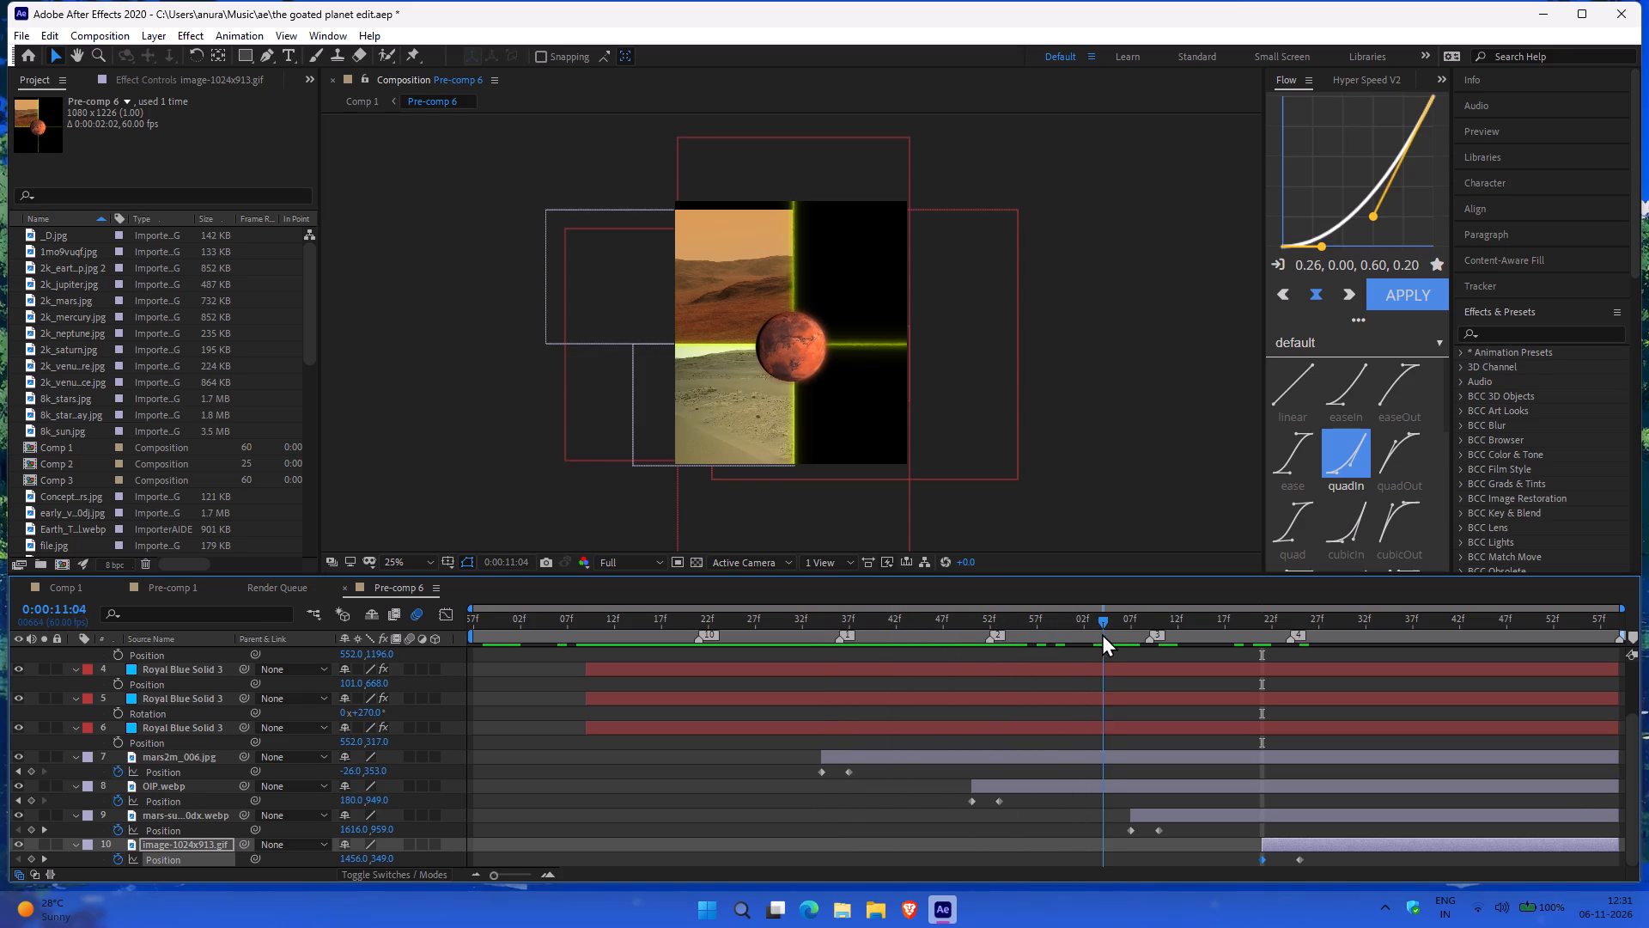
left_click_drag(1102, 633, 1137, 646)
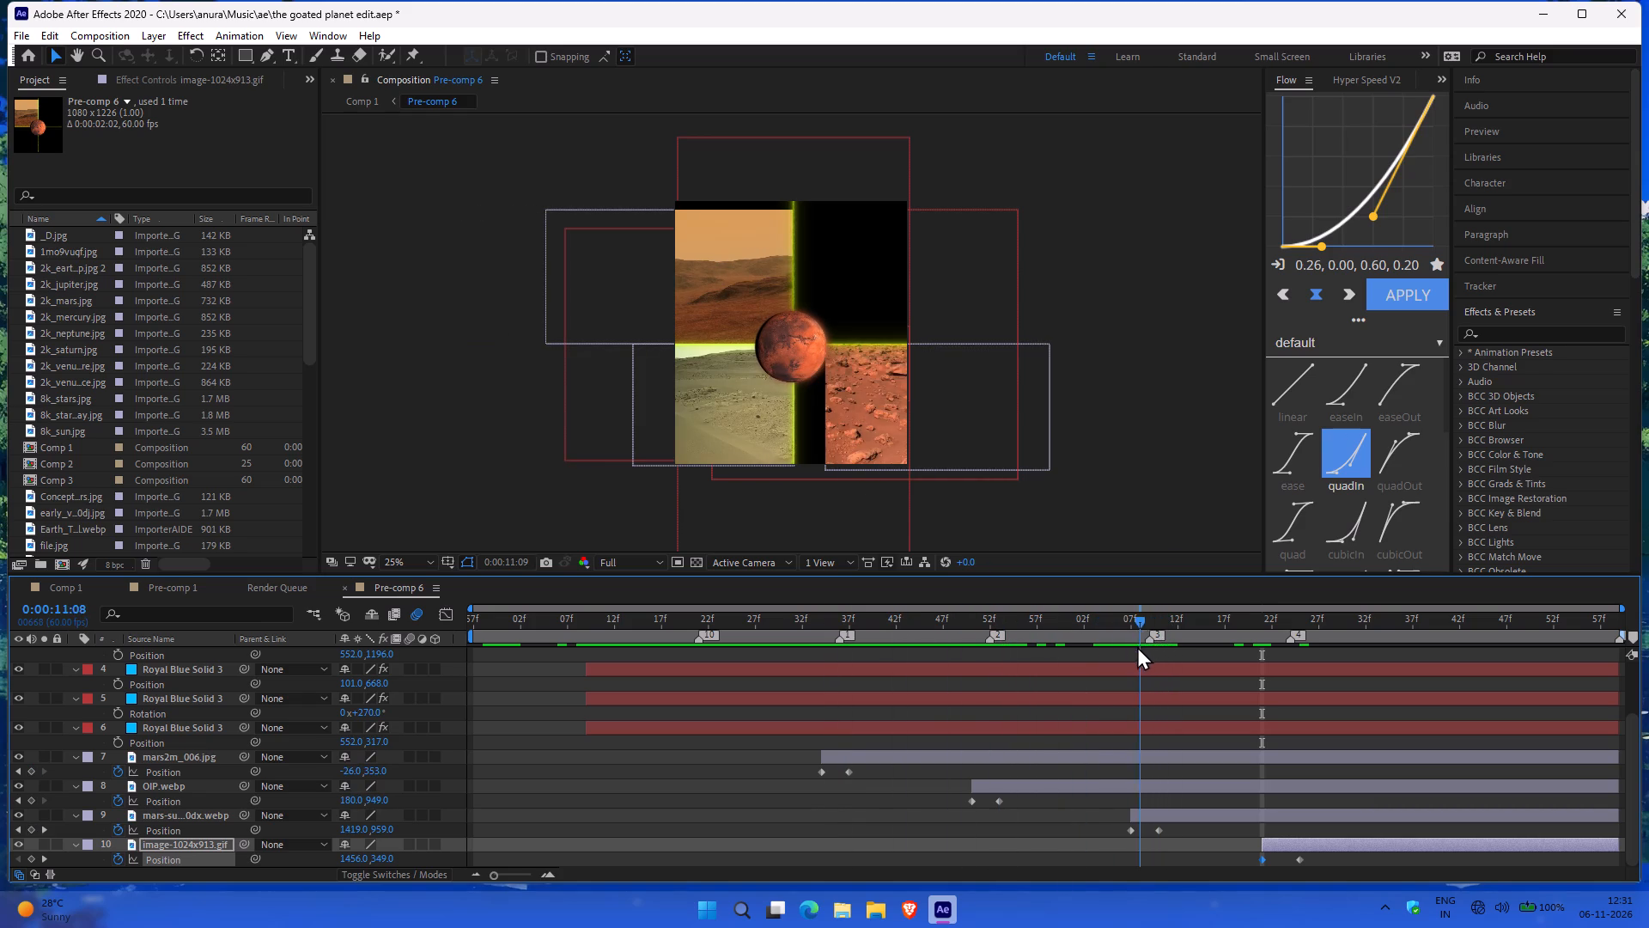
left_click_drag(1137, 646, 1062, 625)
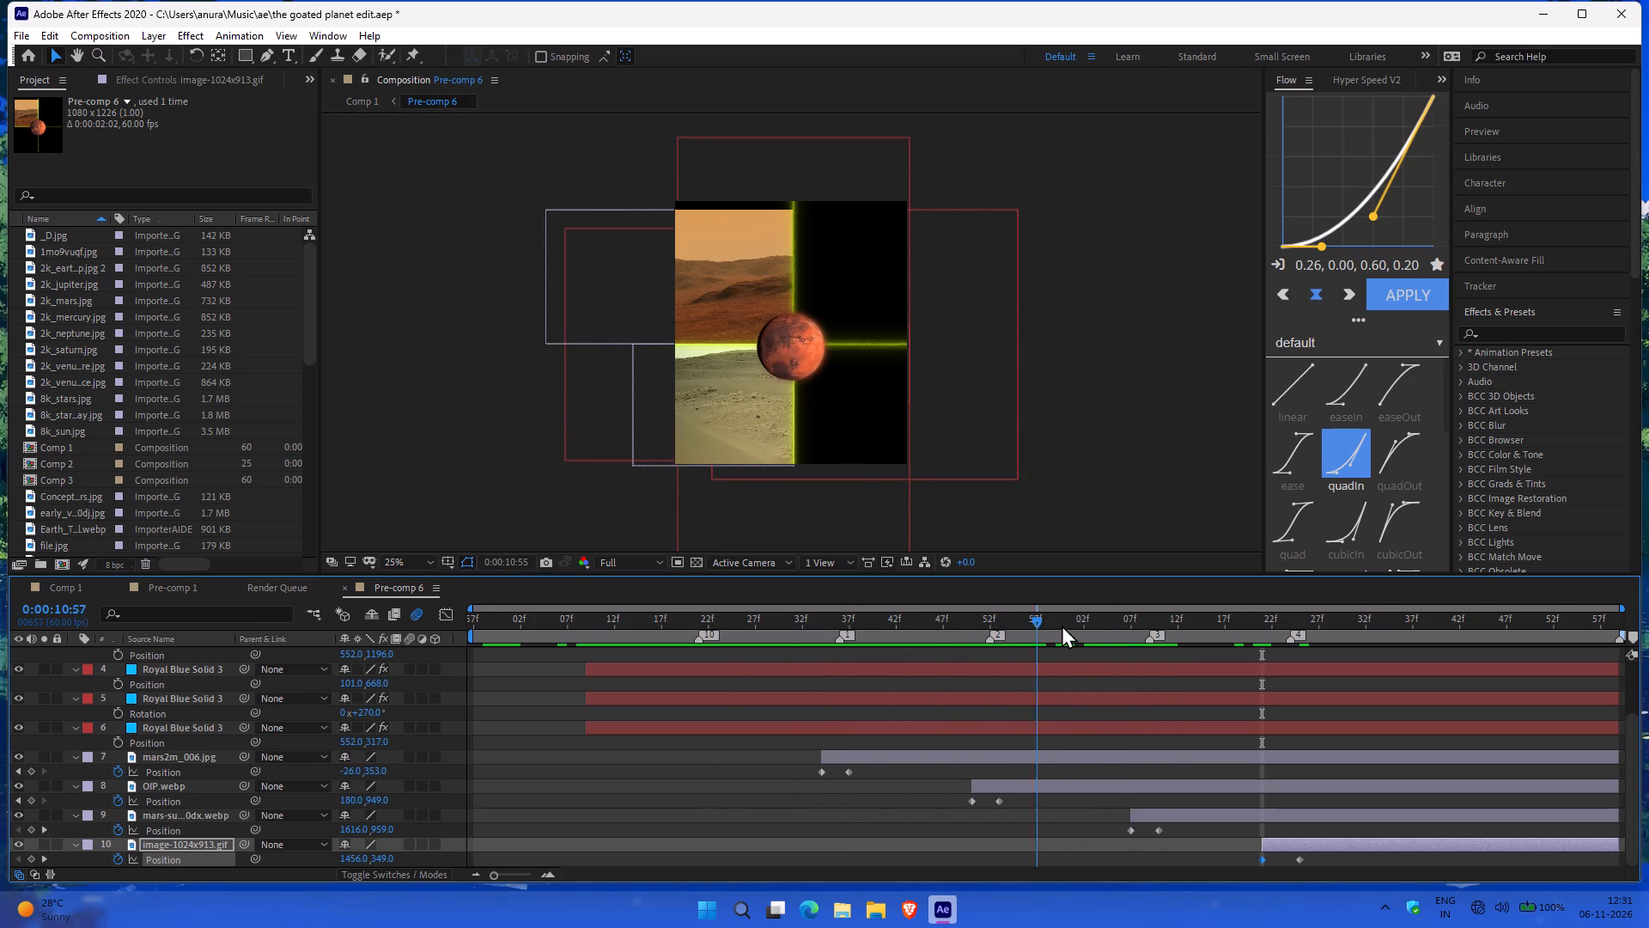
left_click_drag(1062, 625, 1371, 620)
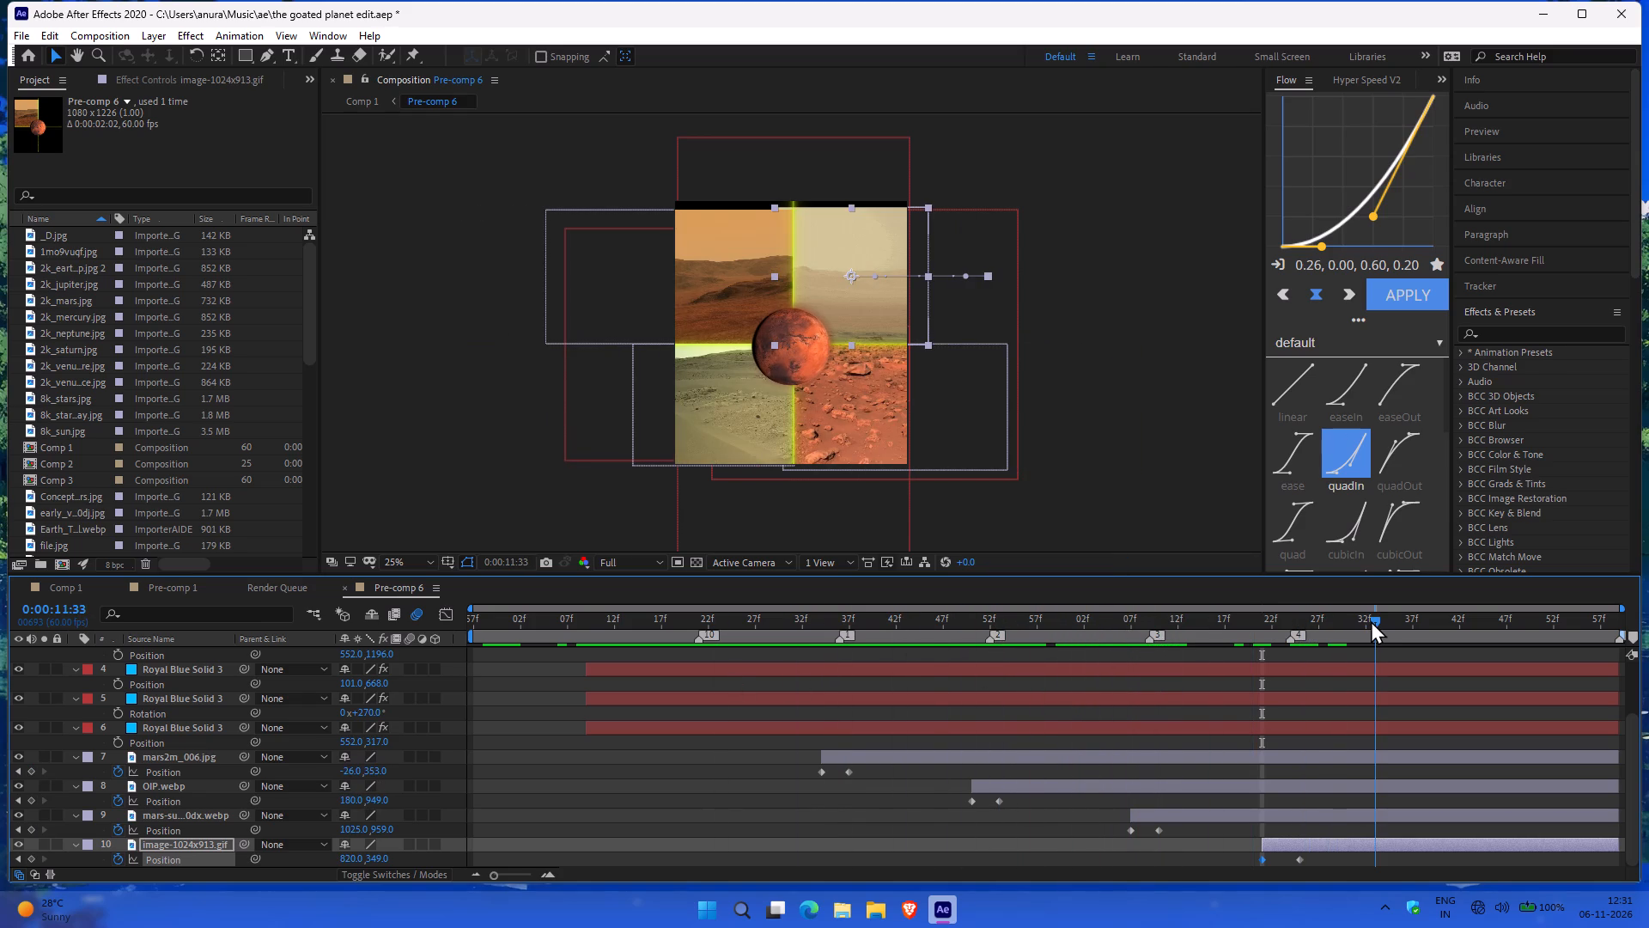
left_click_drag(1371, 620, 1145, 662)
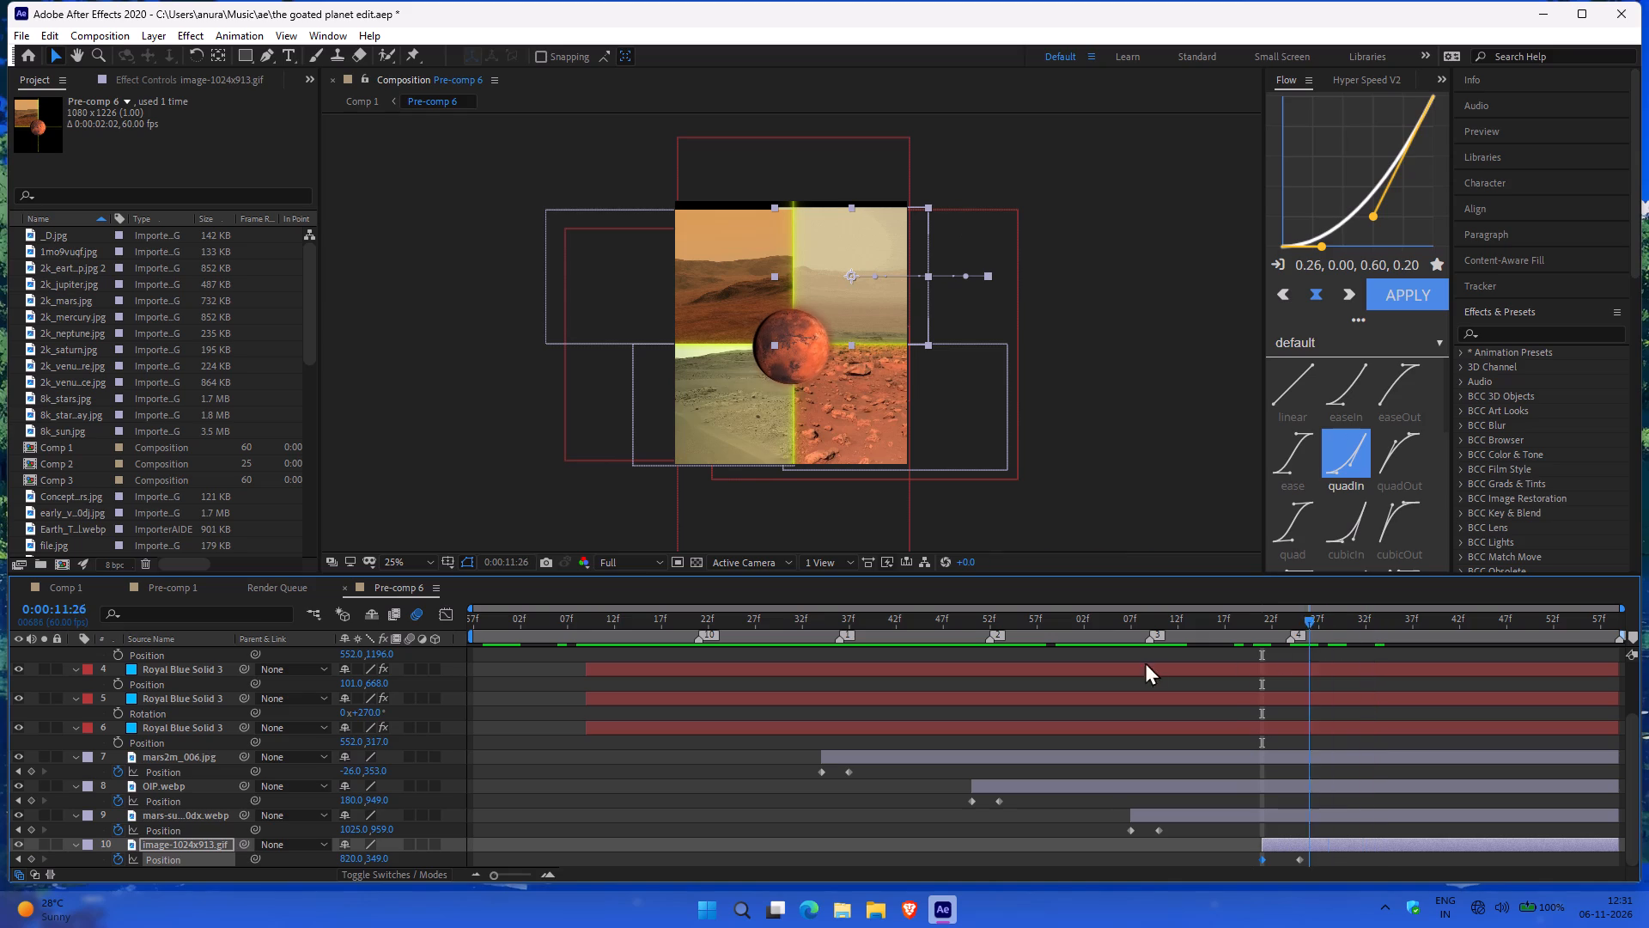
left_click_drag(1145, 662, 1323, 638)
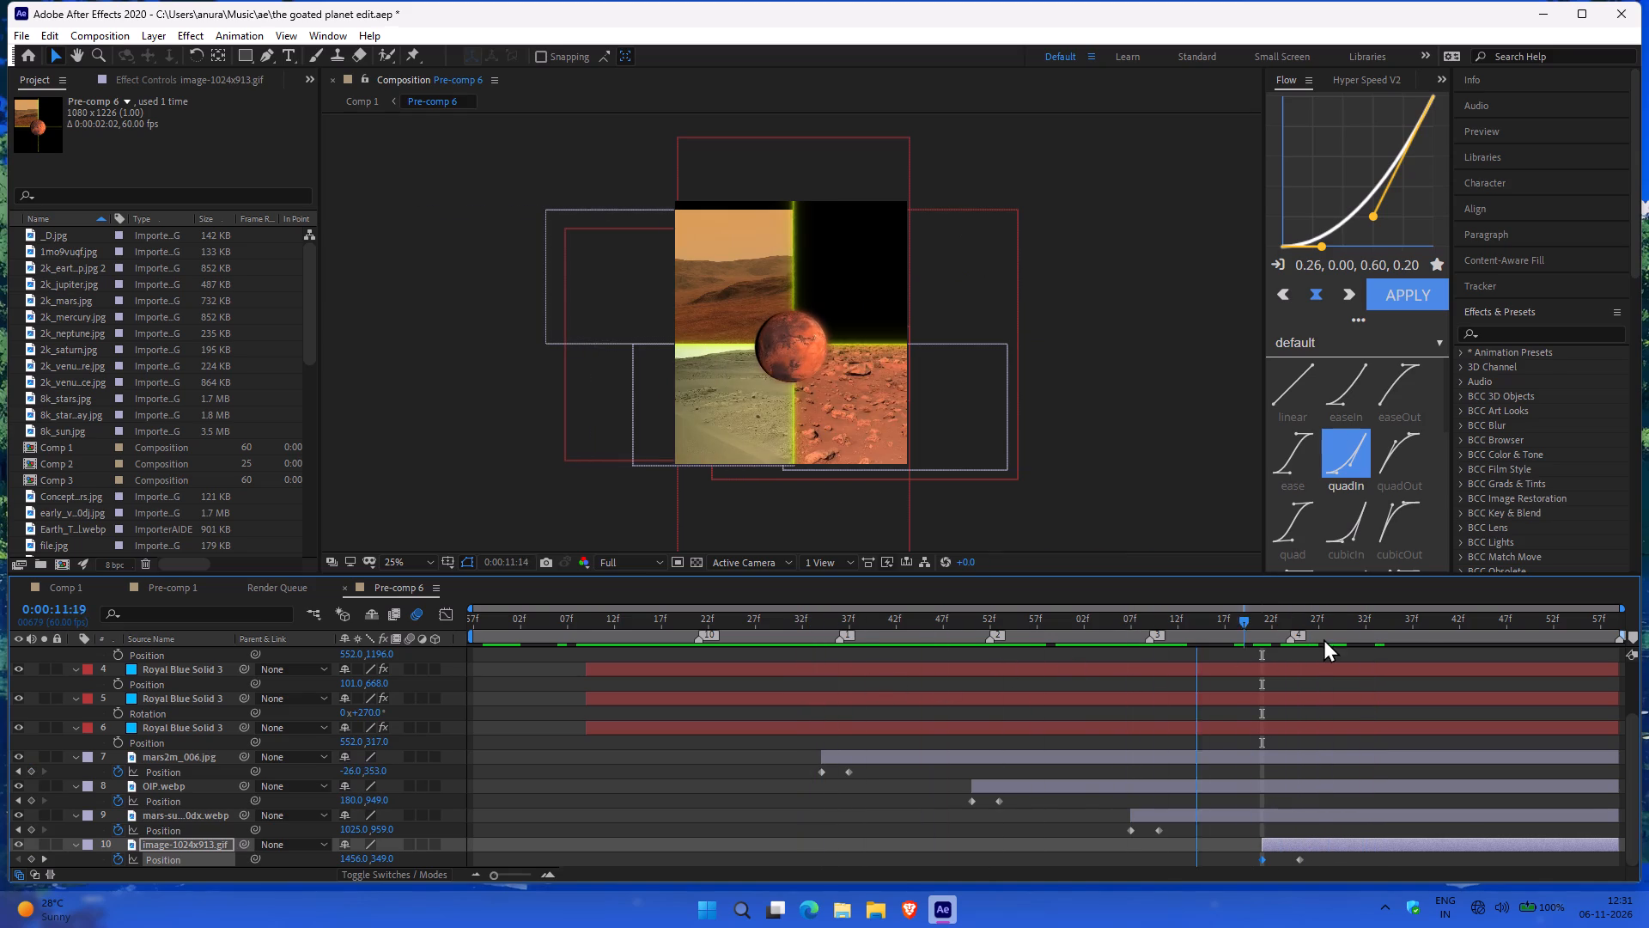
left_click_drag(1323, 638, 785, 700)
key("space")
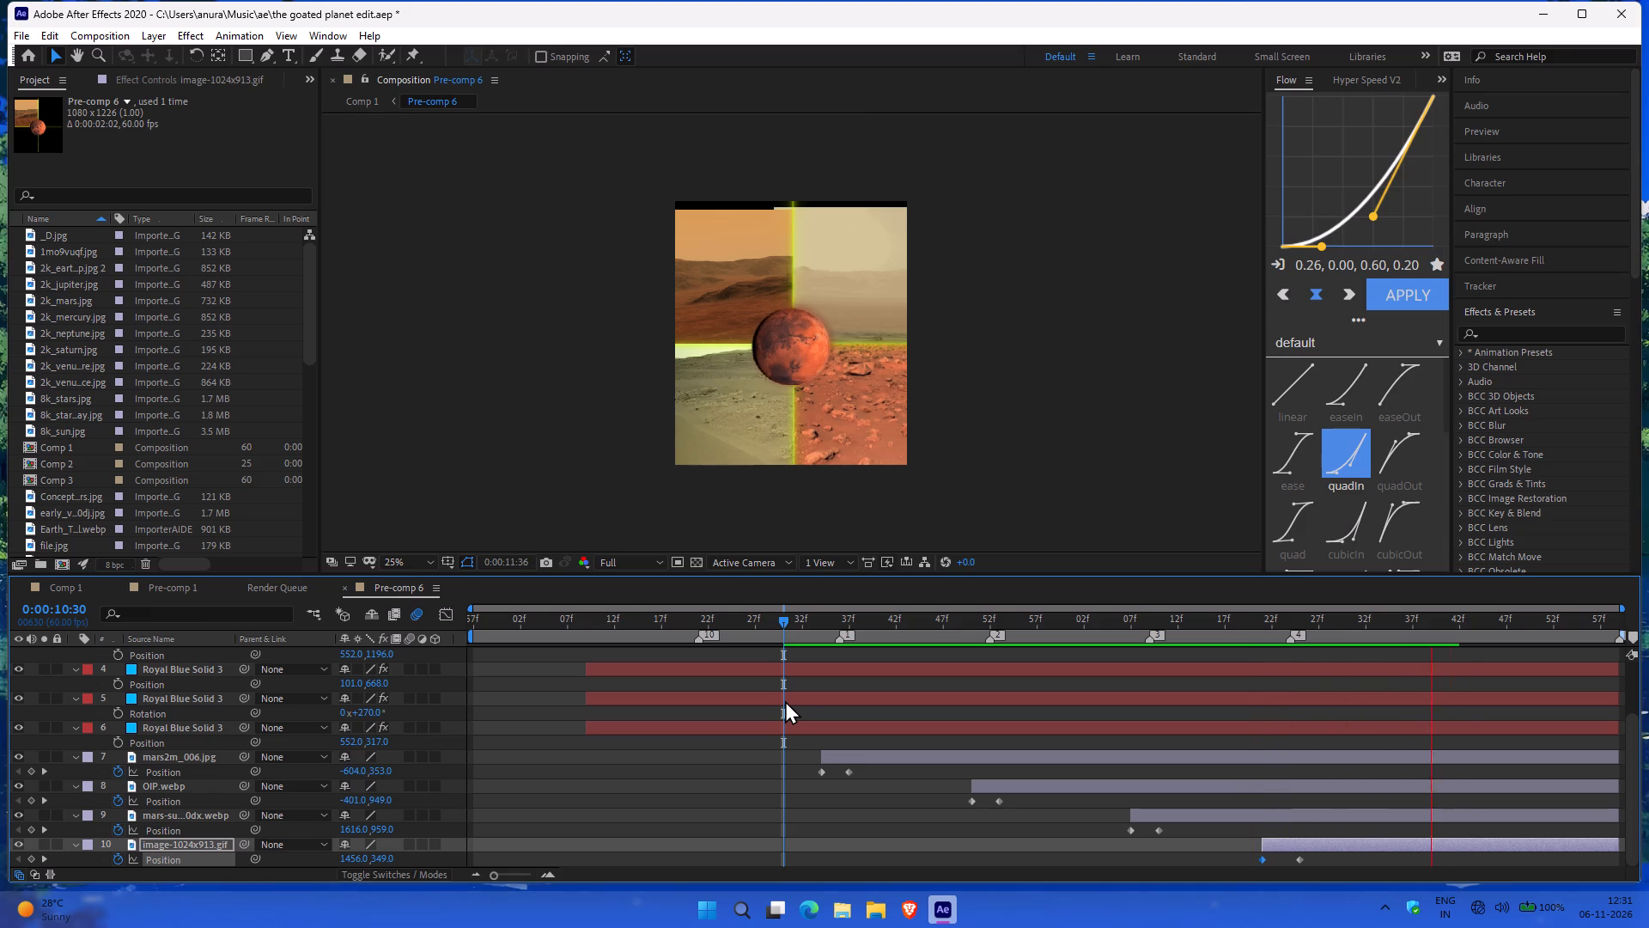
key("space")
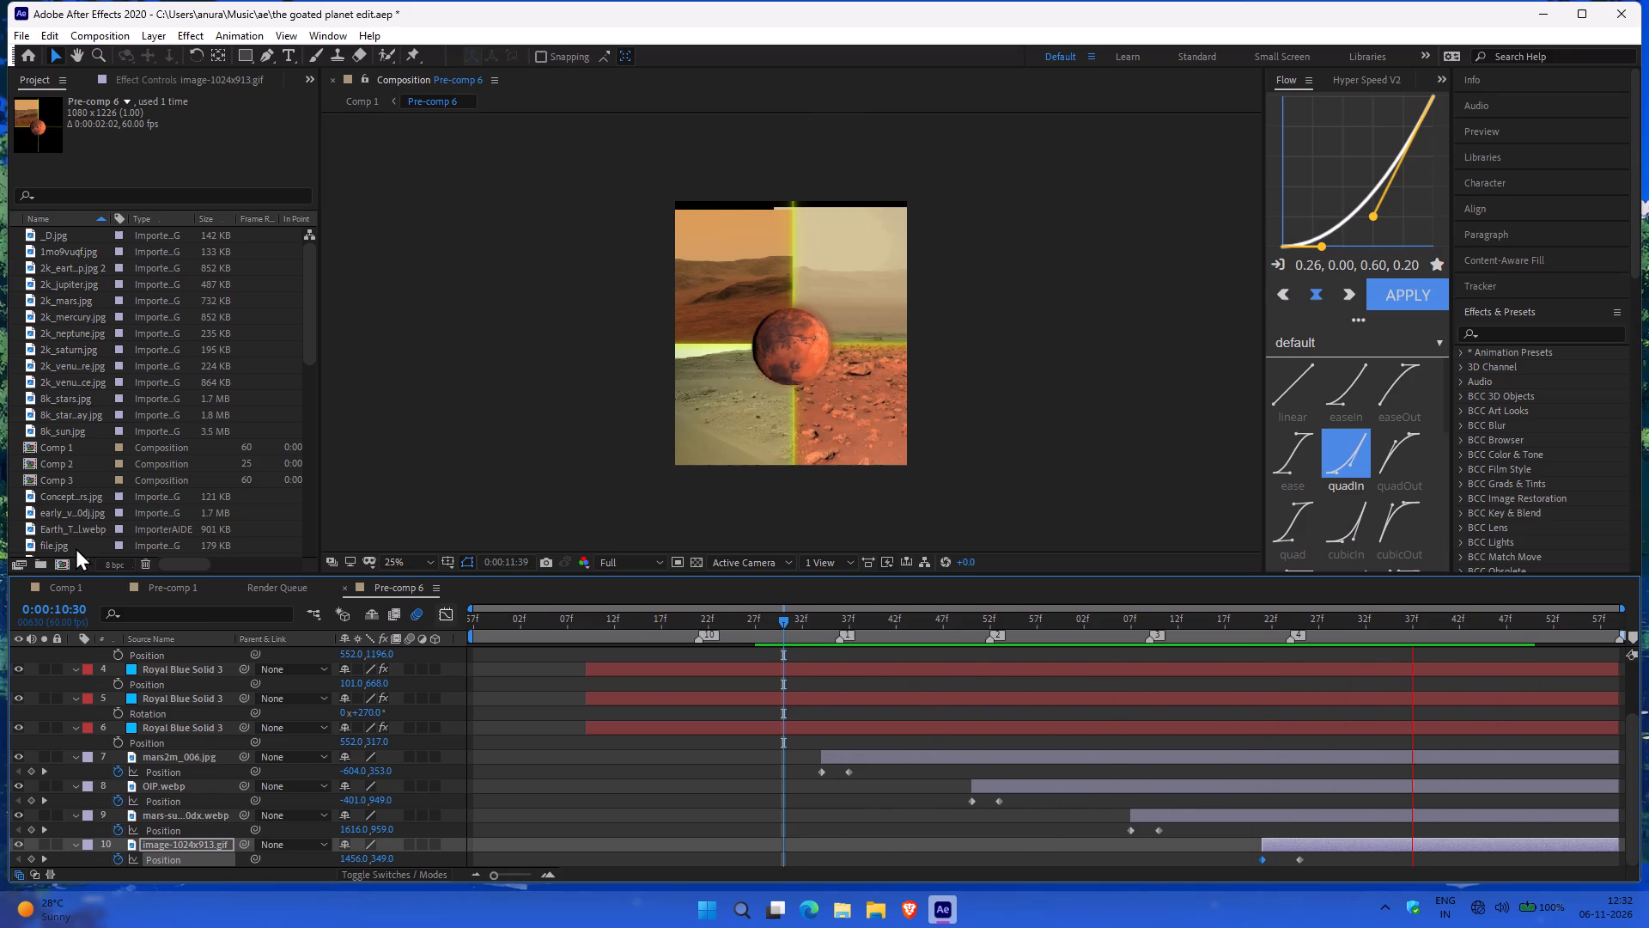
Preview the Mars sequence in Comp 1 from 0:00:10:30 and again from 0:00:09:24.
left_click(63, 581)
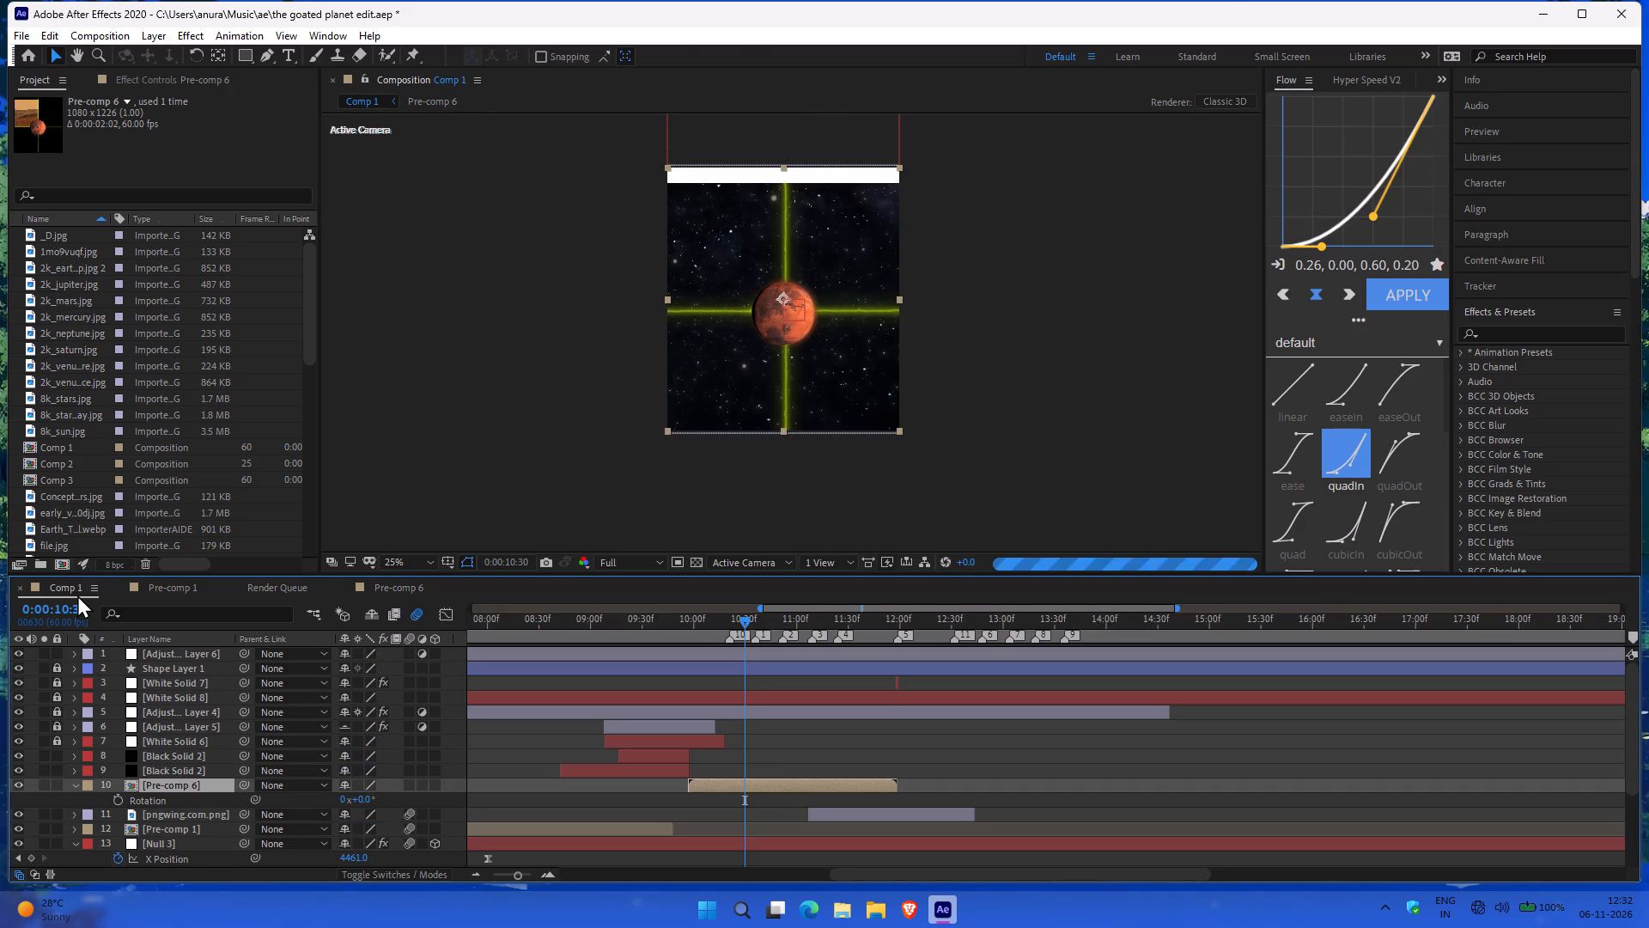
key("space")
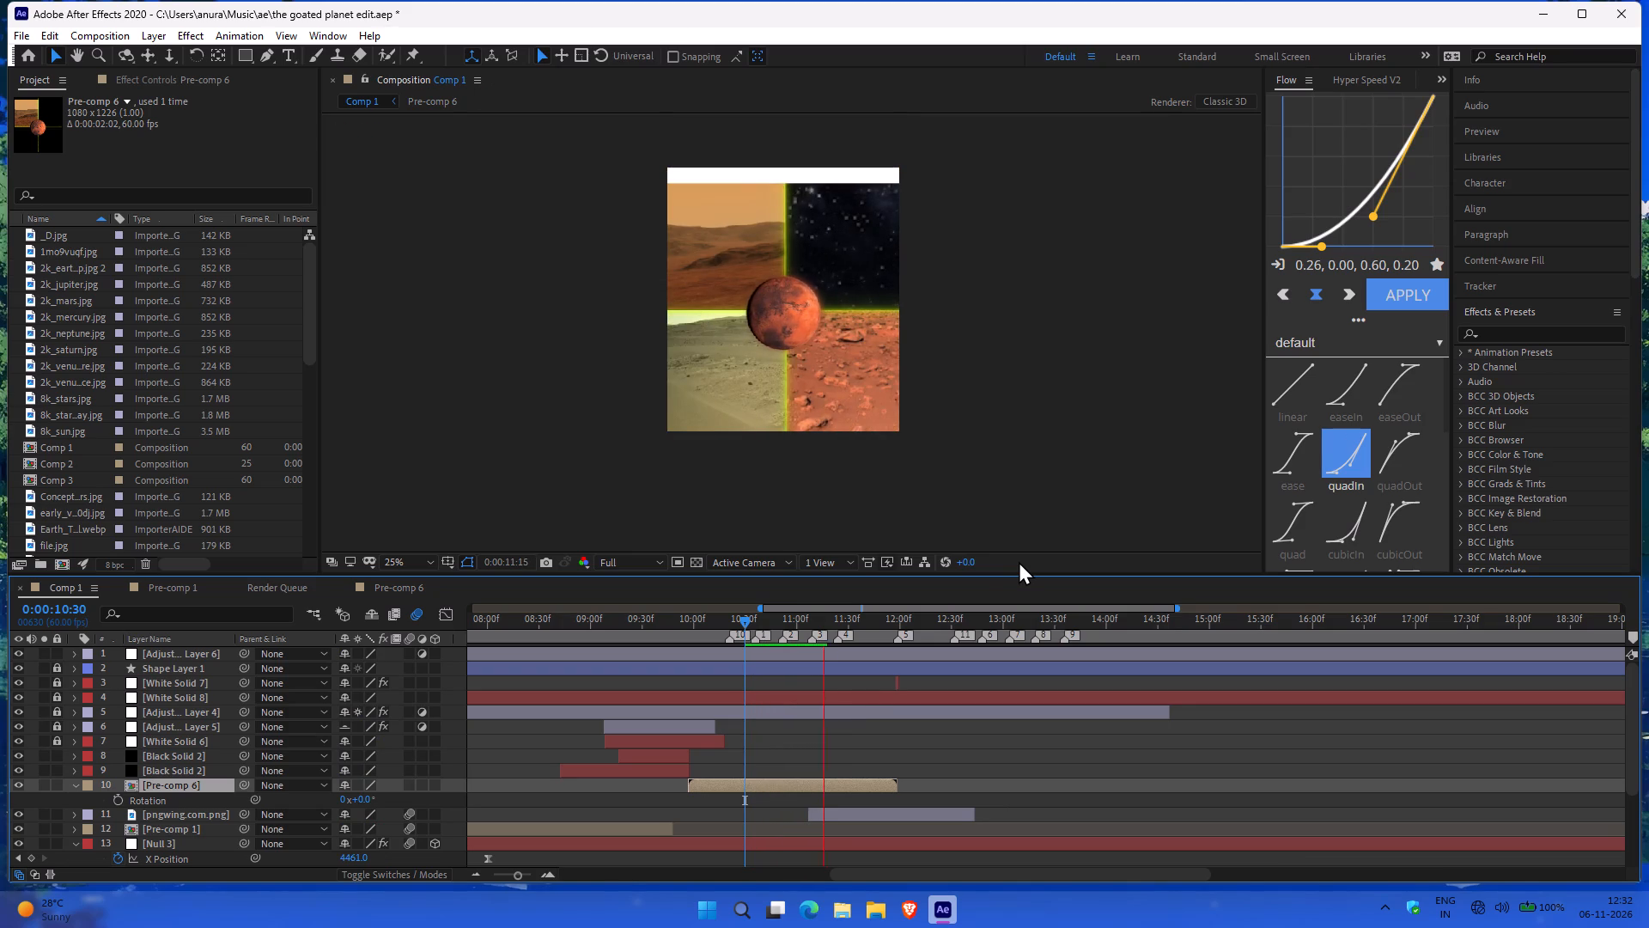
key("space")
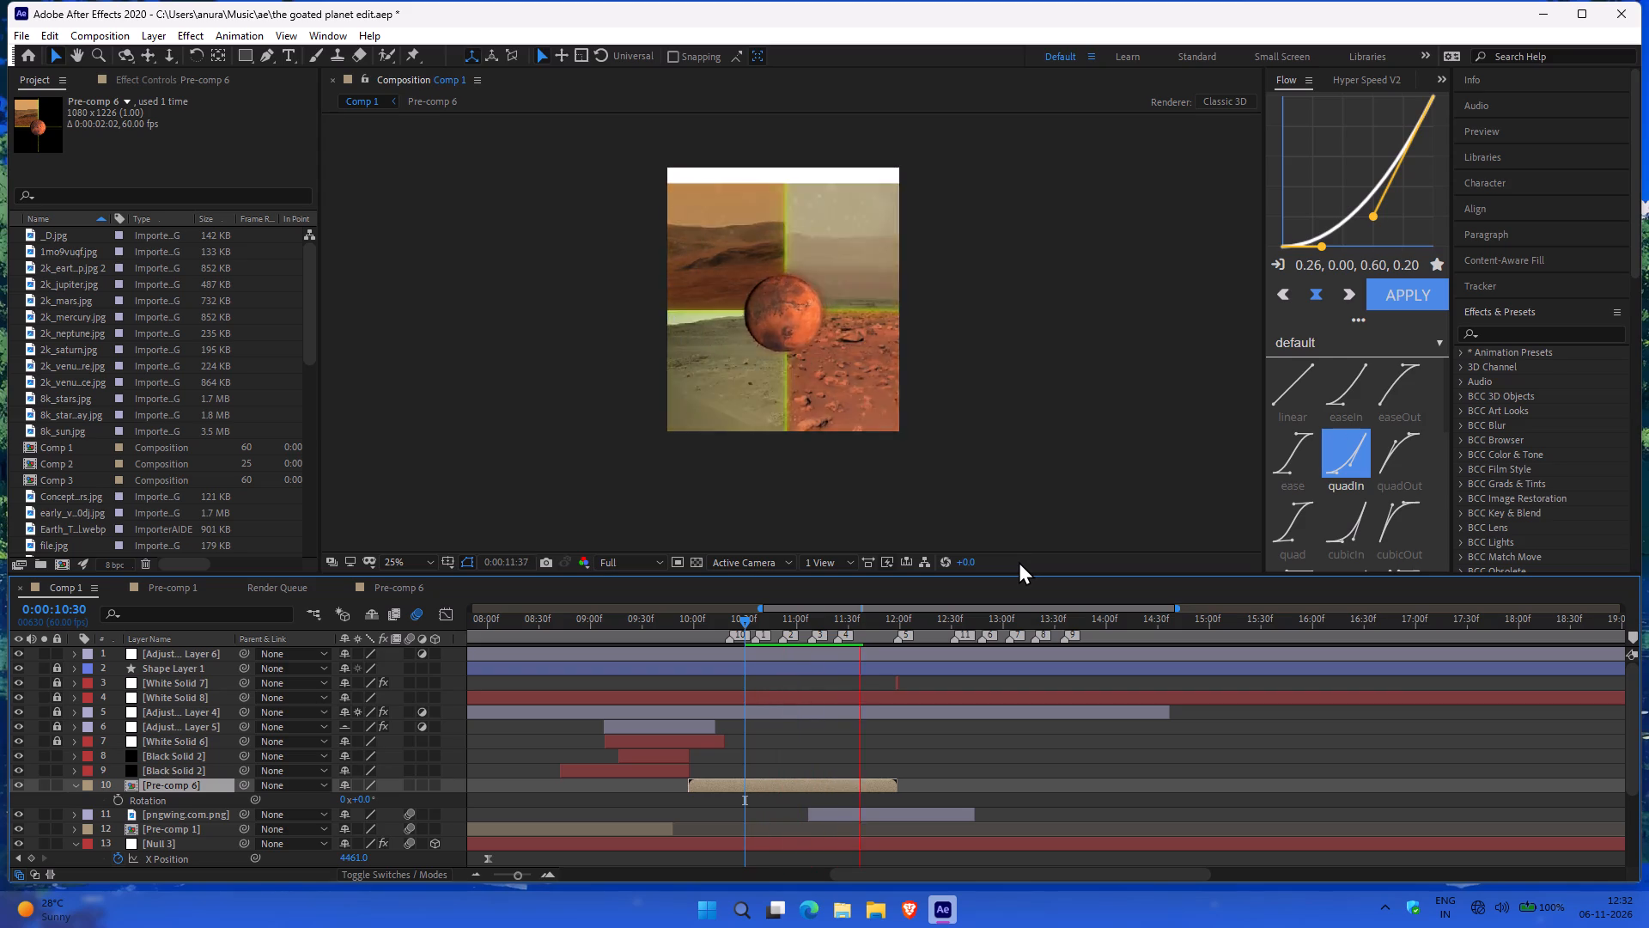
left_click(631, 622)
key("space")
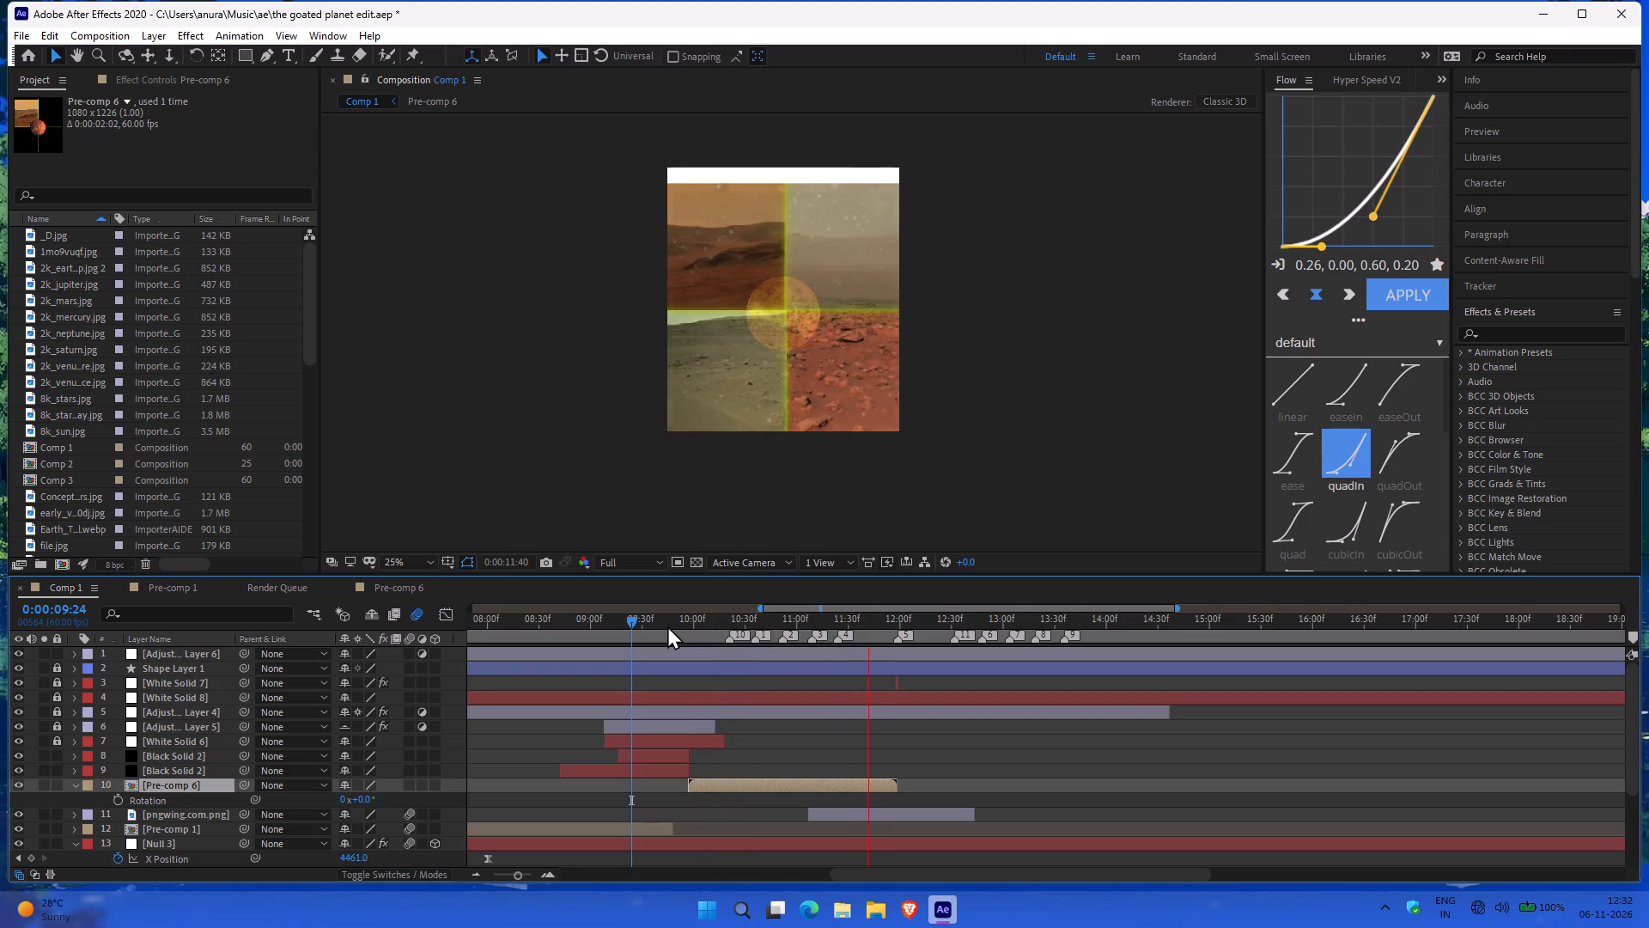
key("space")
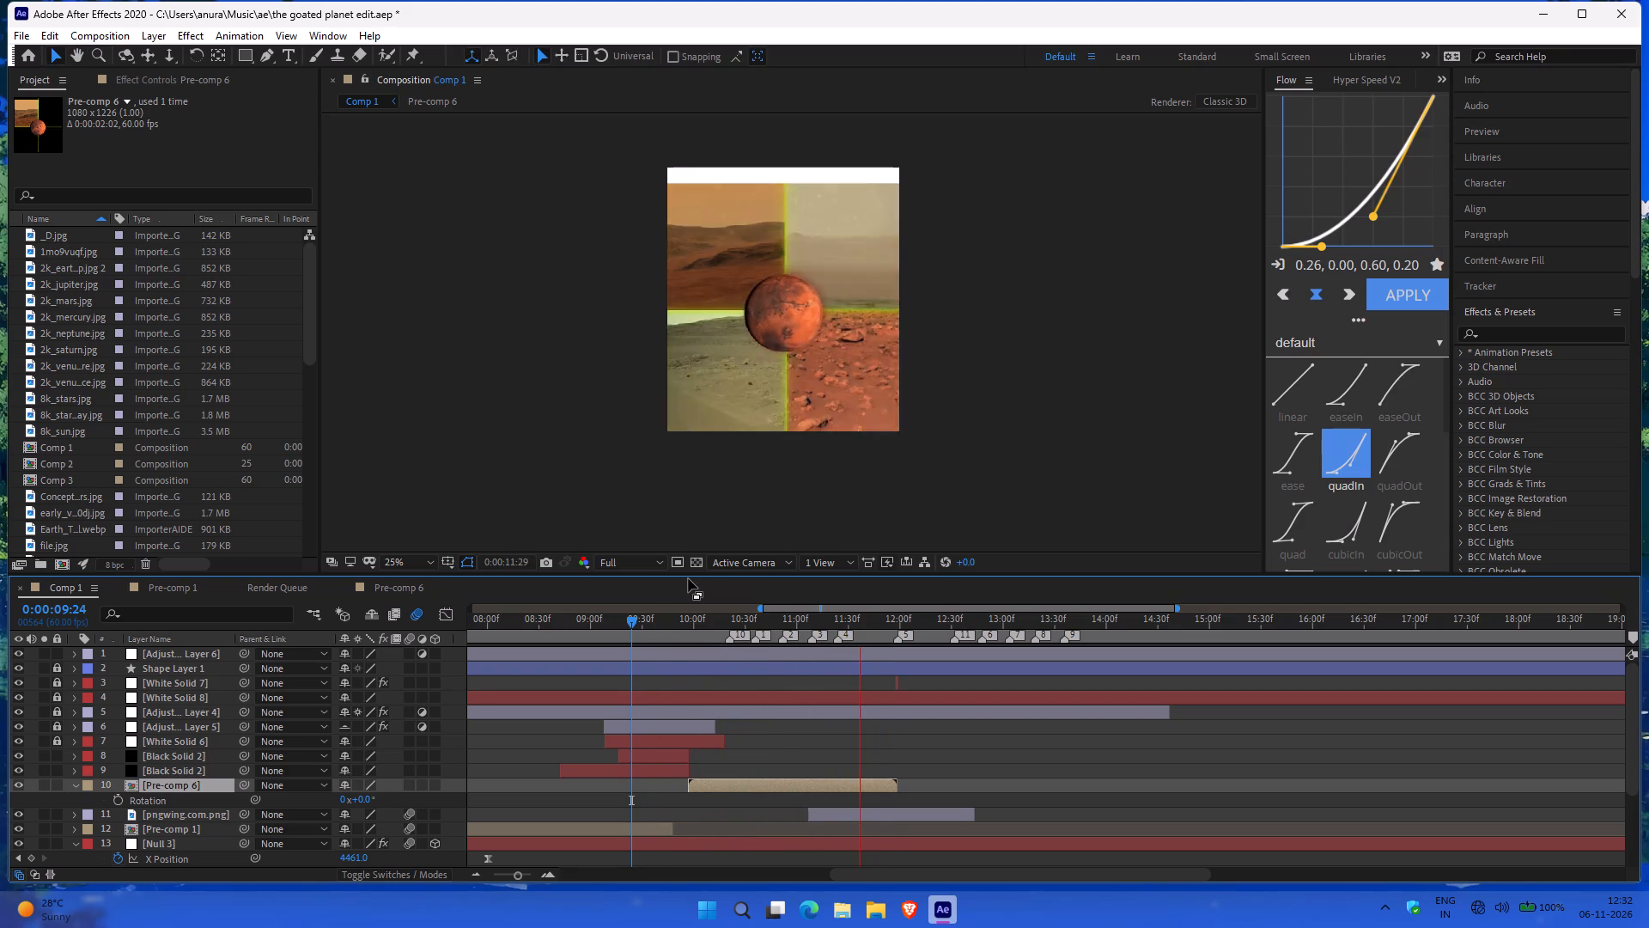
key("space")
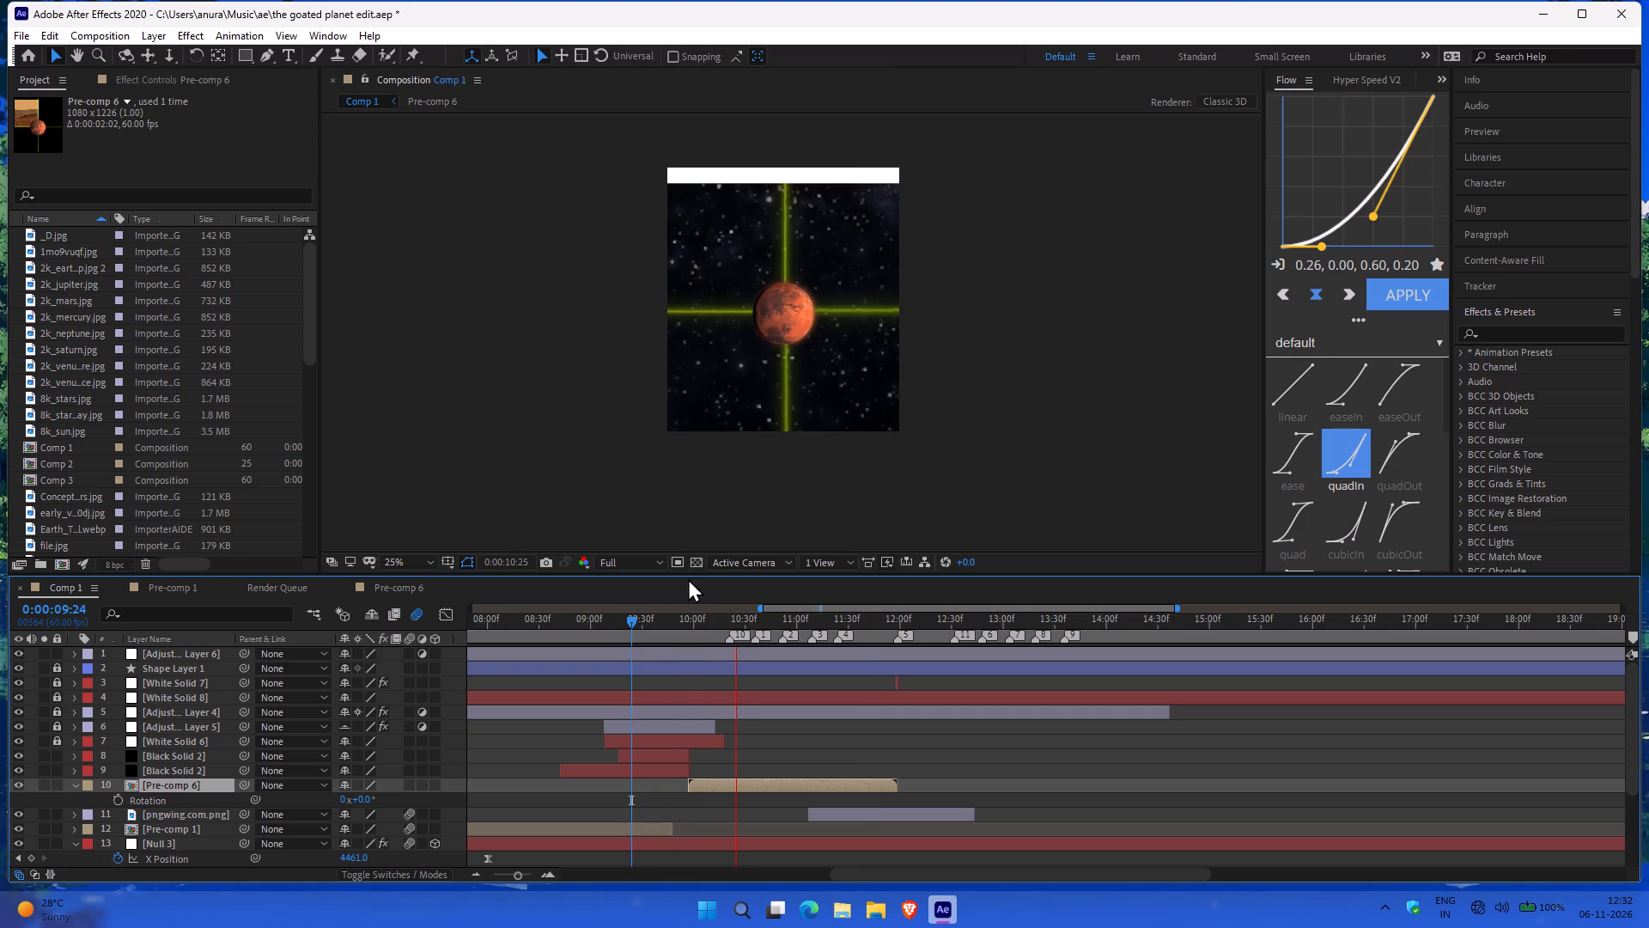
Return to Pre-comp 6 and move the current time to the planet layers' last Scale keyframes at 0:00:11:33.
left_click(180, 588)
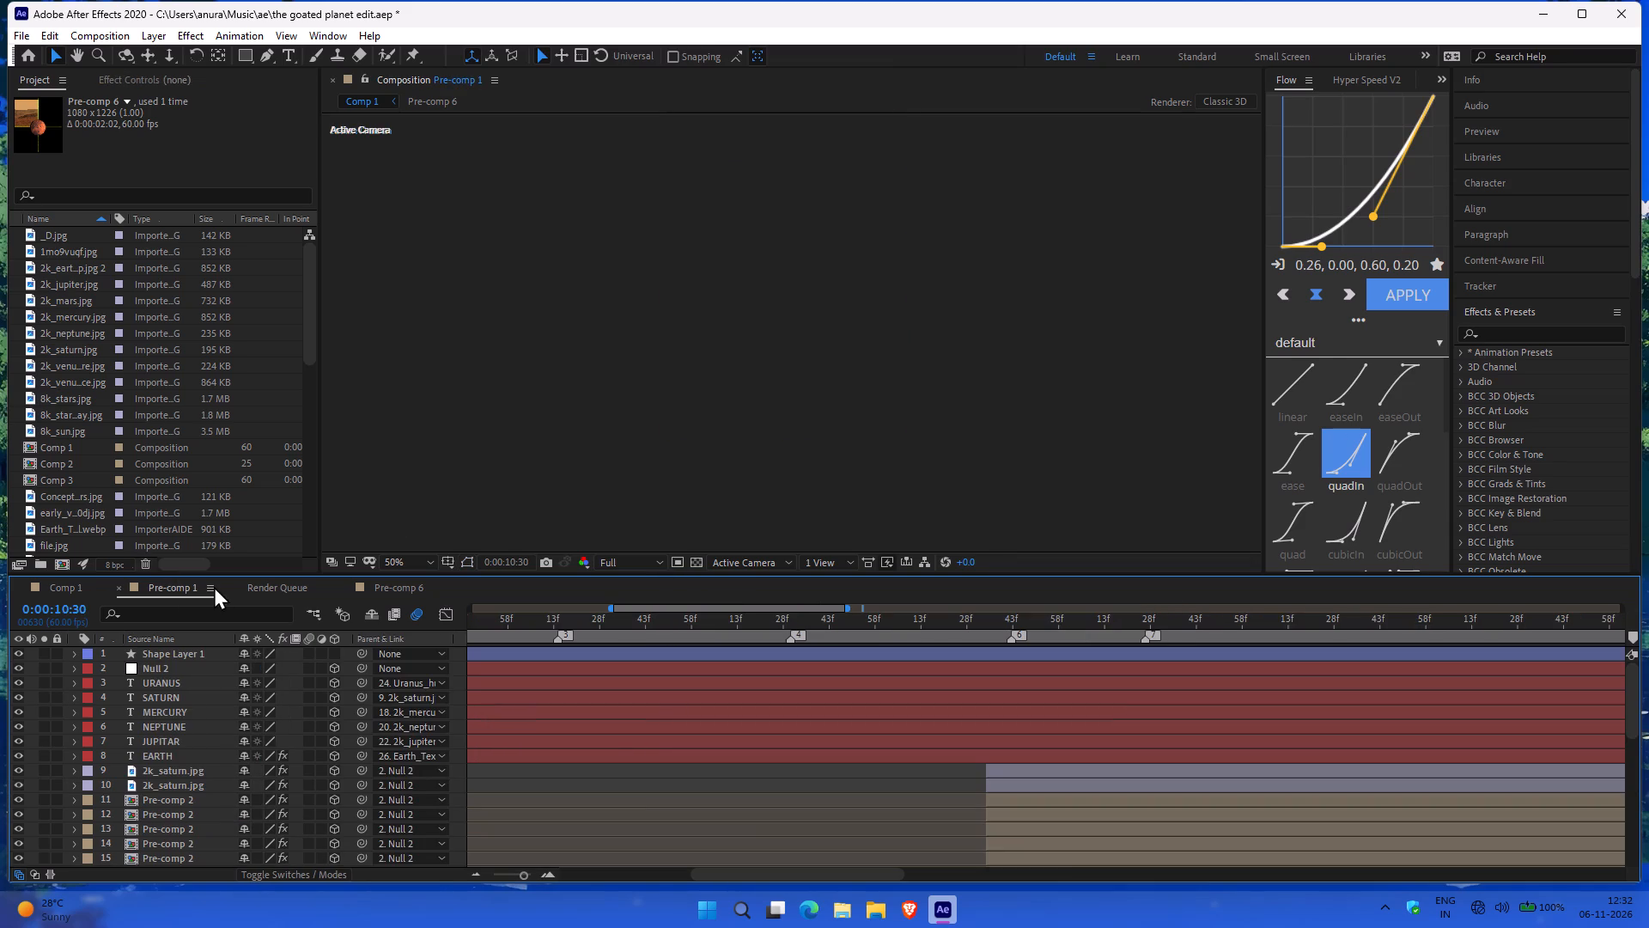
left_click(399, 596)
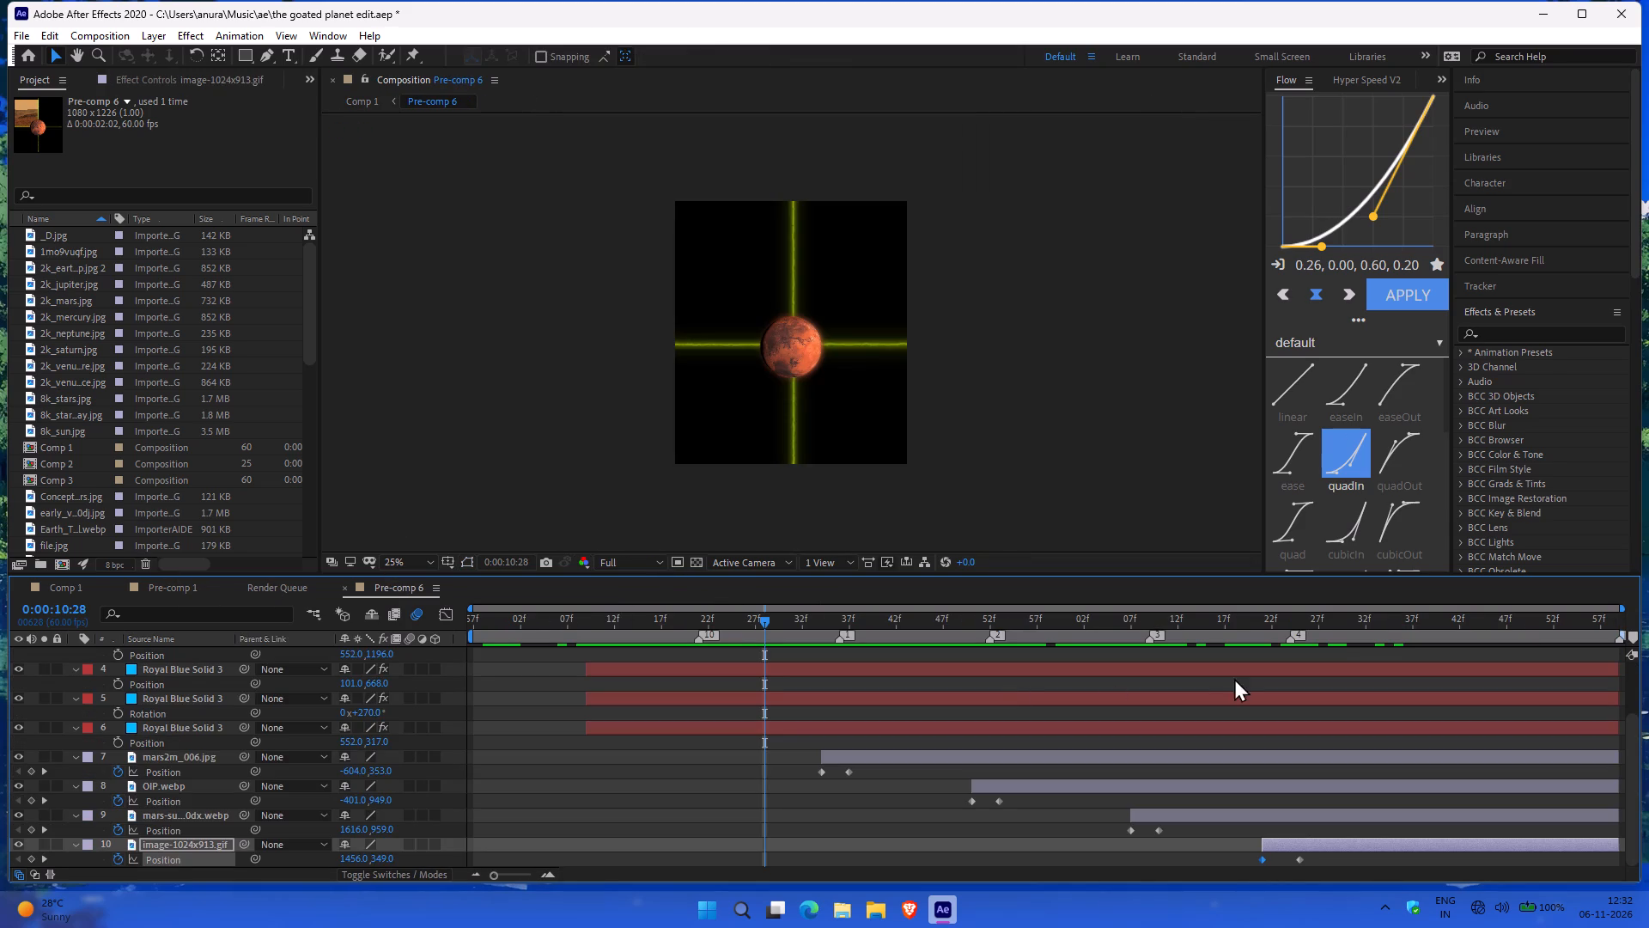
scroll(792, 754, "up", 4)
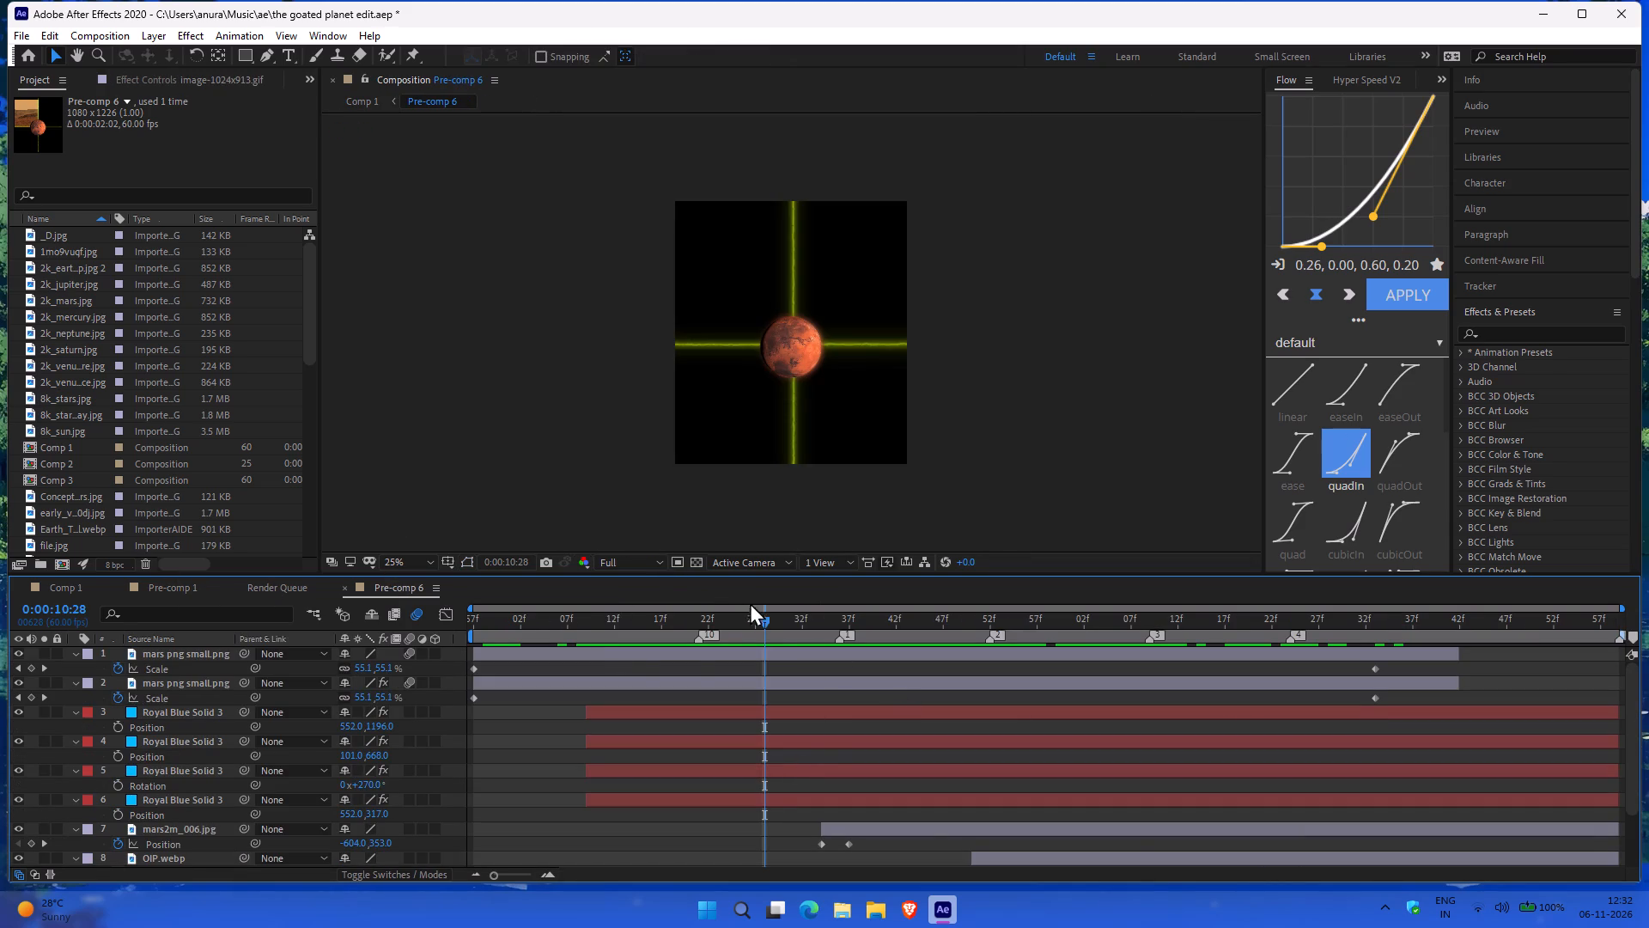
left_click_drag(766, 622, 1366, 607)
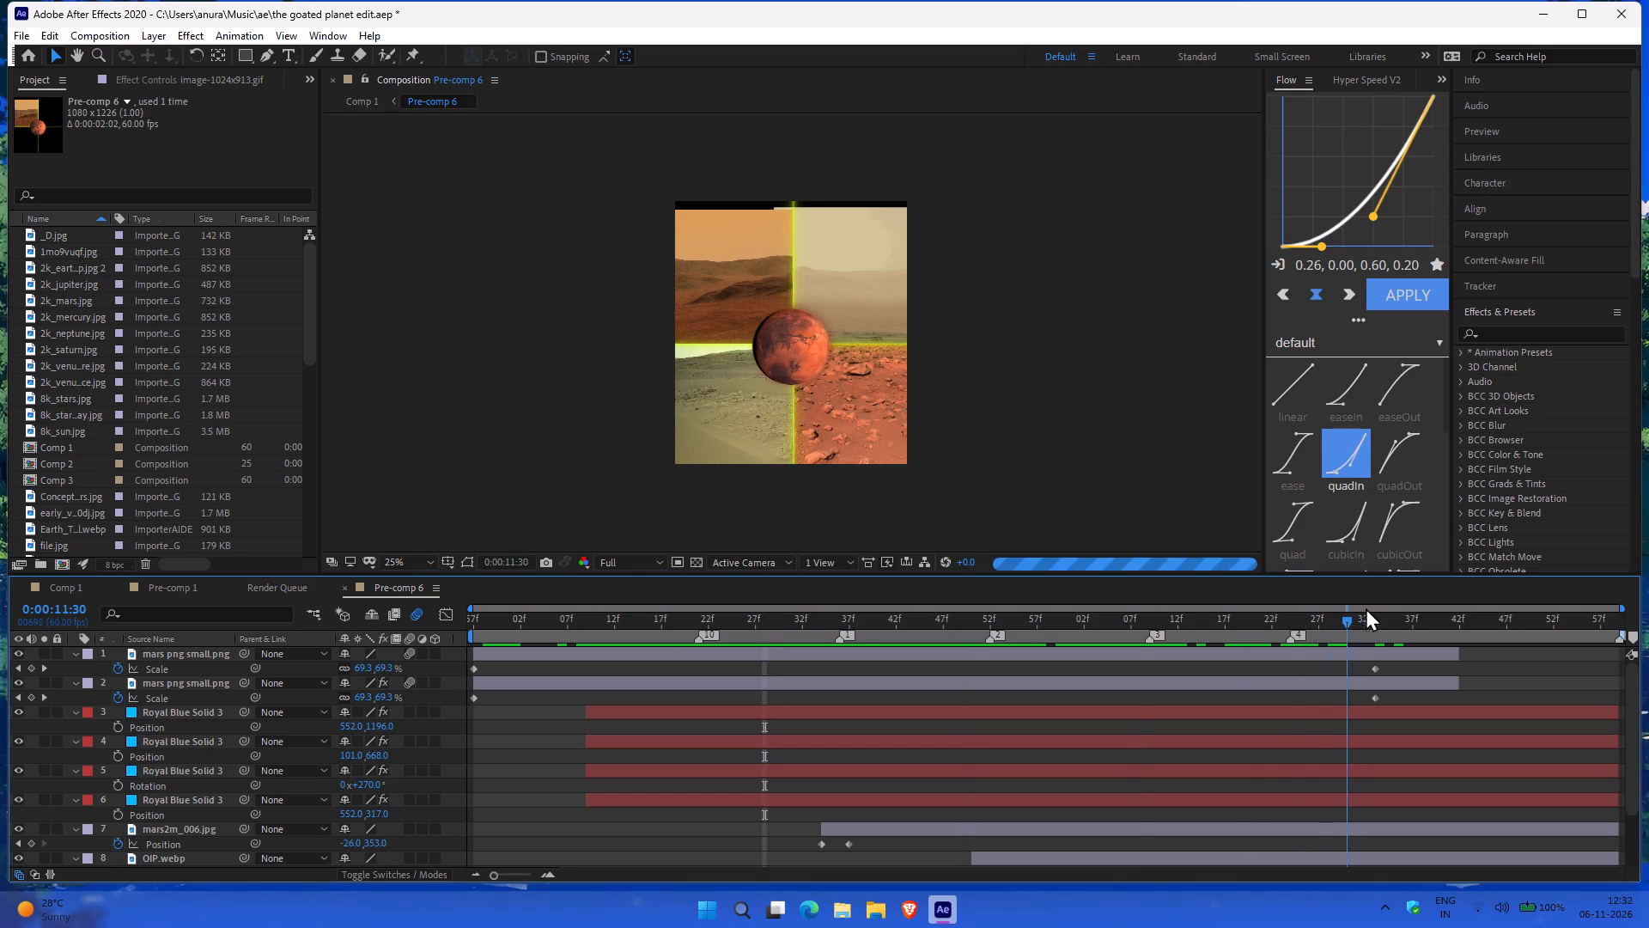
left_click_drag(1366, 607, 1378, 620)
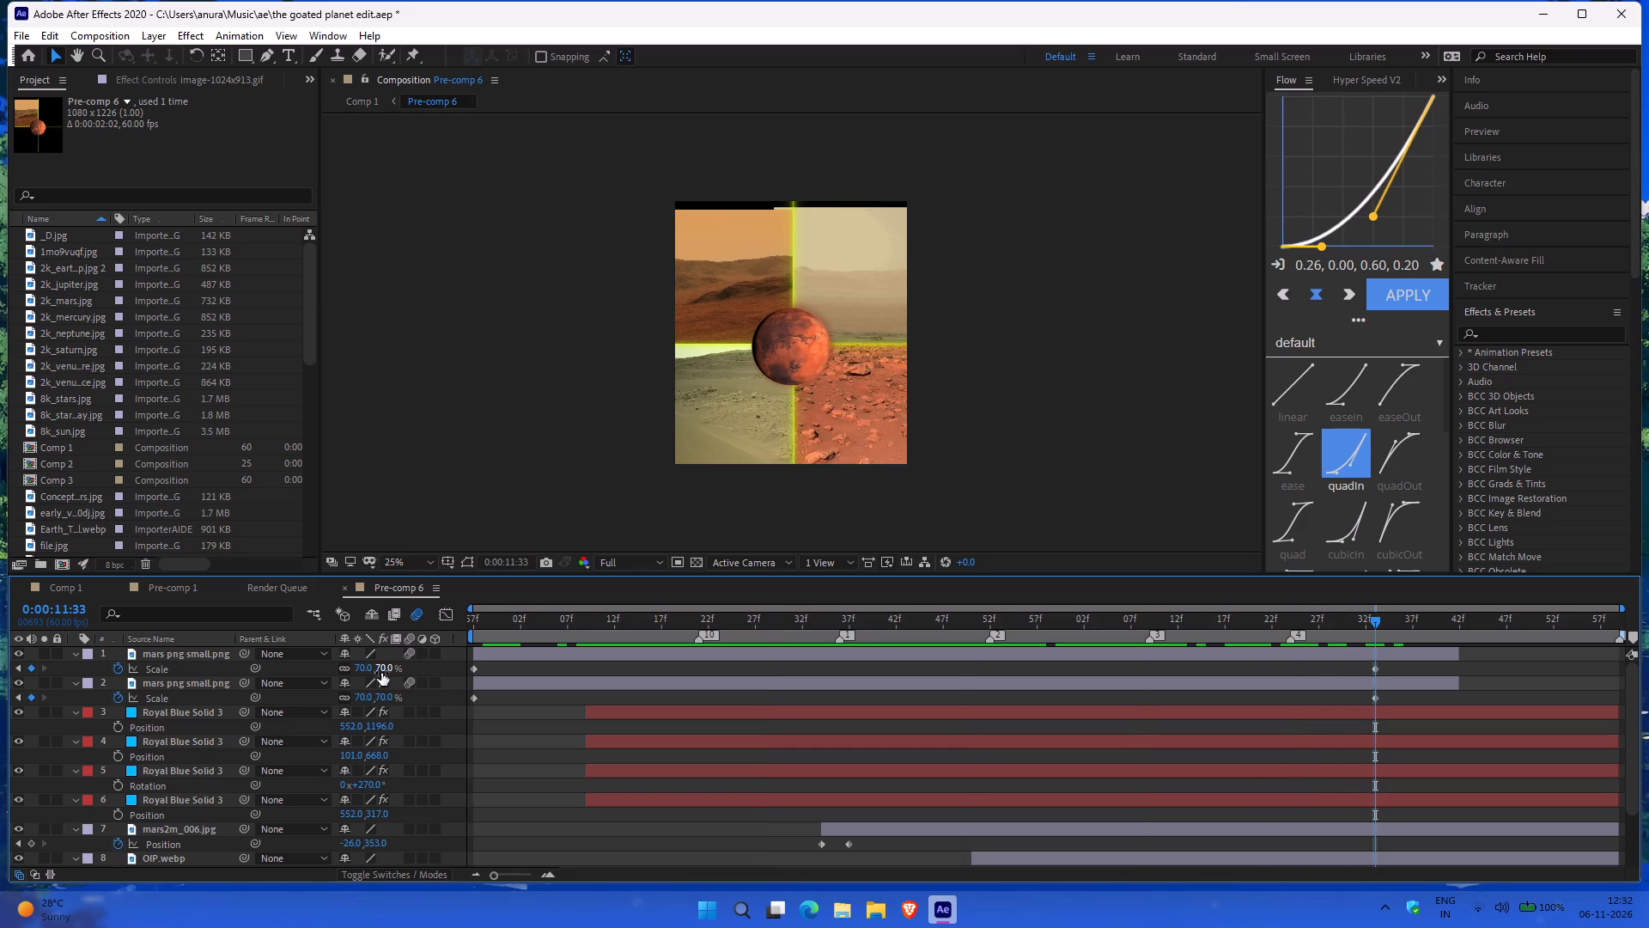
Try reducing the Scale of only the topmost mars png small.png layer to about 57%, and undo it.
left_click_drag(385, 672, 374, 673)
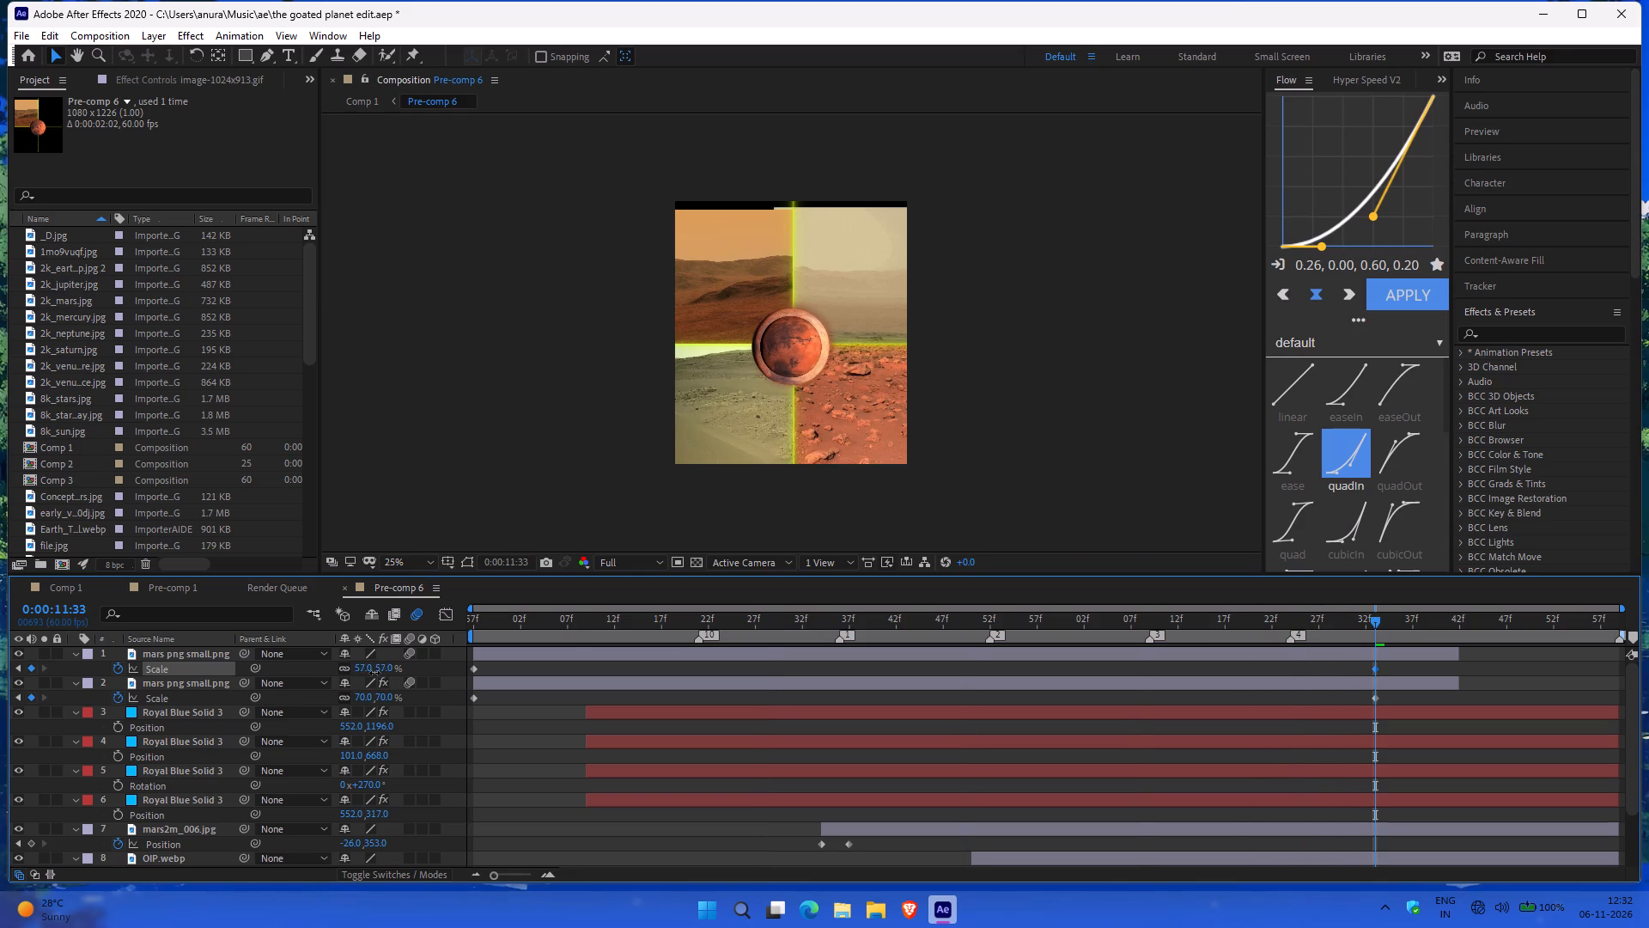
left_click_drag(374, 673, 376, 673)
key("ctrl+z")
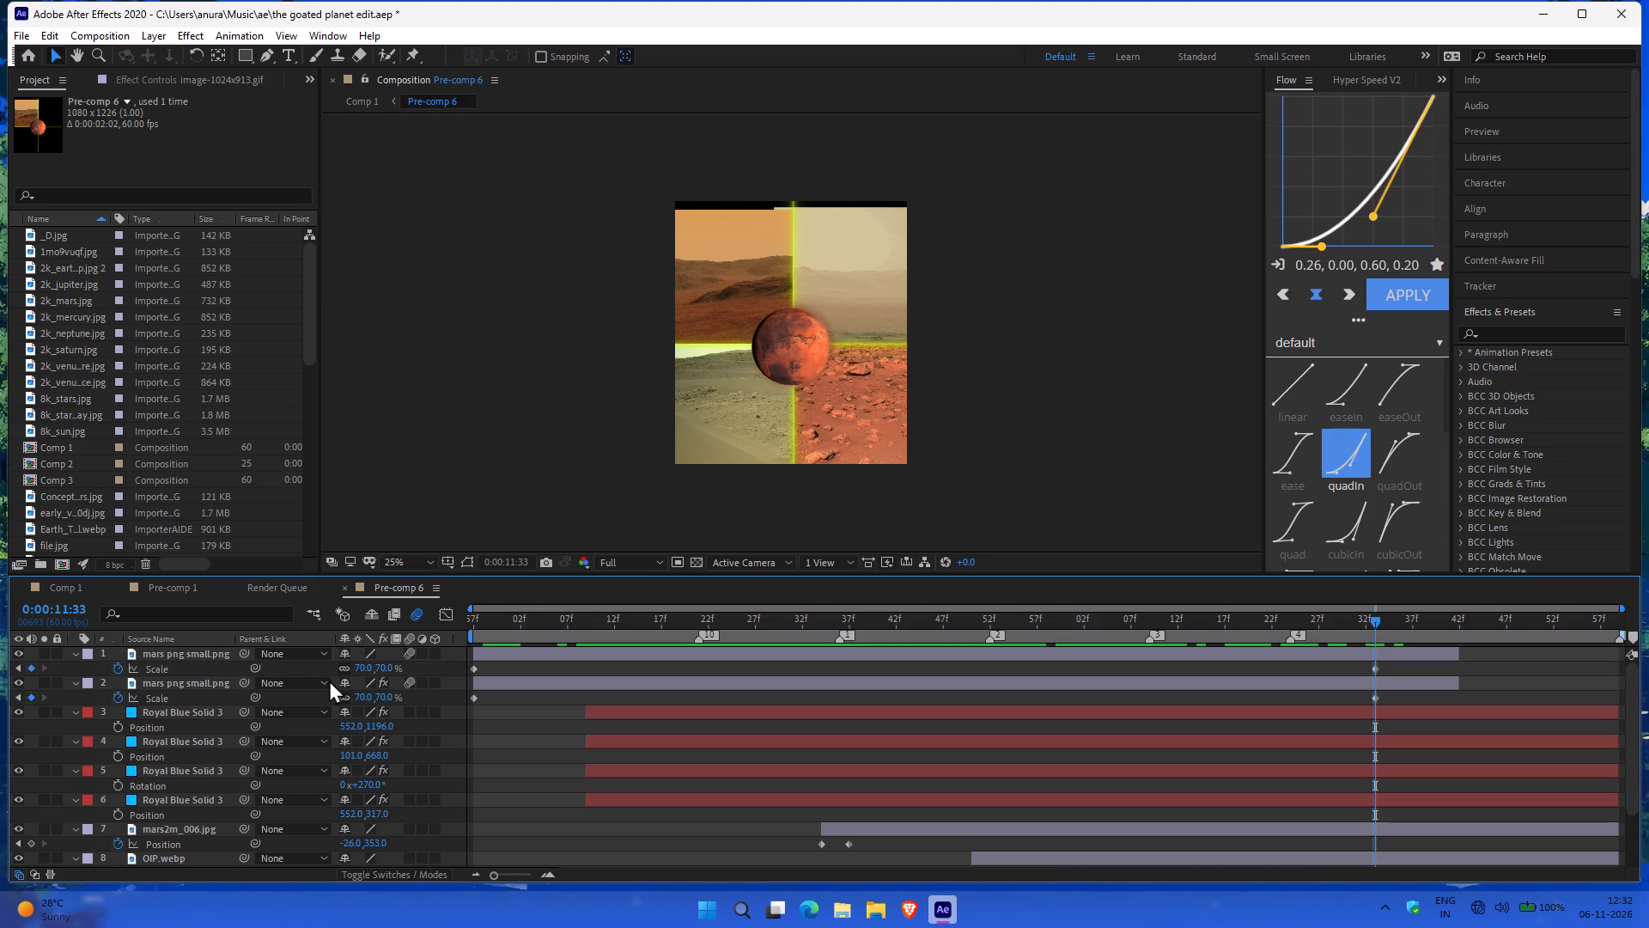
Set the Scale of both mars png small.png layers together to 63% at 0:00:11:33.
left_click(173, 656)
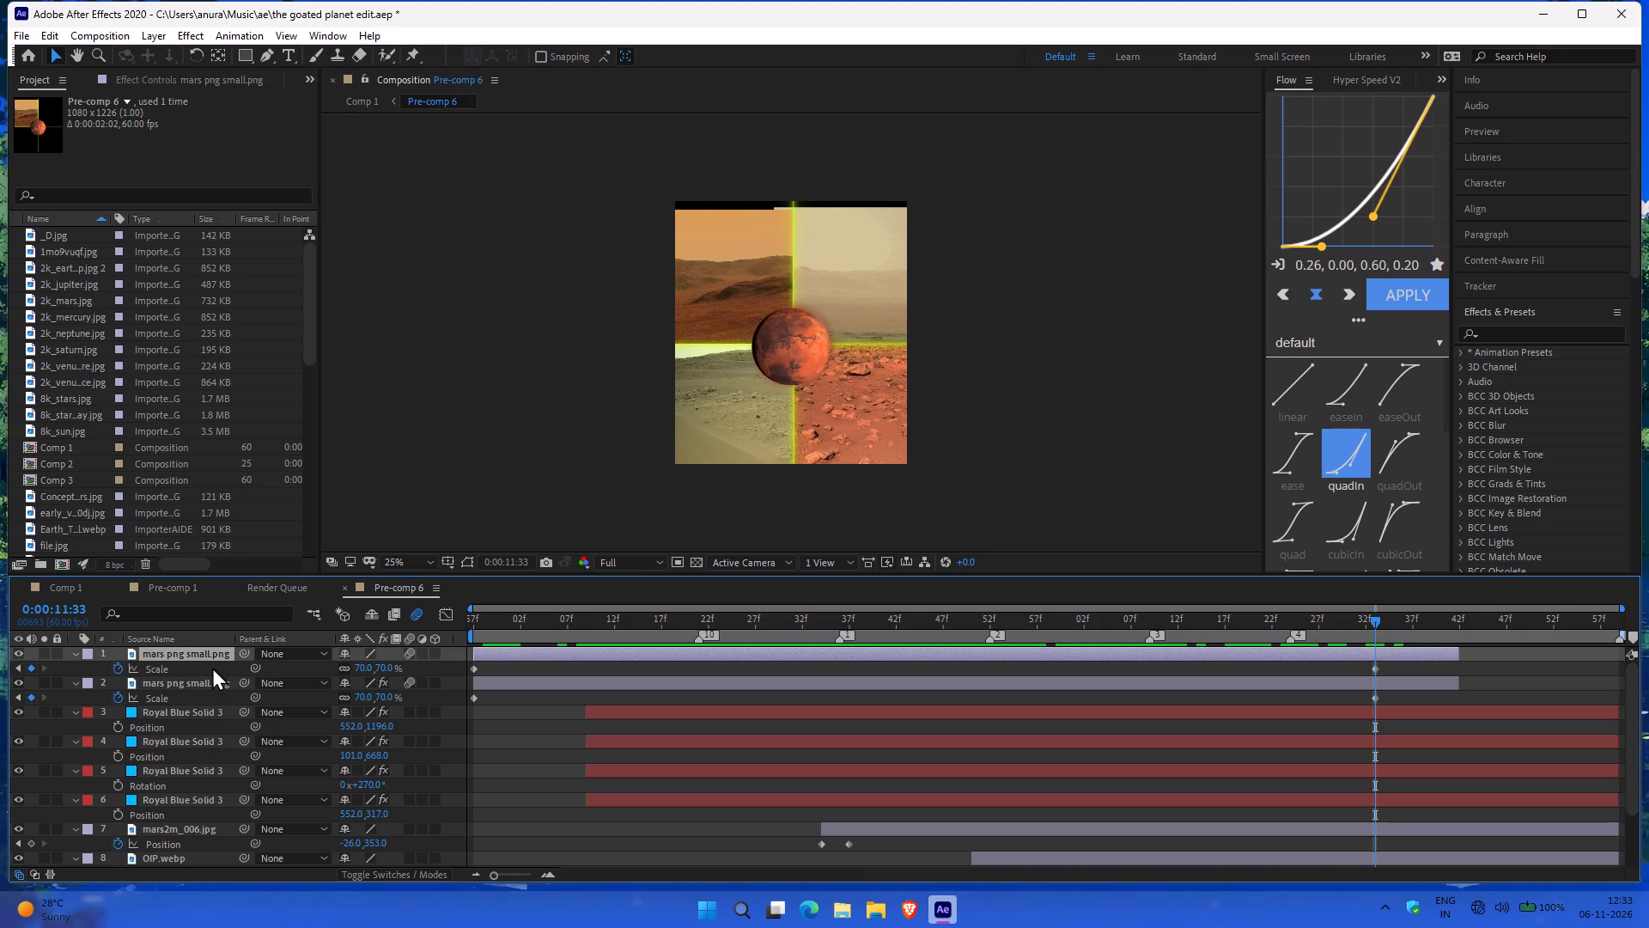
left_click(185, 682, "shift")
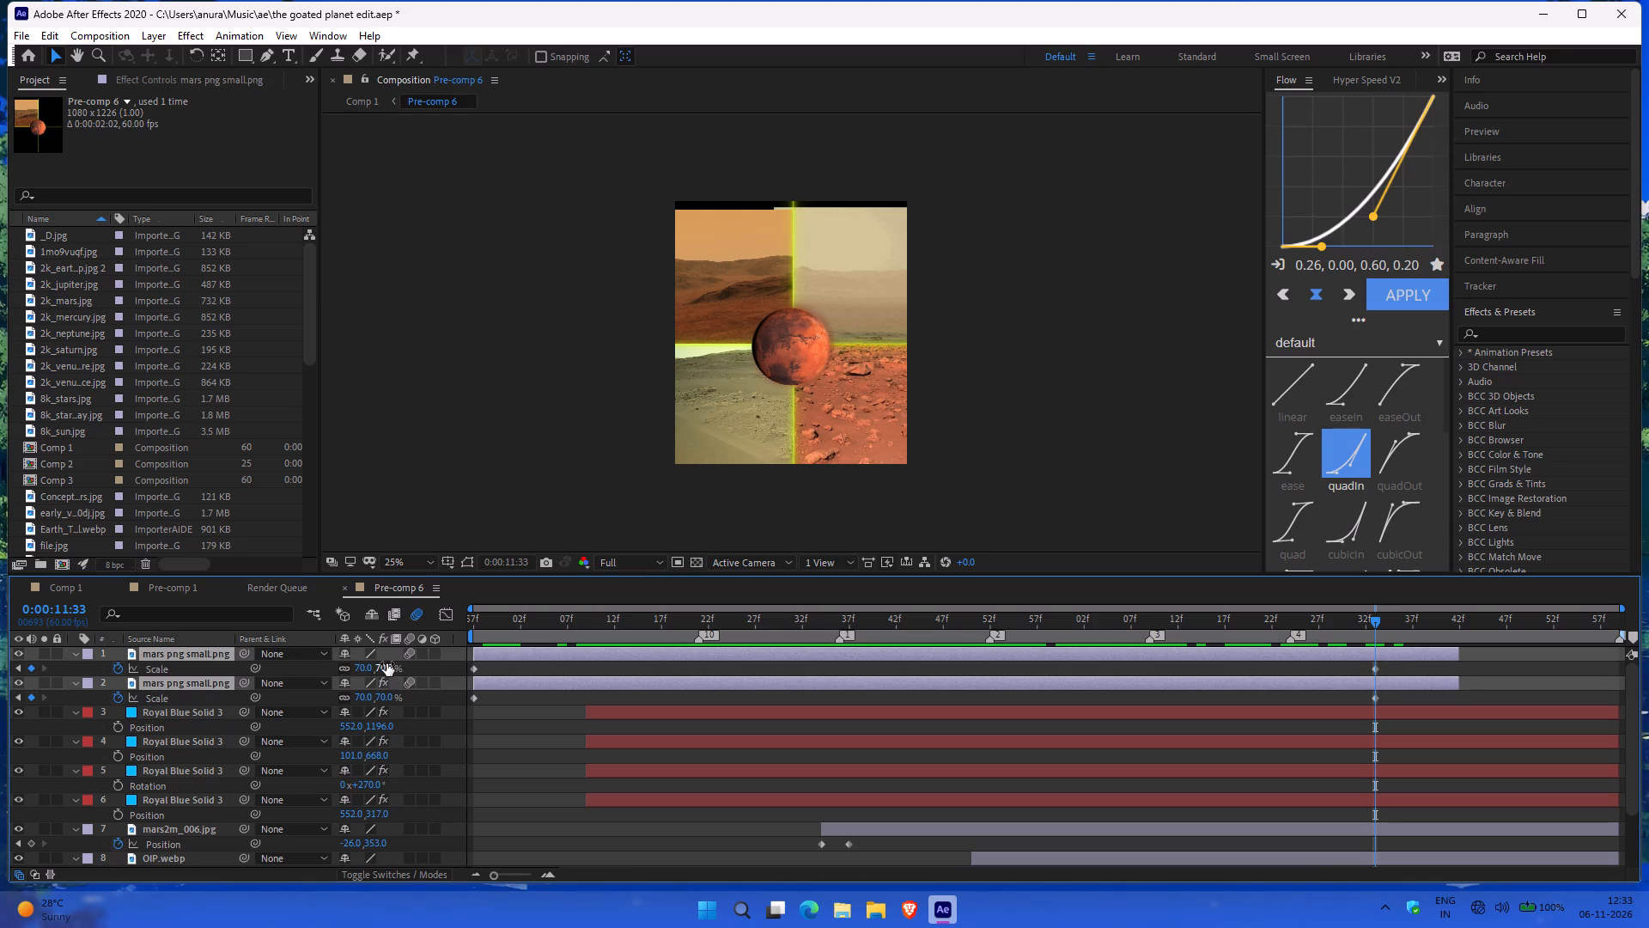
left_click(386, 663)
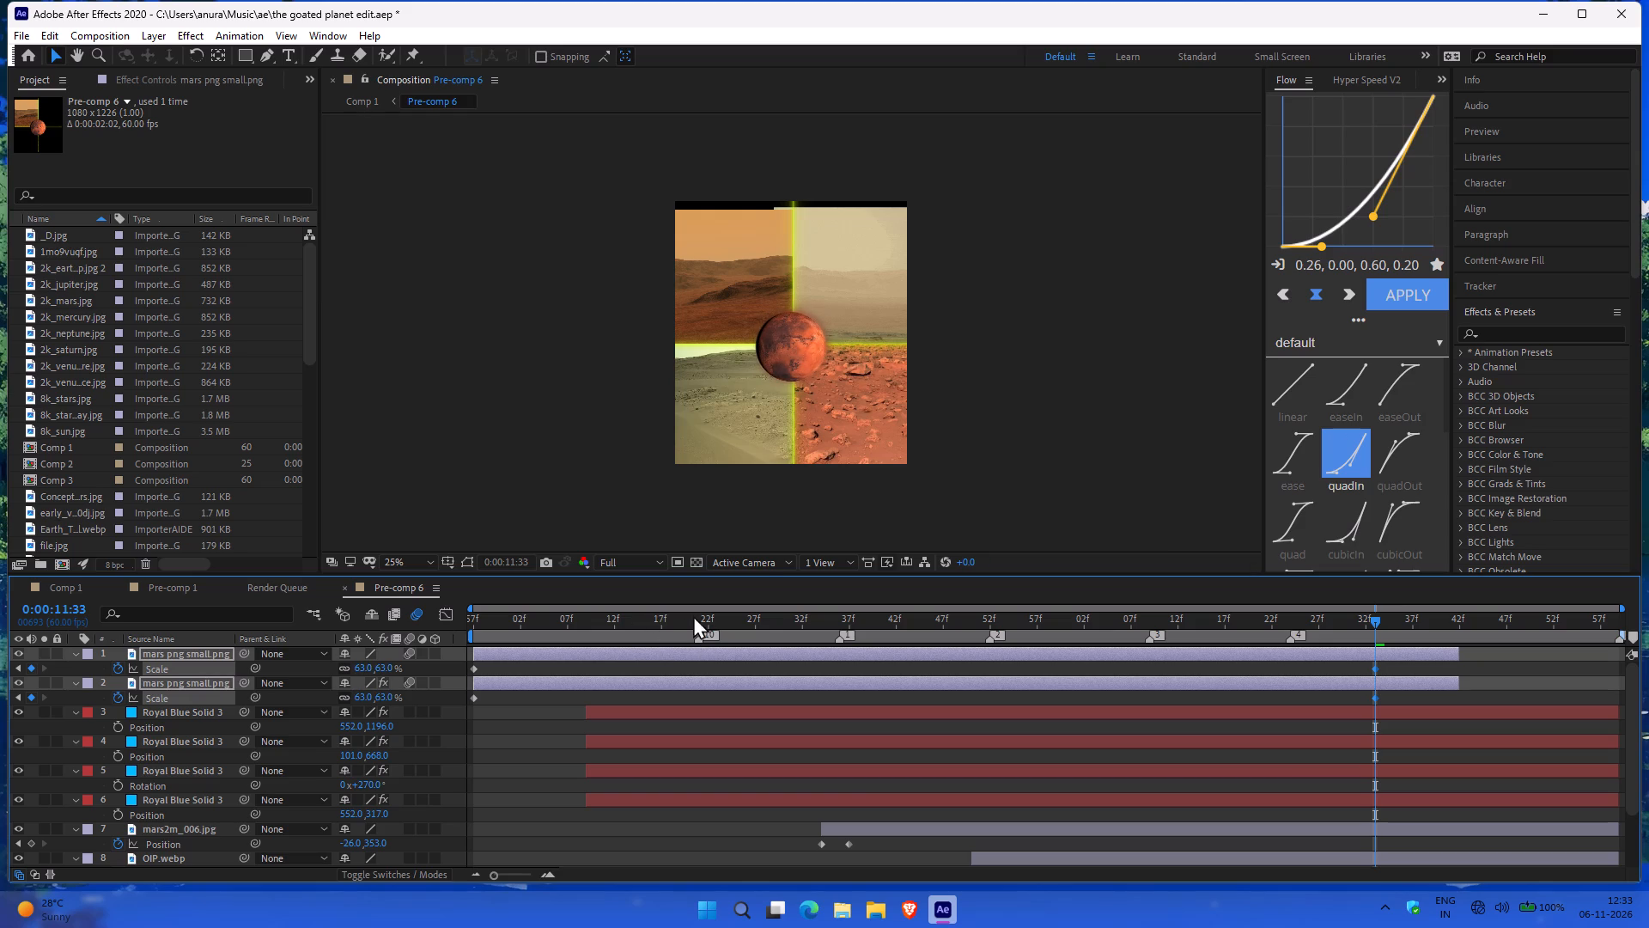
Preview the planet's revised scale animation in Comp 1 from 0:00:10:16.
left_click(648, 619)
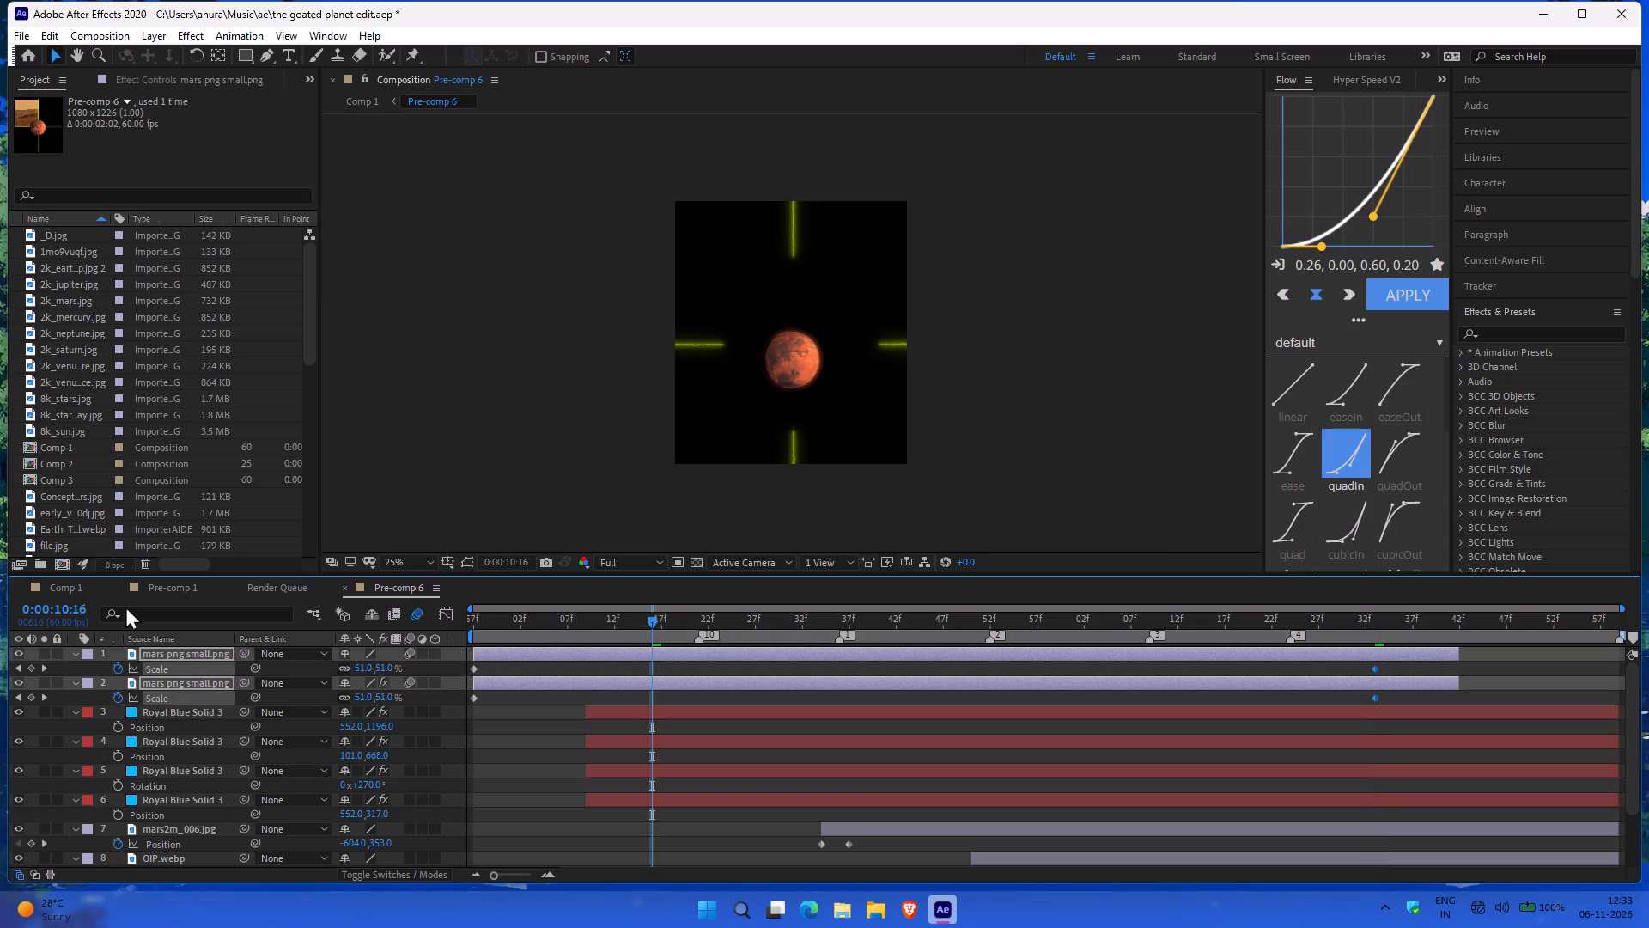
left_click(67, 589)
key("space")
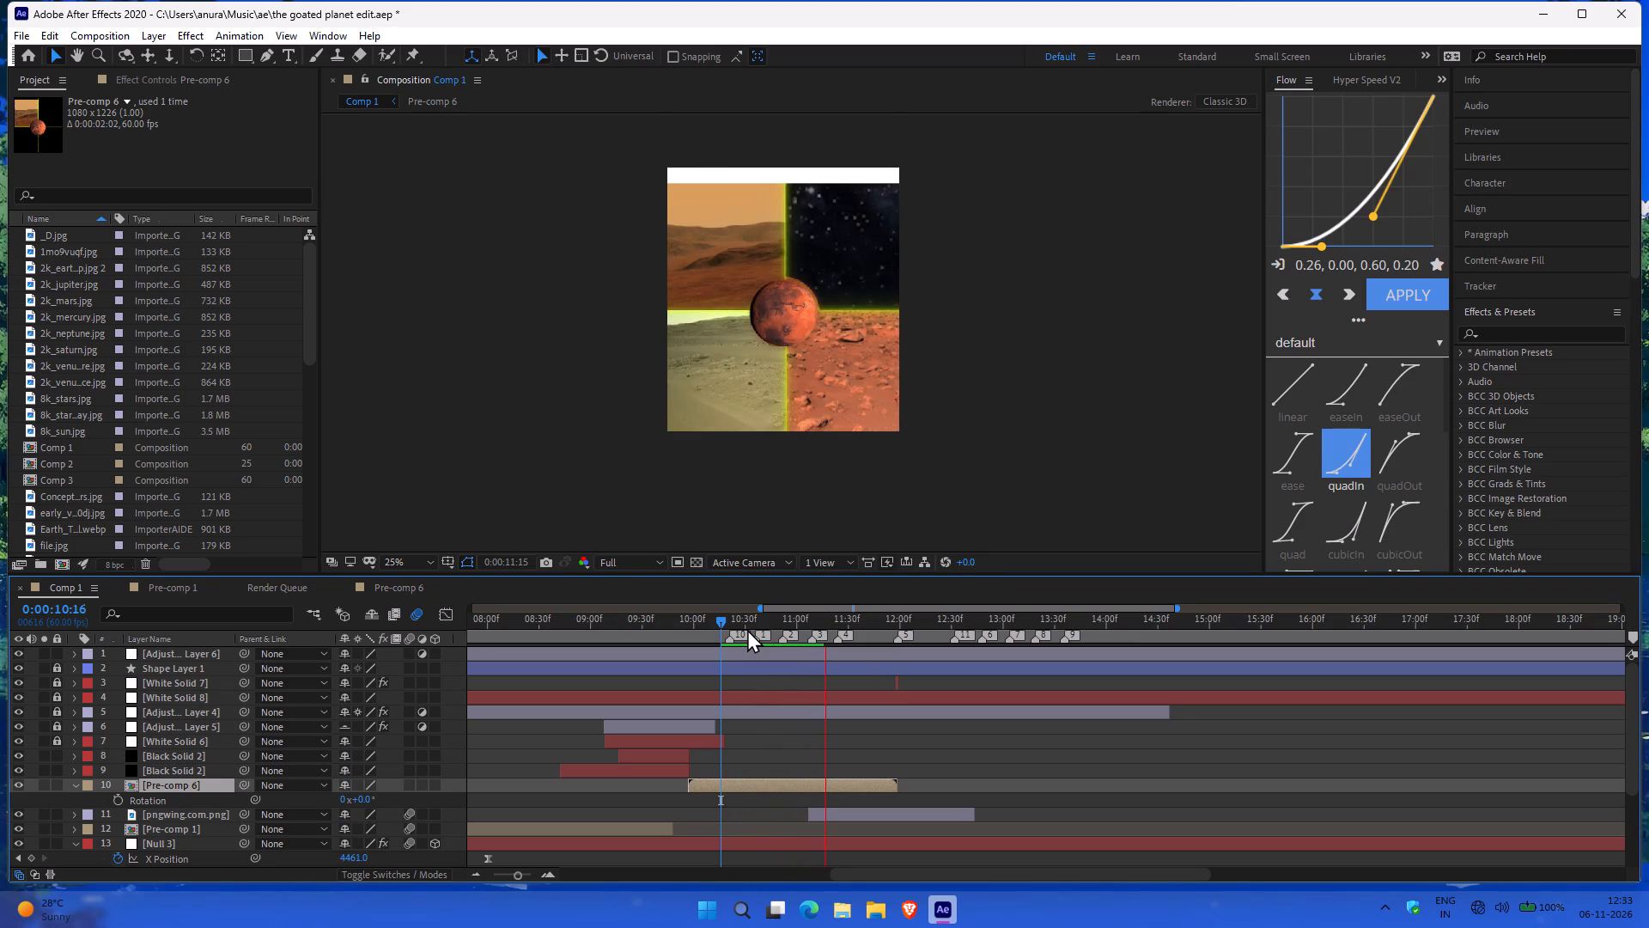
Continue previewing the Mars segment in Comp 1 to check the planet's growth against the sliding surface images.
key("space")
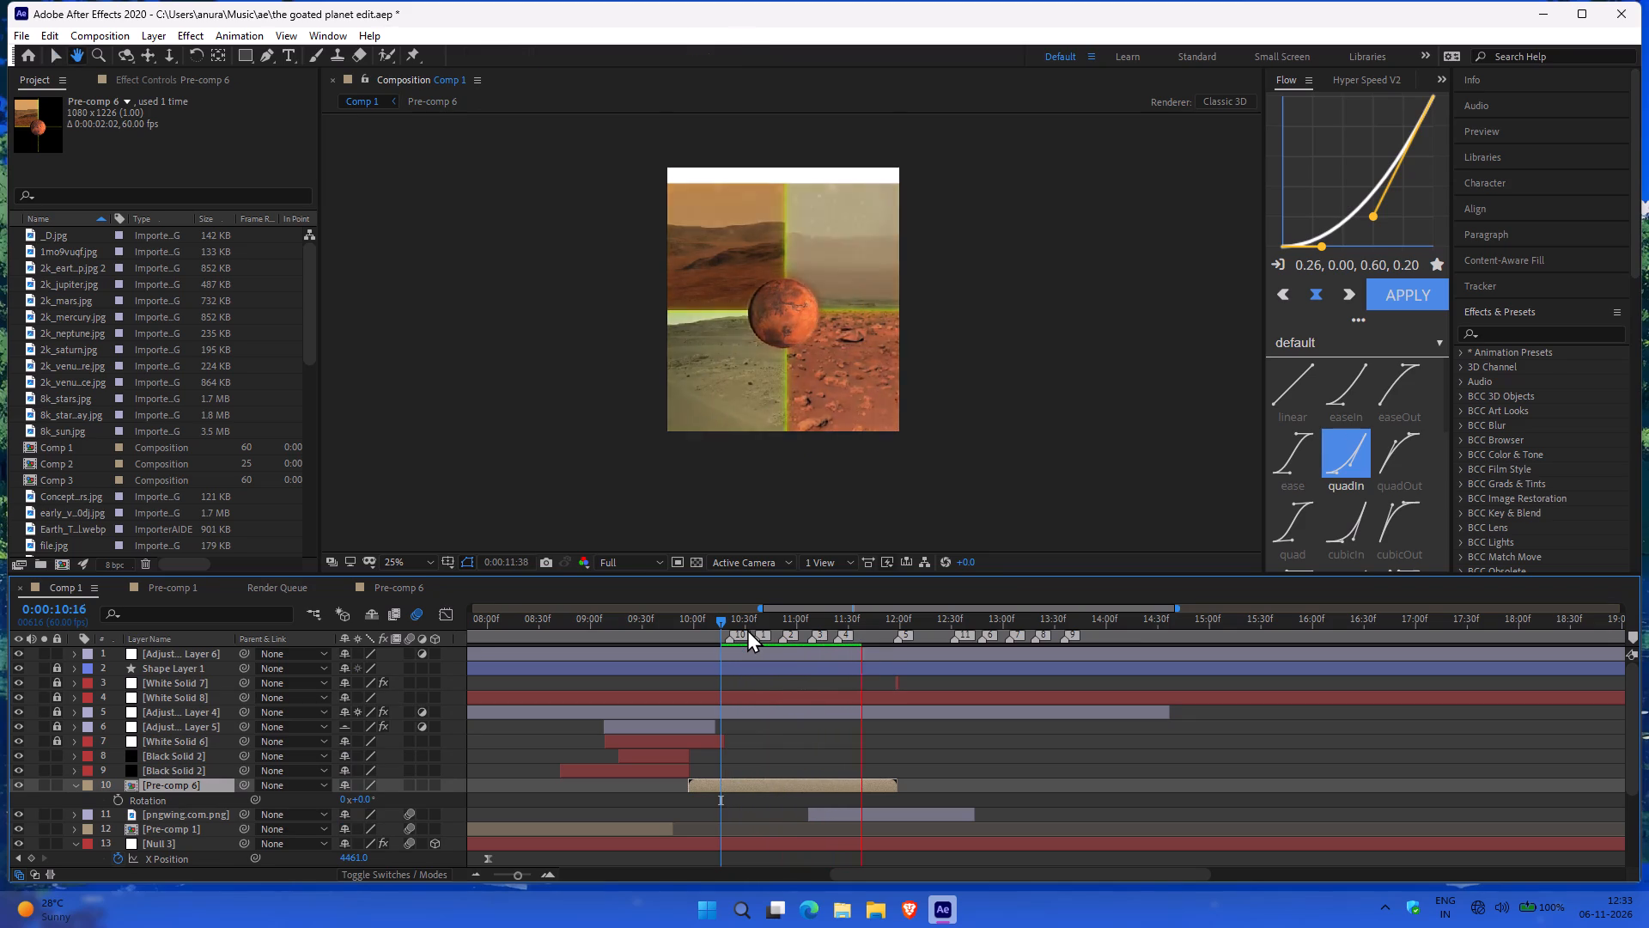
key("space")
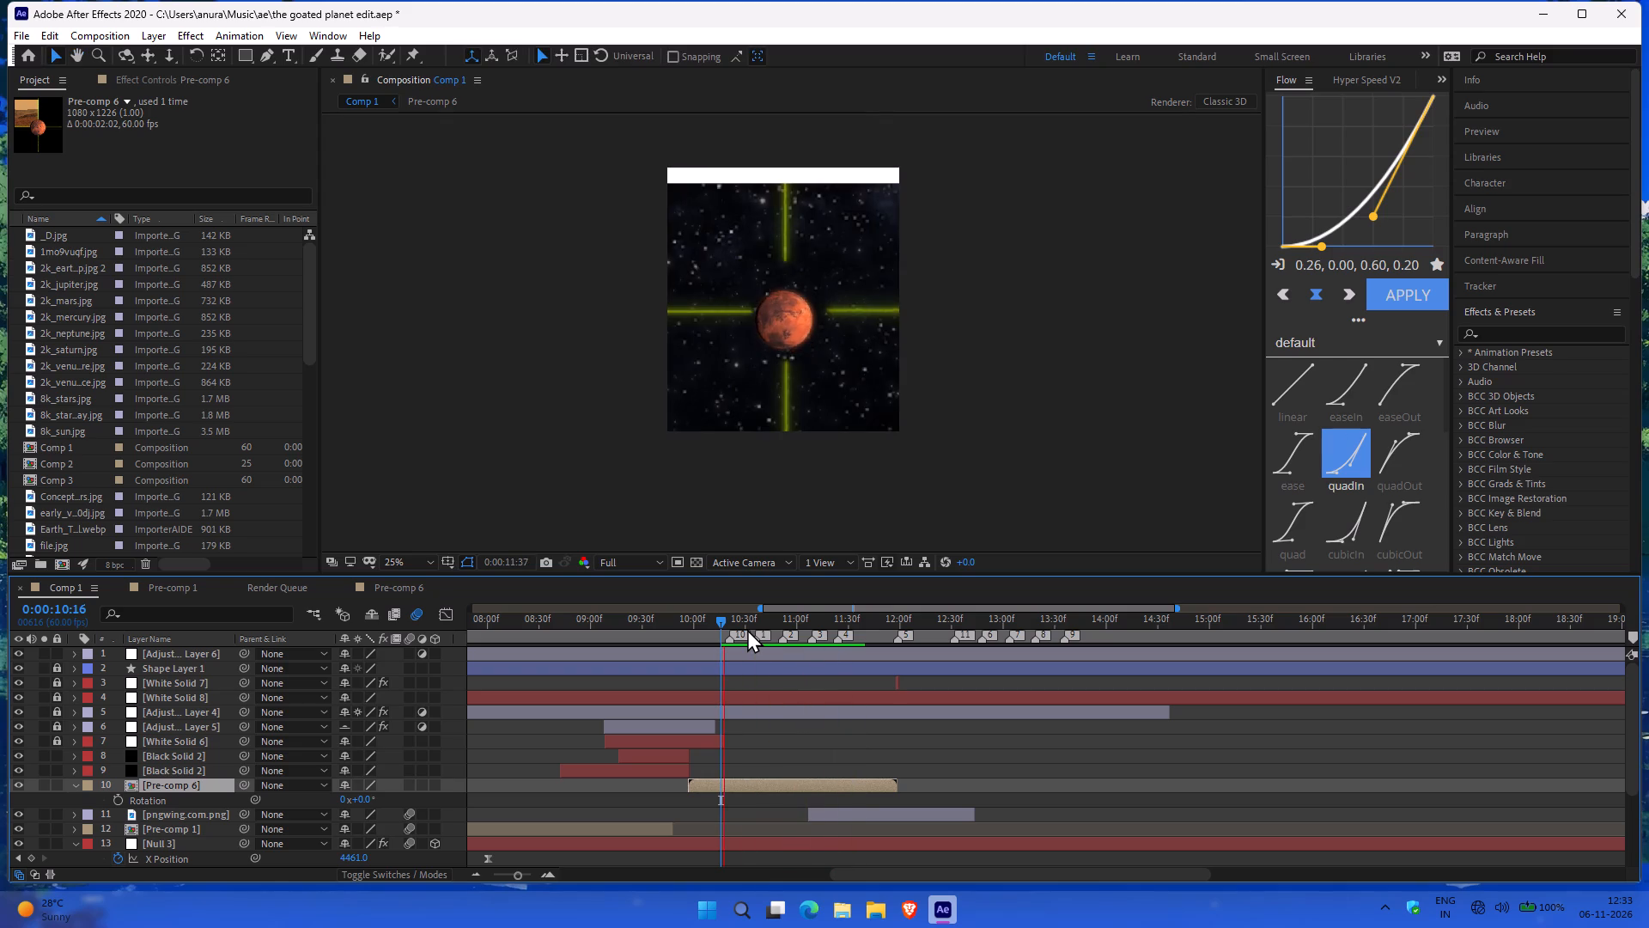
Return to Pre-comp 6, reveal the Rotation keyframes of both mars png small.png layers, and move the current time to 0:00:10:26.
left_click(167, 576)
left_click(388, 584)
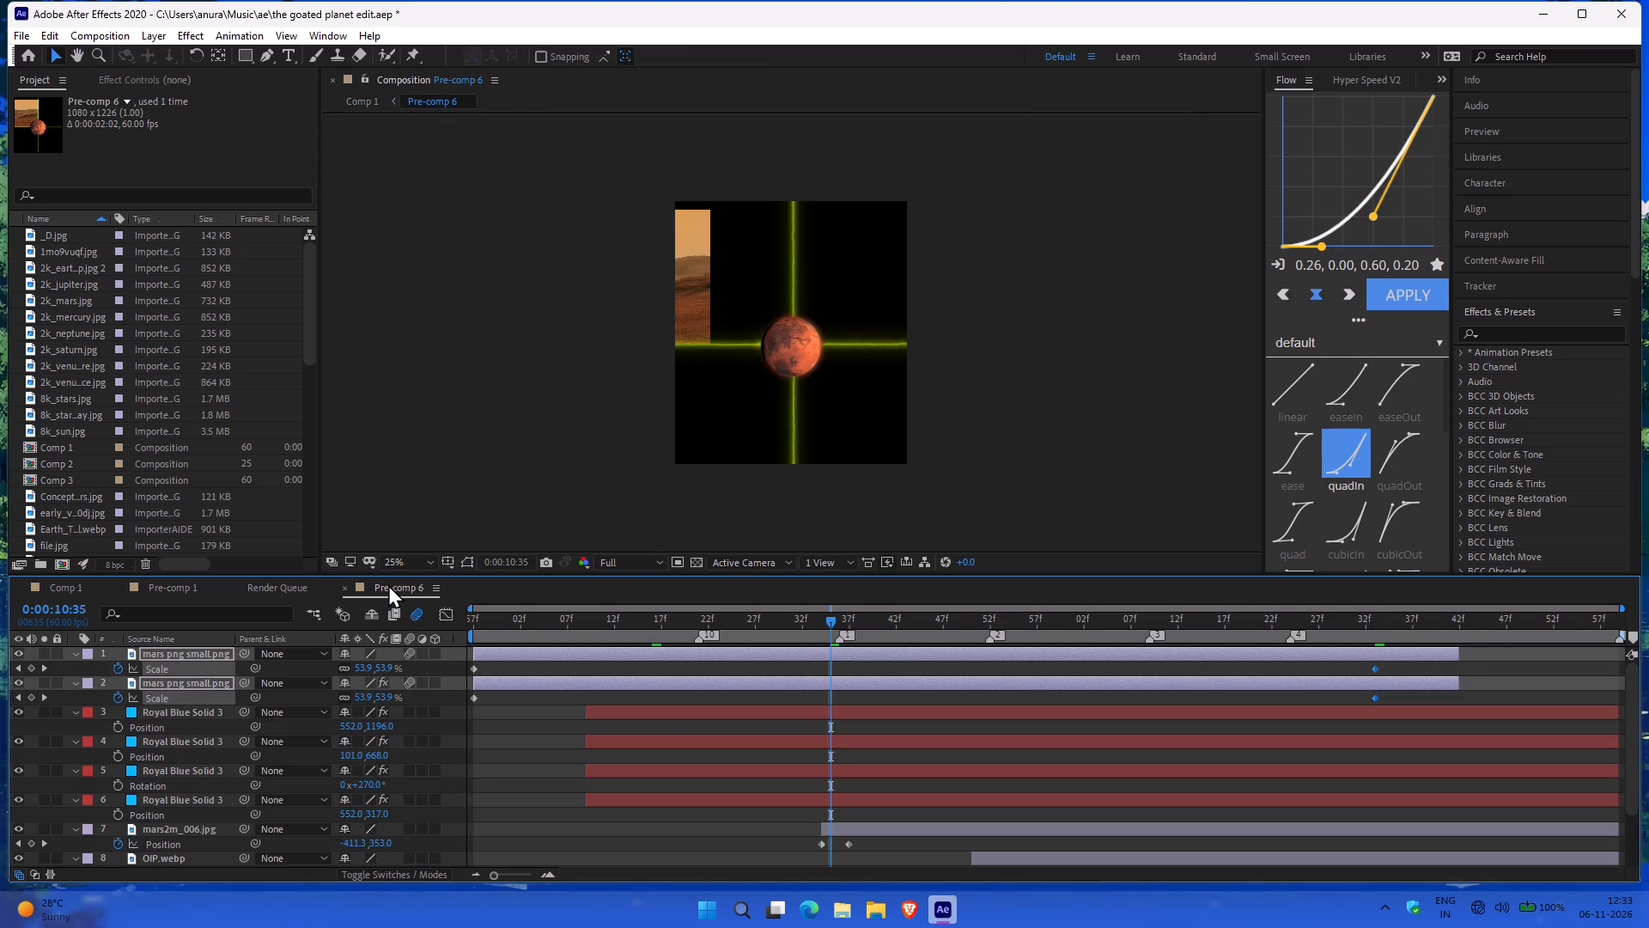
key("r")
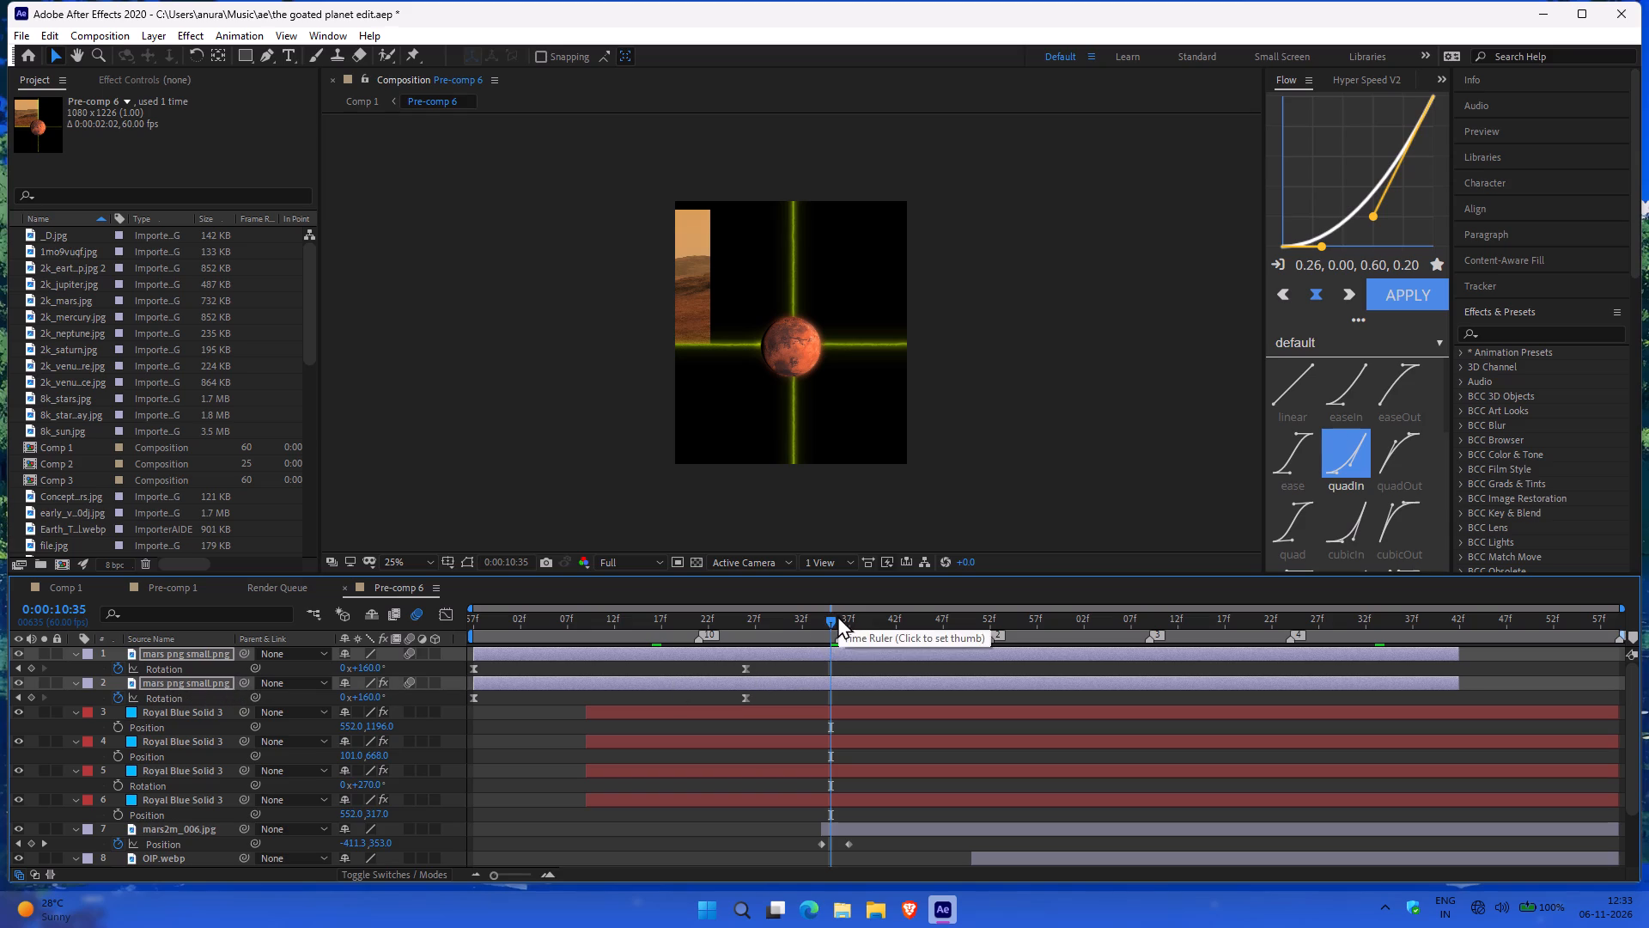
left_click_drag(830, 620, 751, 620)
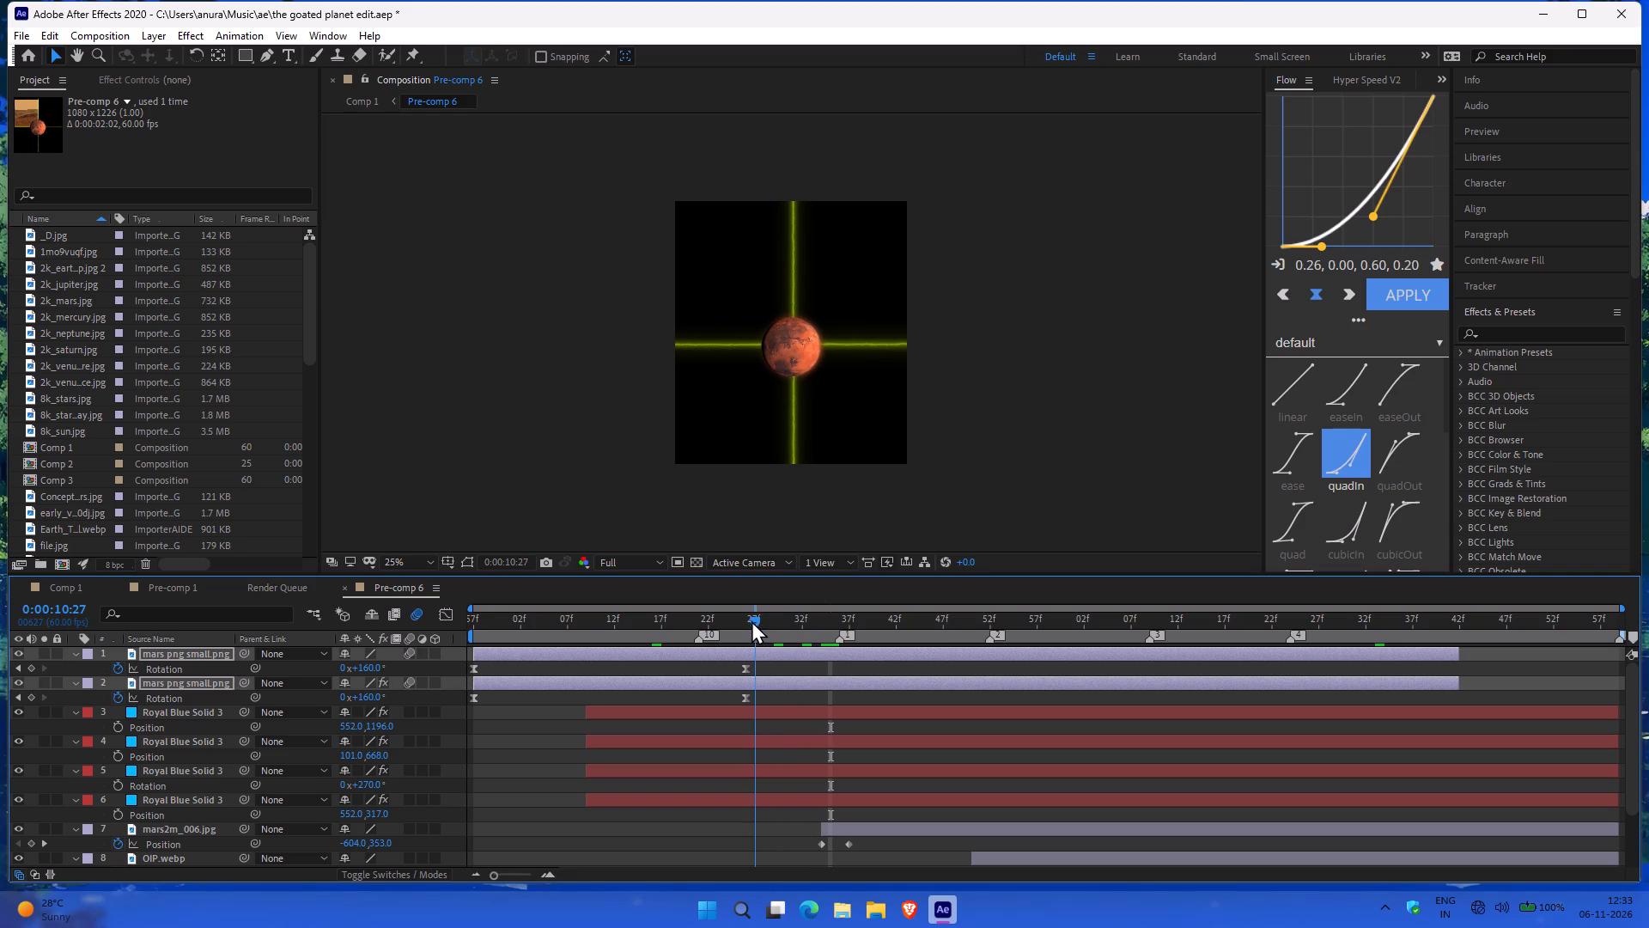
left_click_drag(751, 620, 755, 621)
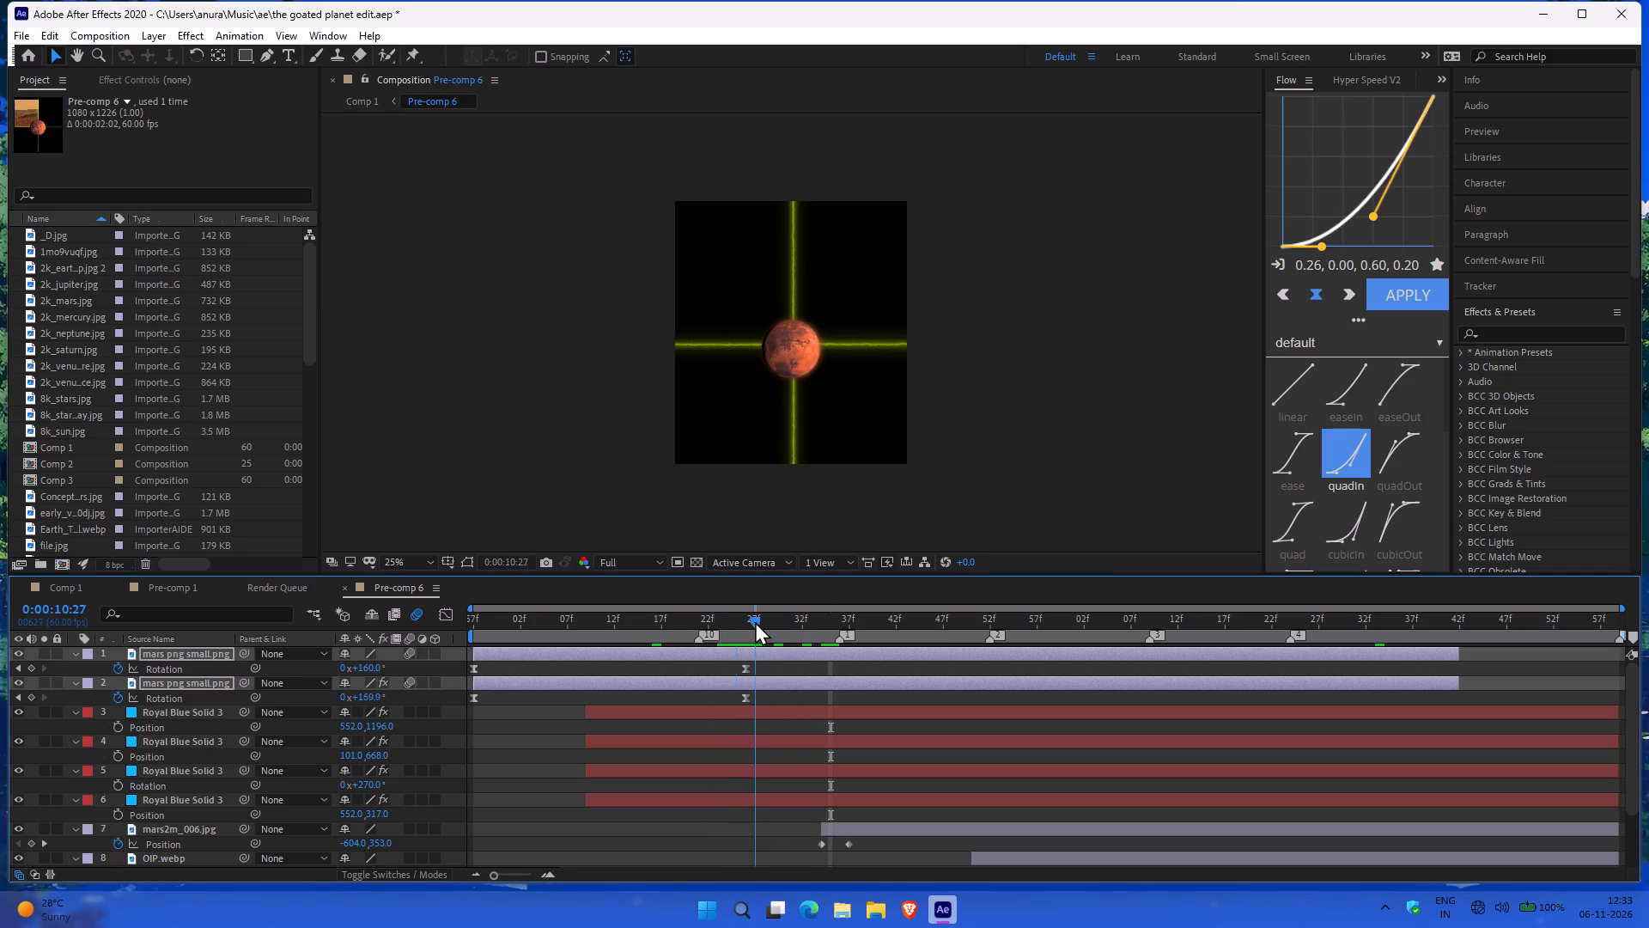
left_click_drag(755, 621, 747, 621)
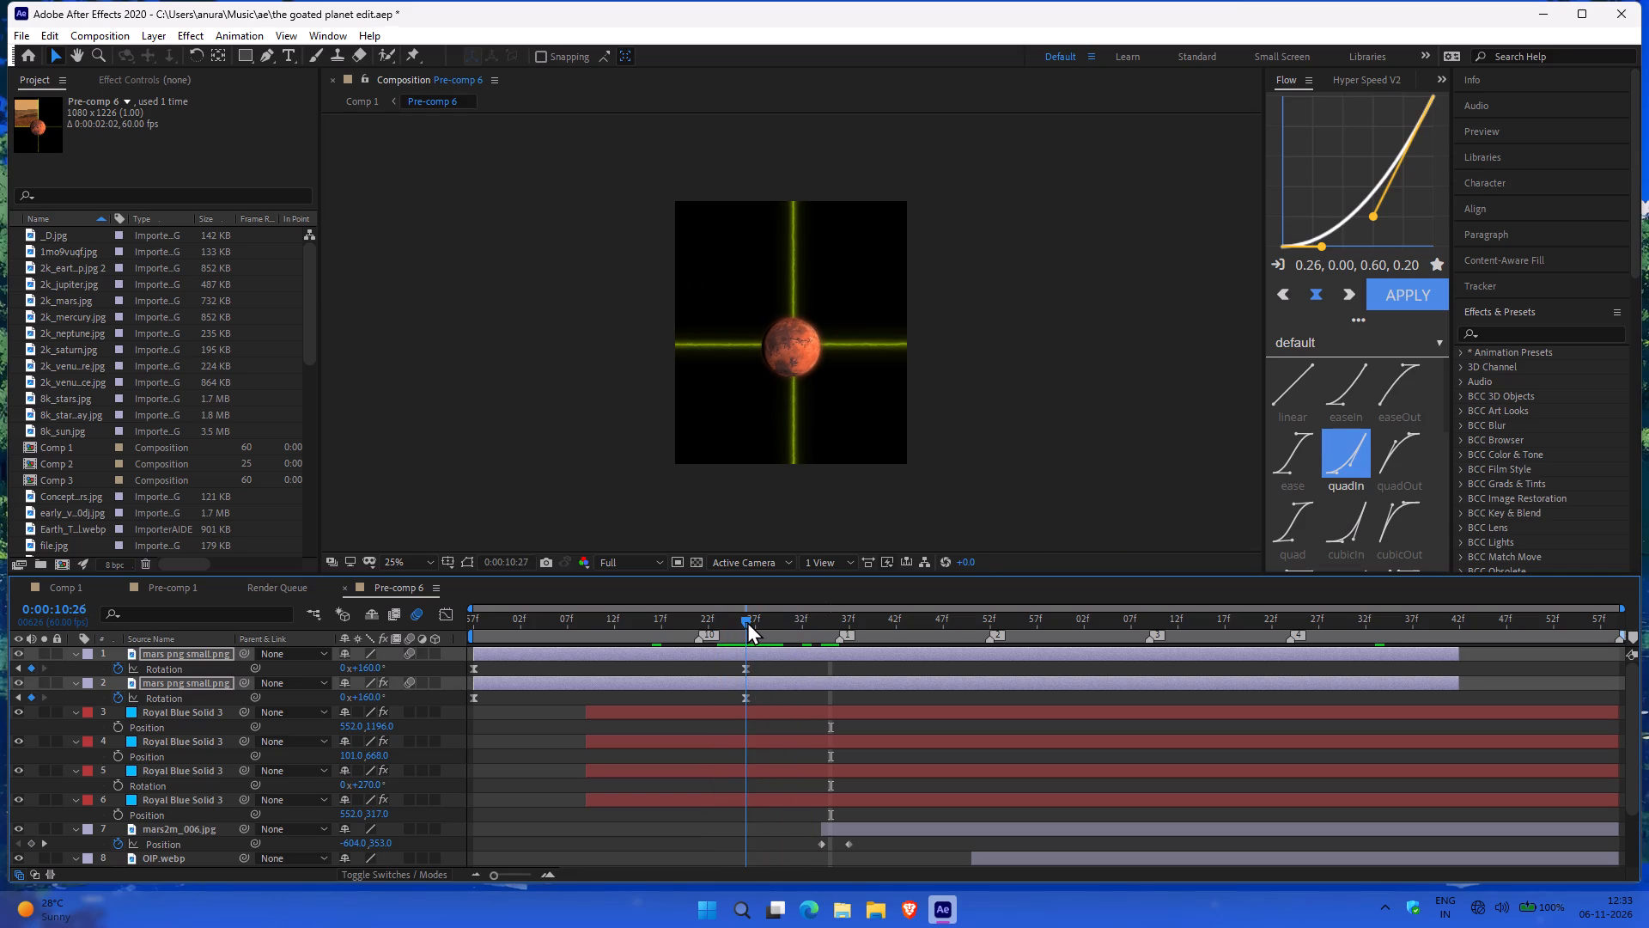
left_click_drag(747, 621, 749, 621)
Set the Rotation of both mars png small.png layers together to 197° at 0:00:11:41.
left_click_drag(743, 620, 879, 617)
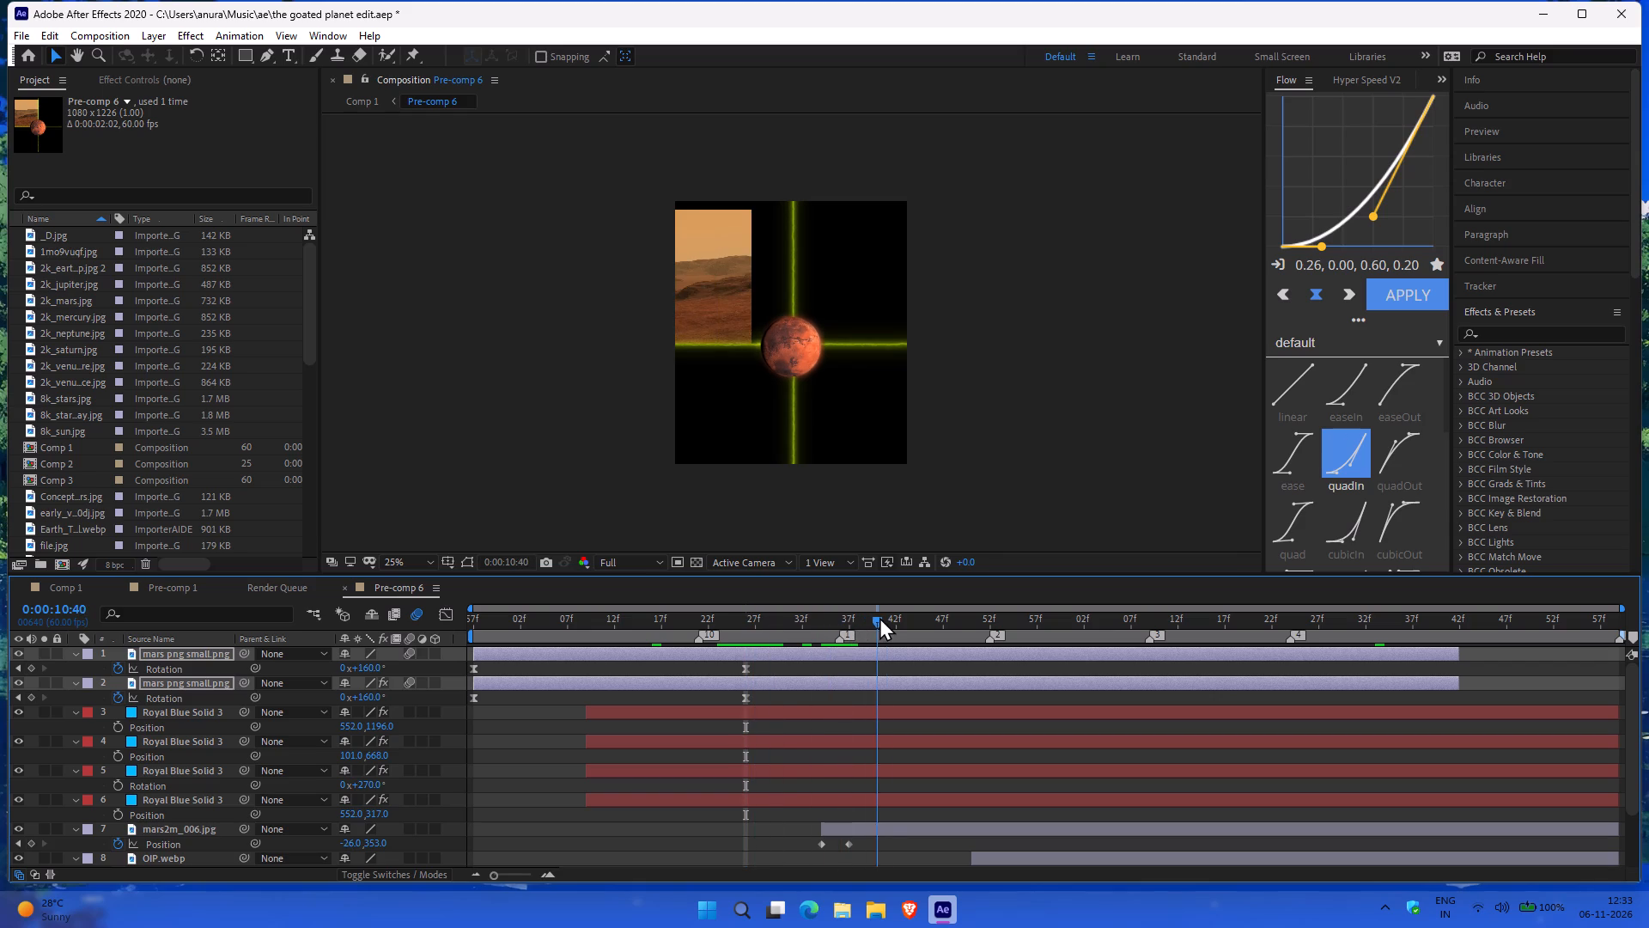
left_click_drag(879, 617, 920, 611)
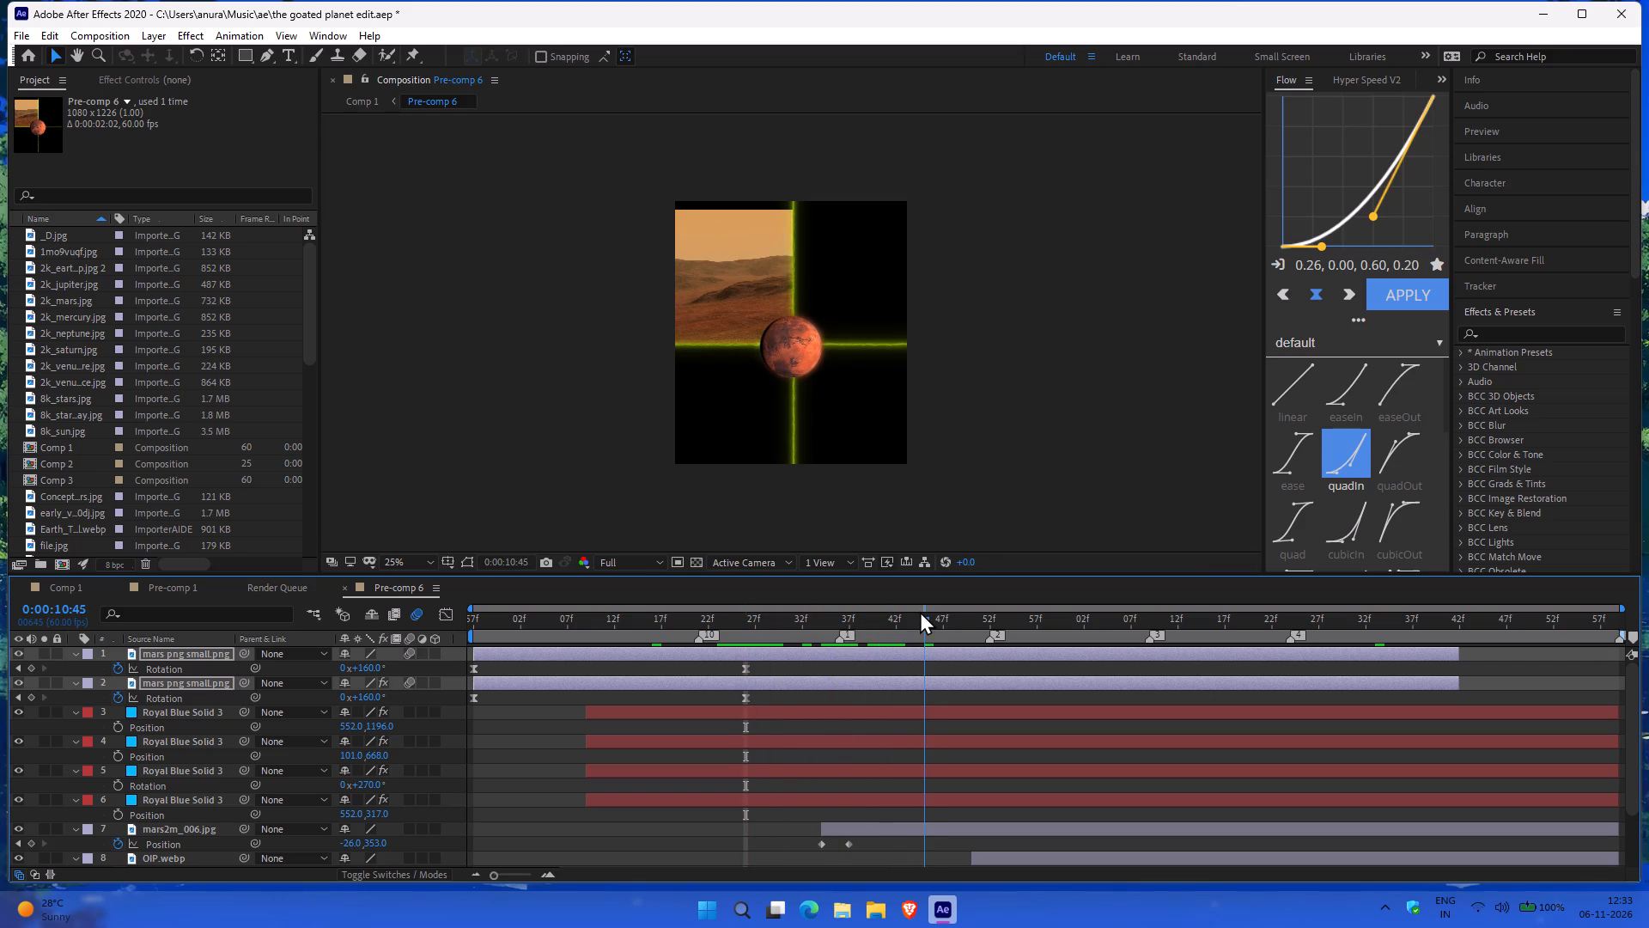
left_click_drag(920, 611, 1250, 621)
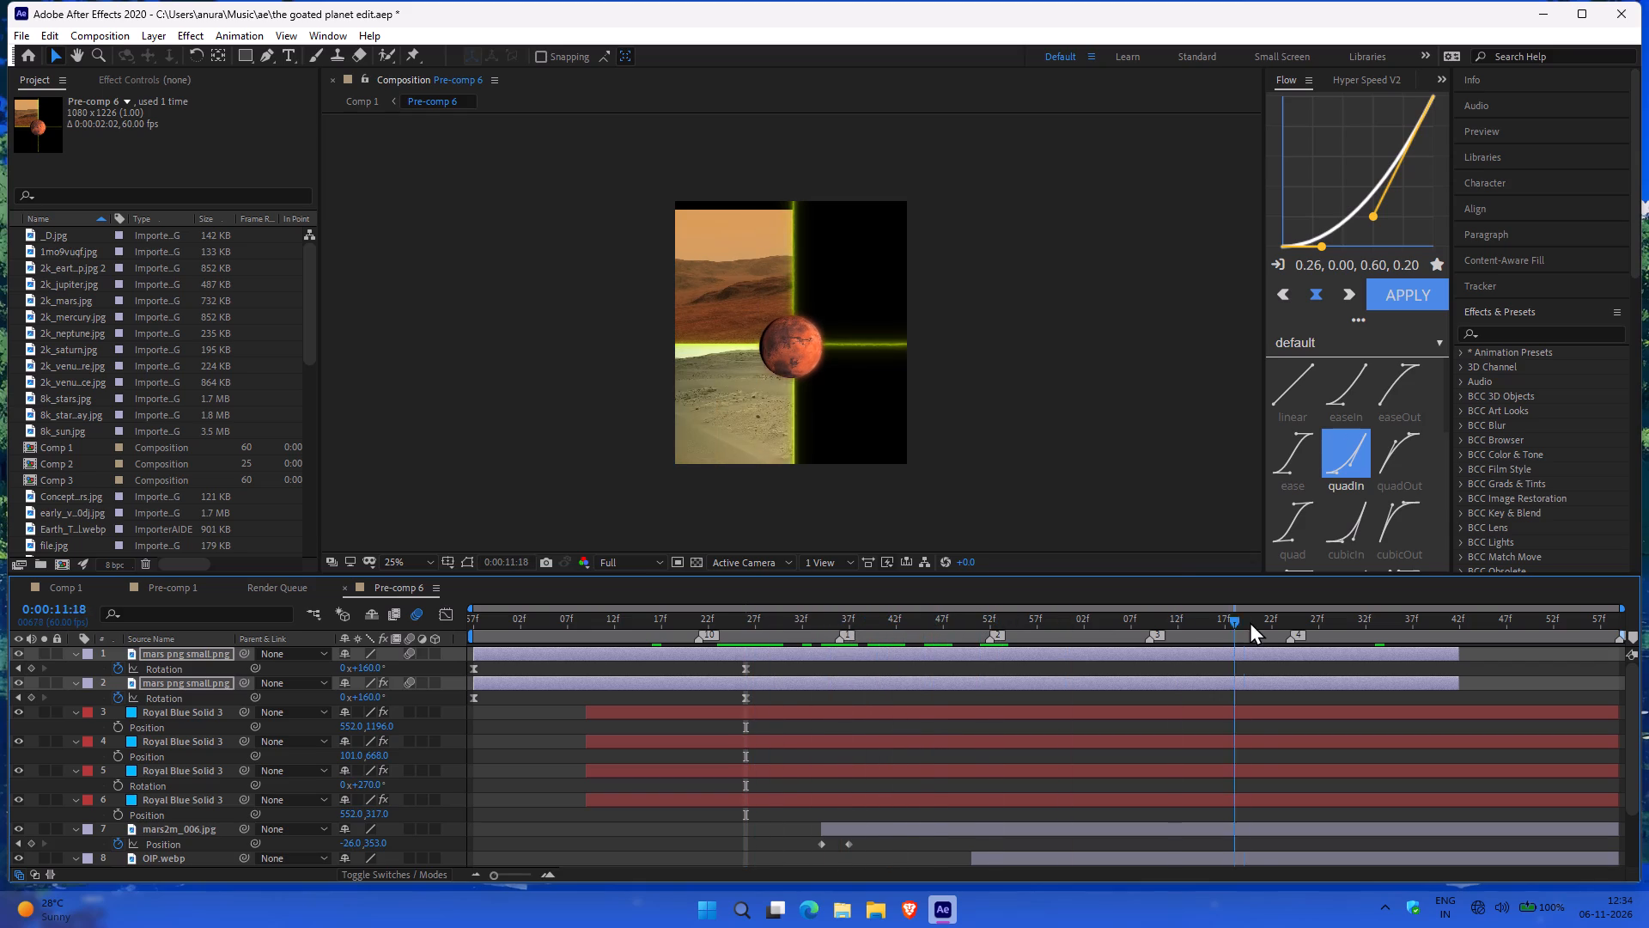
left_click_drag(1250, 621, 1418, 623)
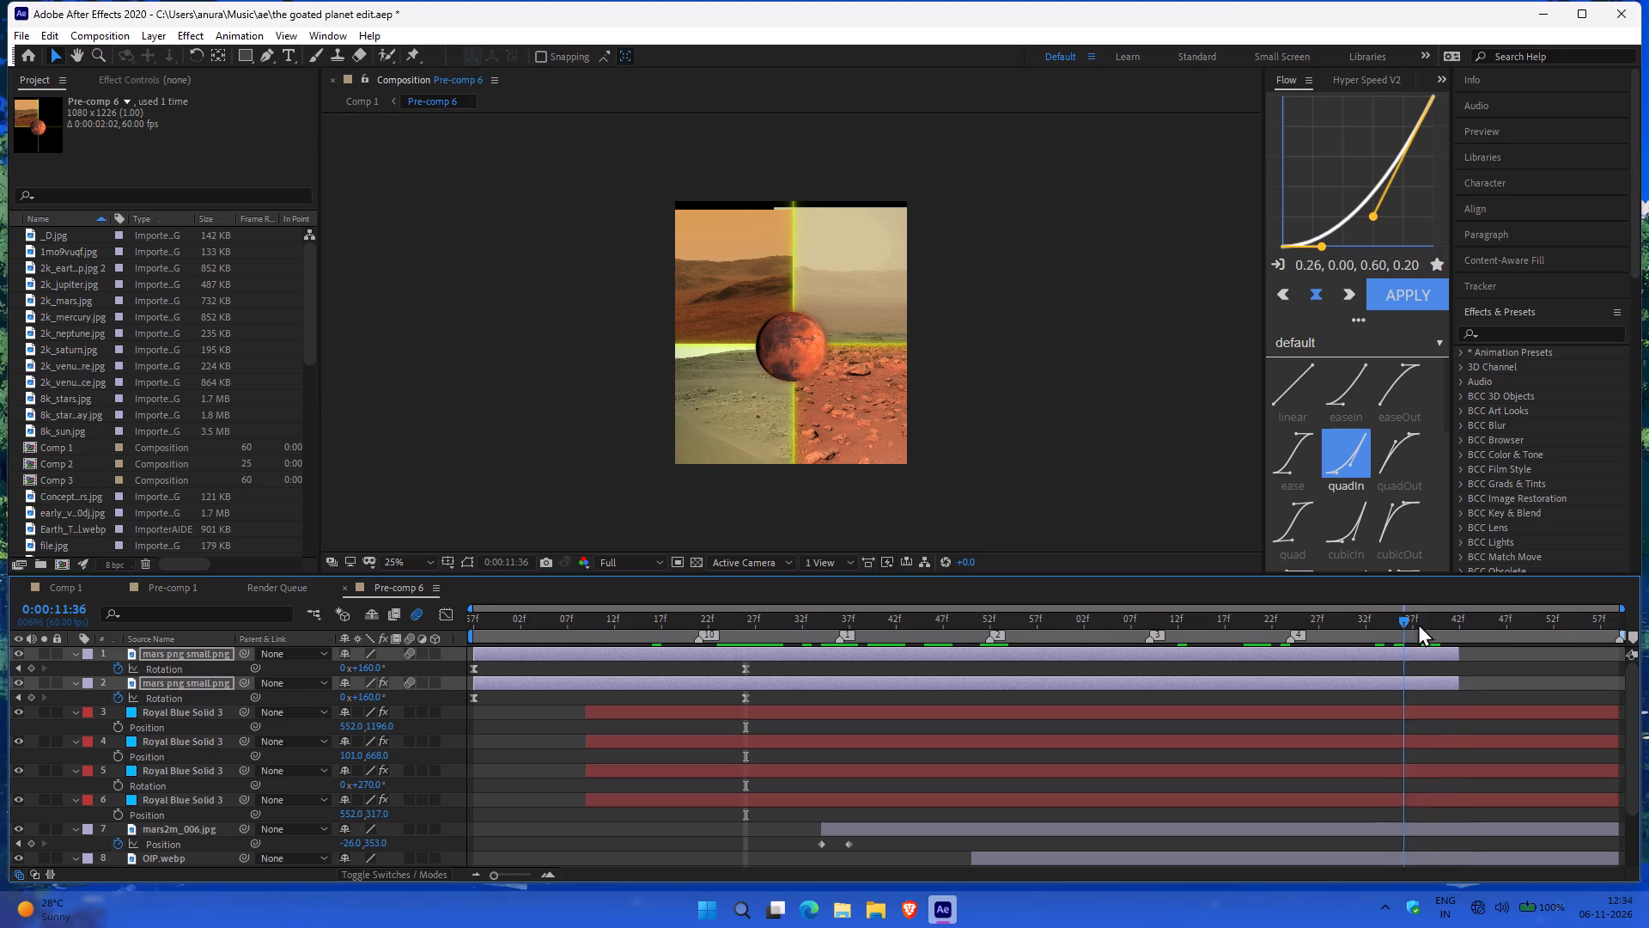
left_click_drag(1418, 623, 1454, 640)
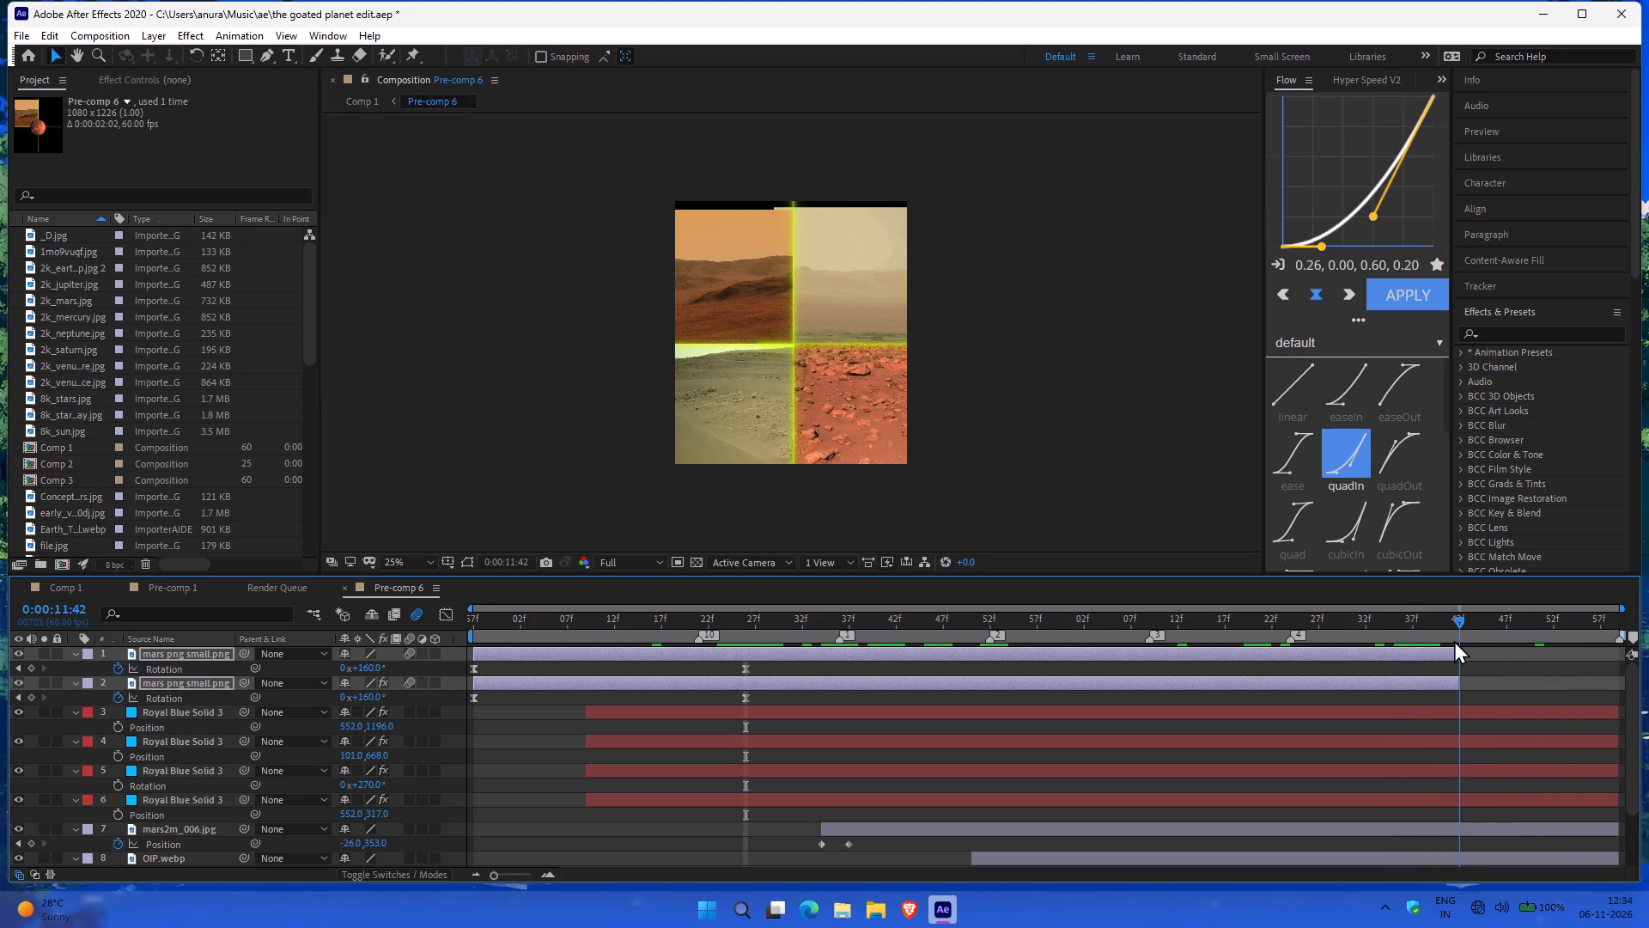
left_click_drag(1454, 640, 1451, 640)
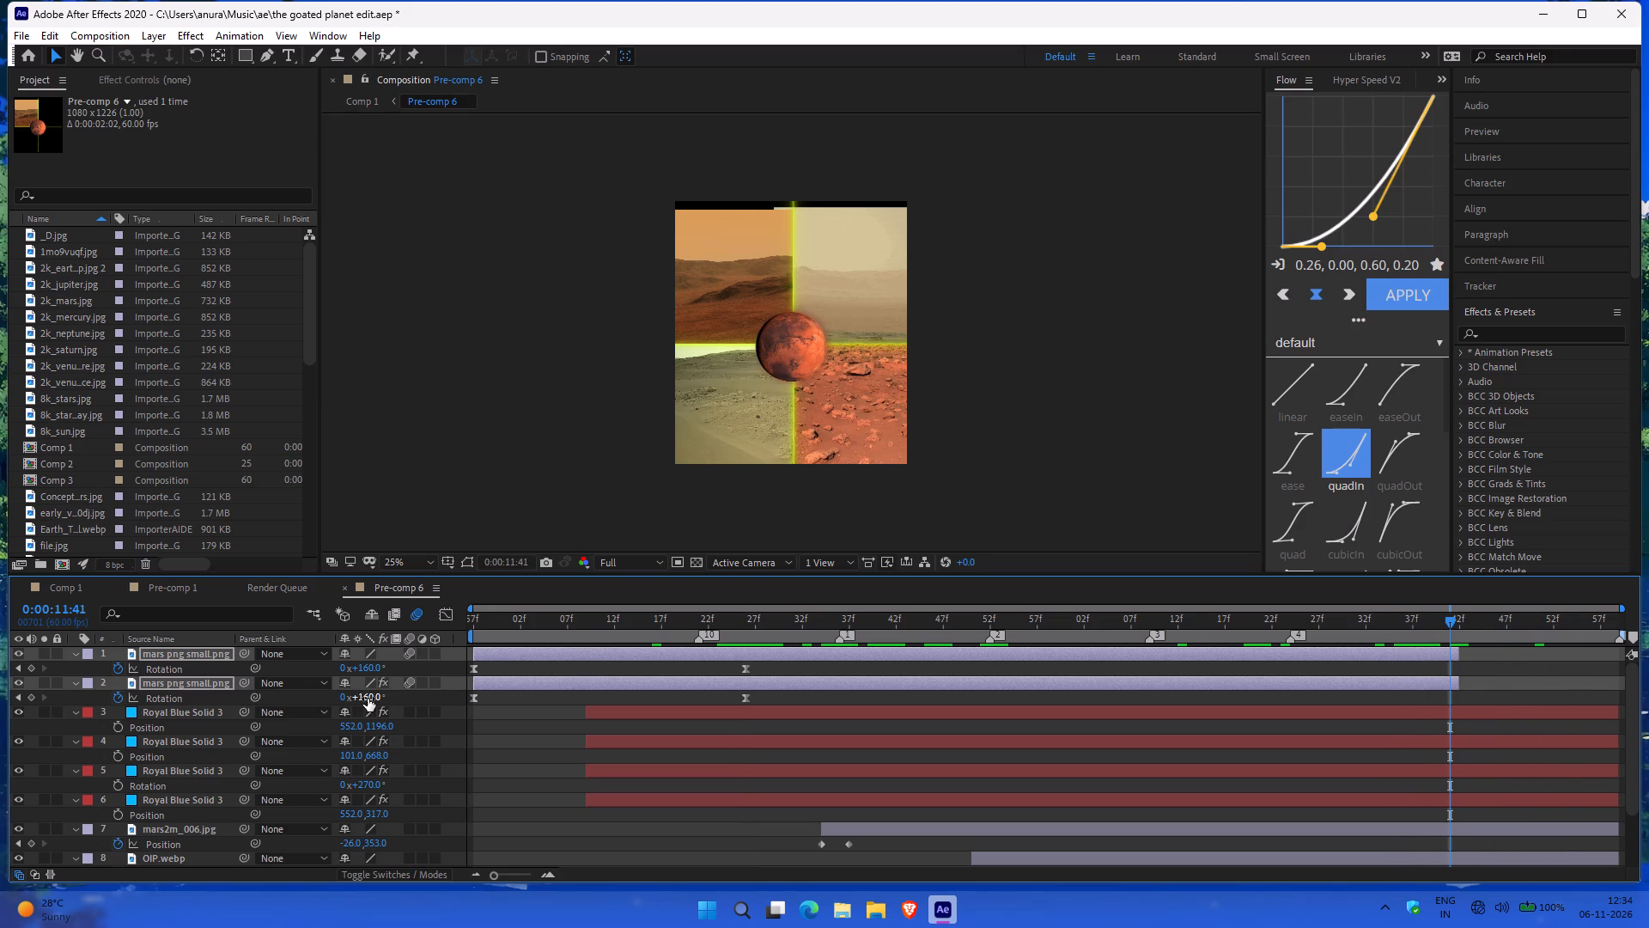
left_click_drag(368, 699, 388, 698)
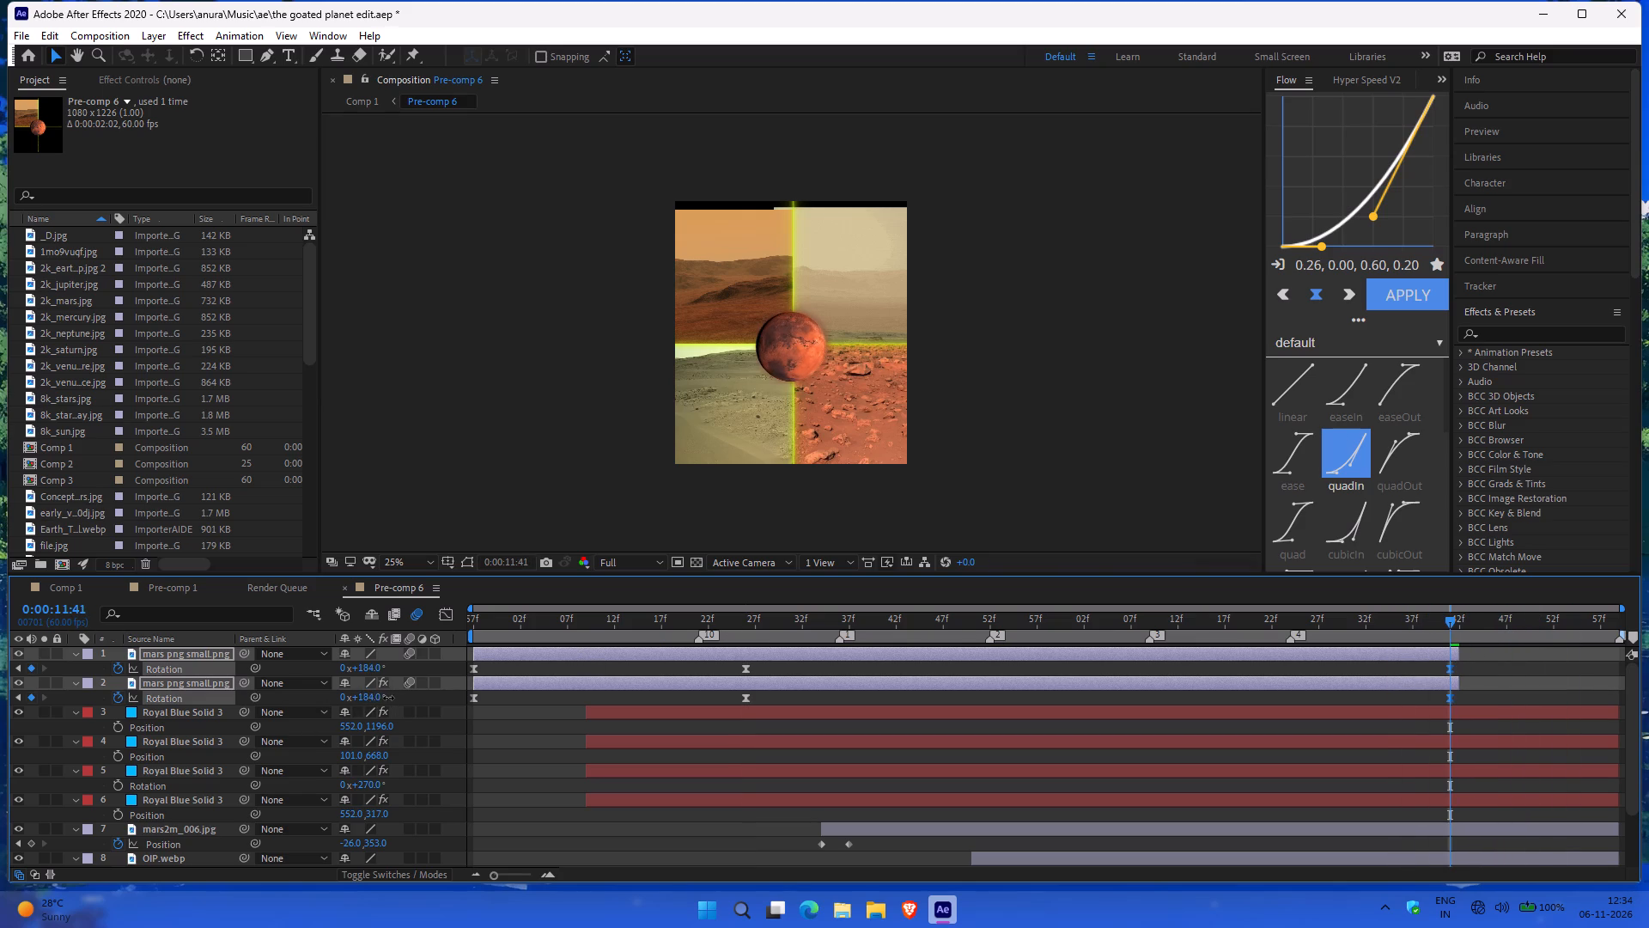
left_click_drag(388, 698, 391, 699)
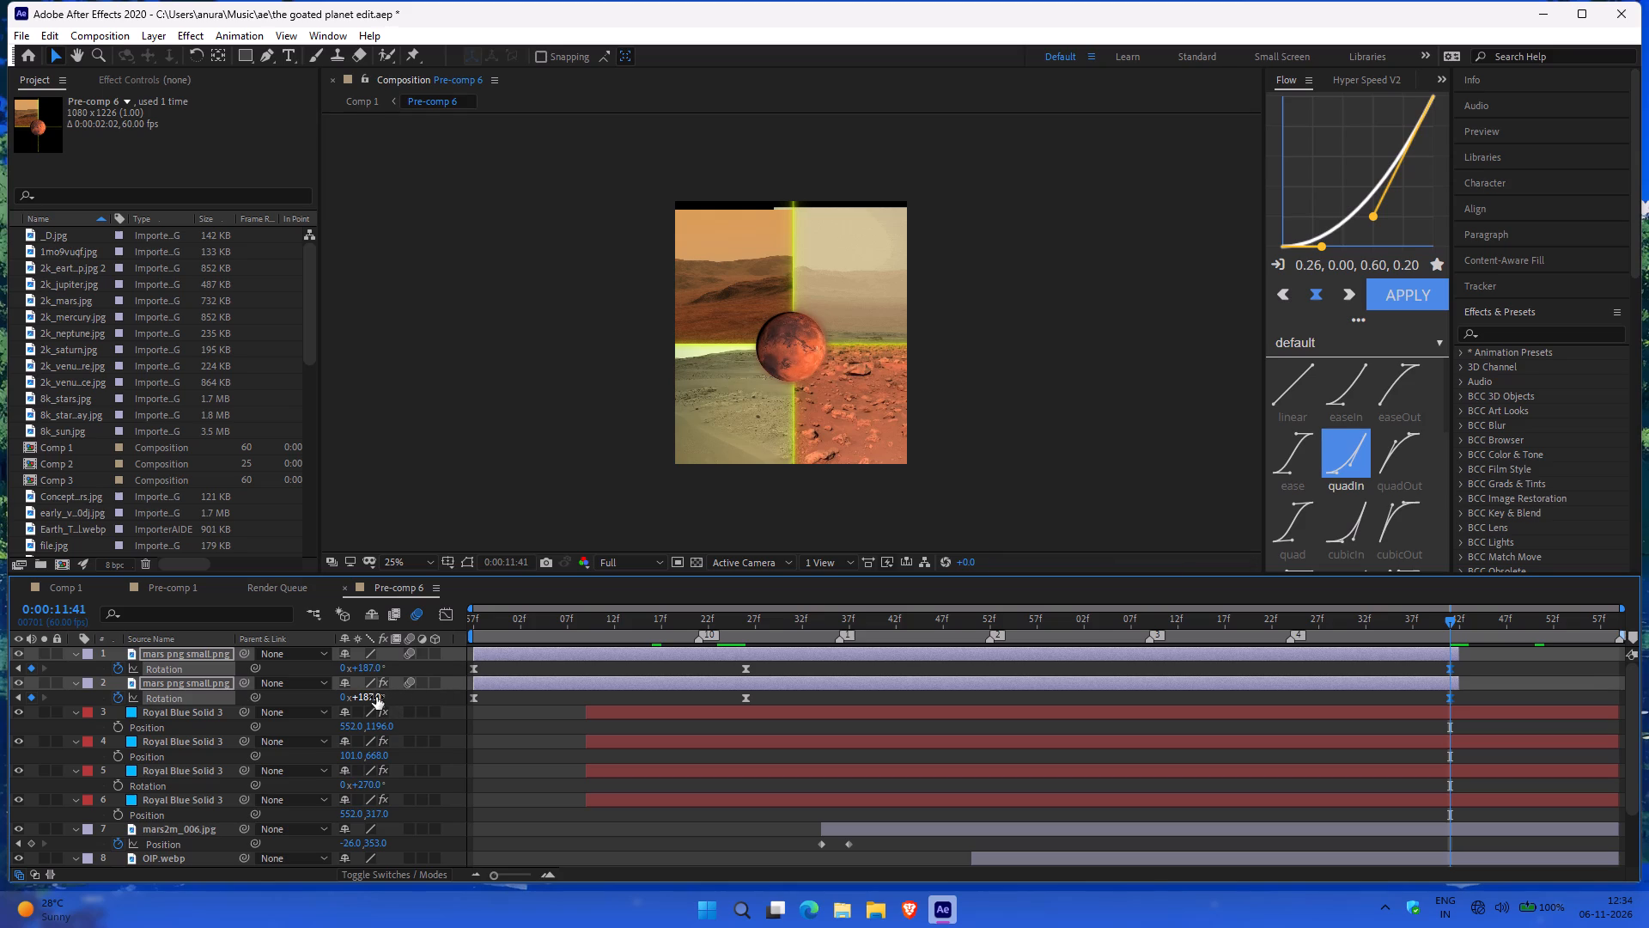
left_click_drag(376, 697, 385, 697)
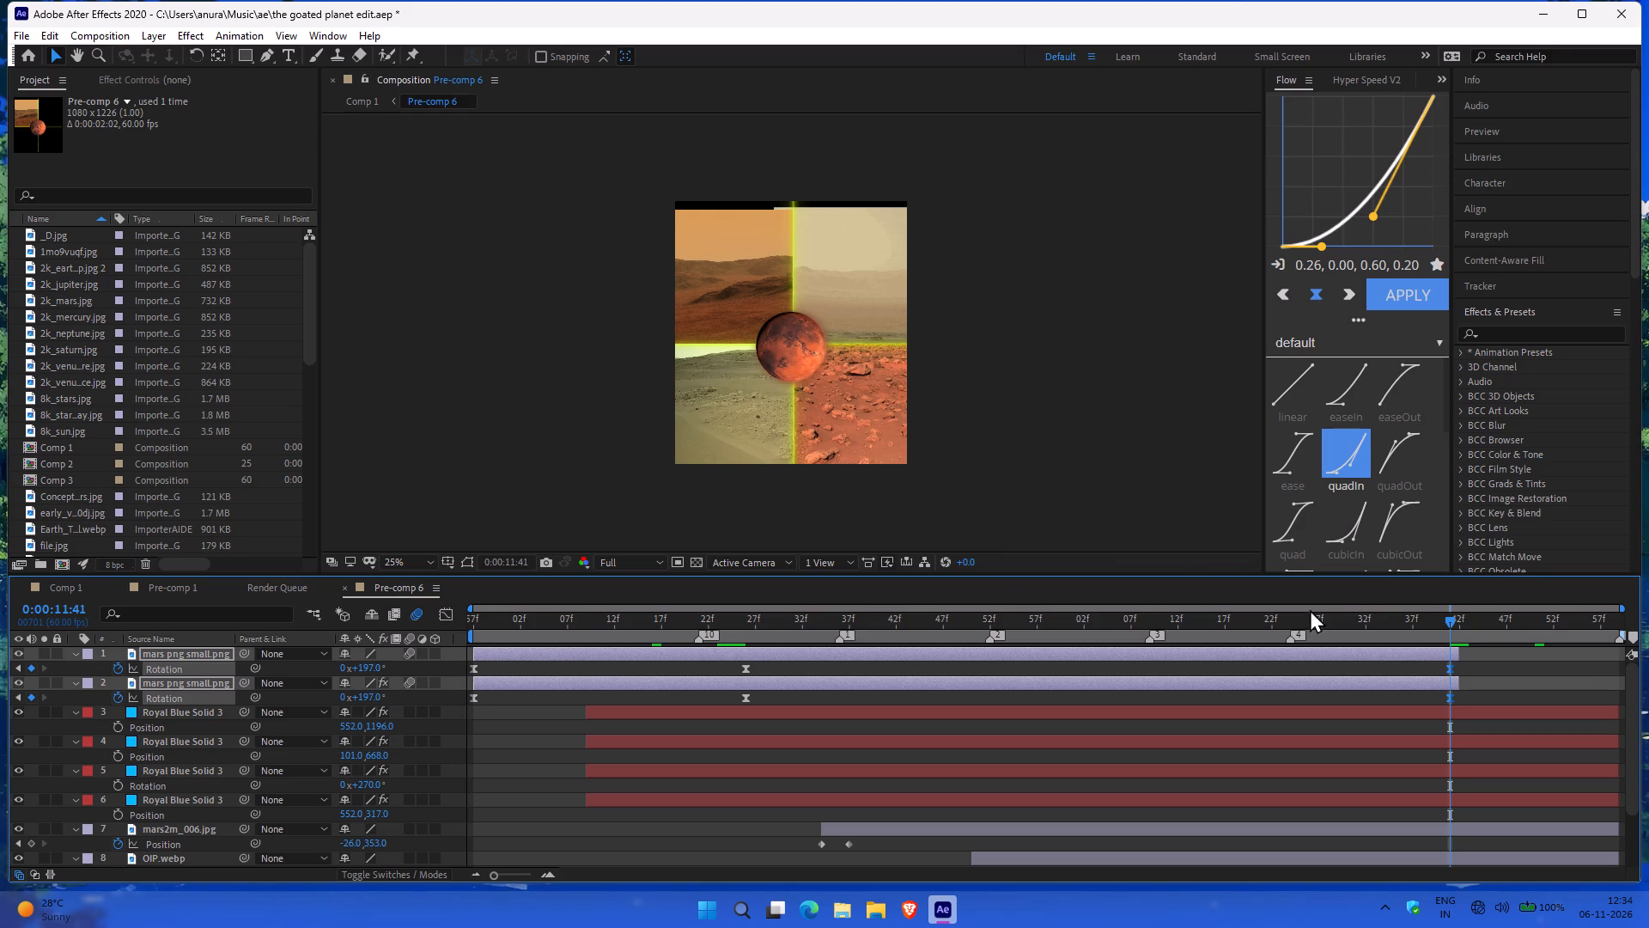
Select the Rotation keyframes at 0:00:10:26 on the mars png small.png layers and show their value curves in the Graph Editor.
left_click(1436, 711)
left_click(1450, 664)
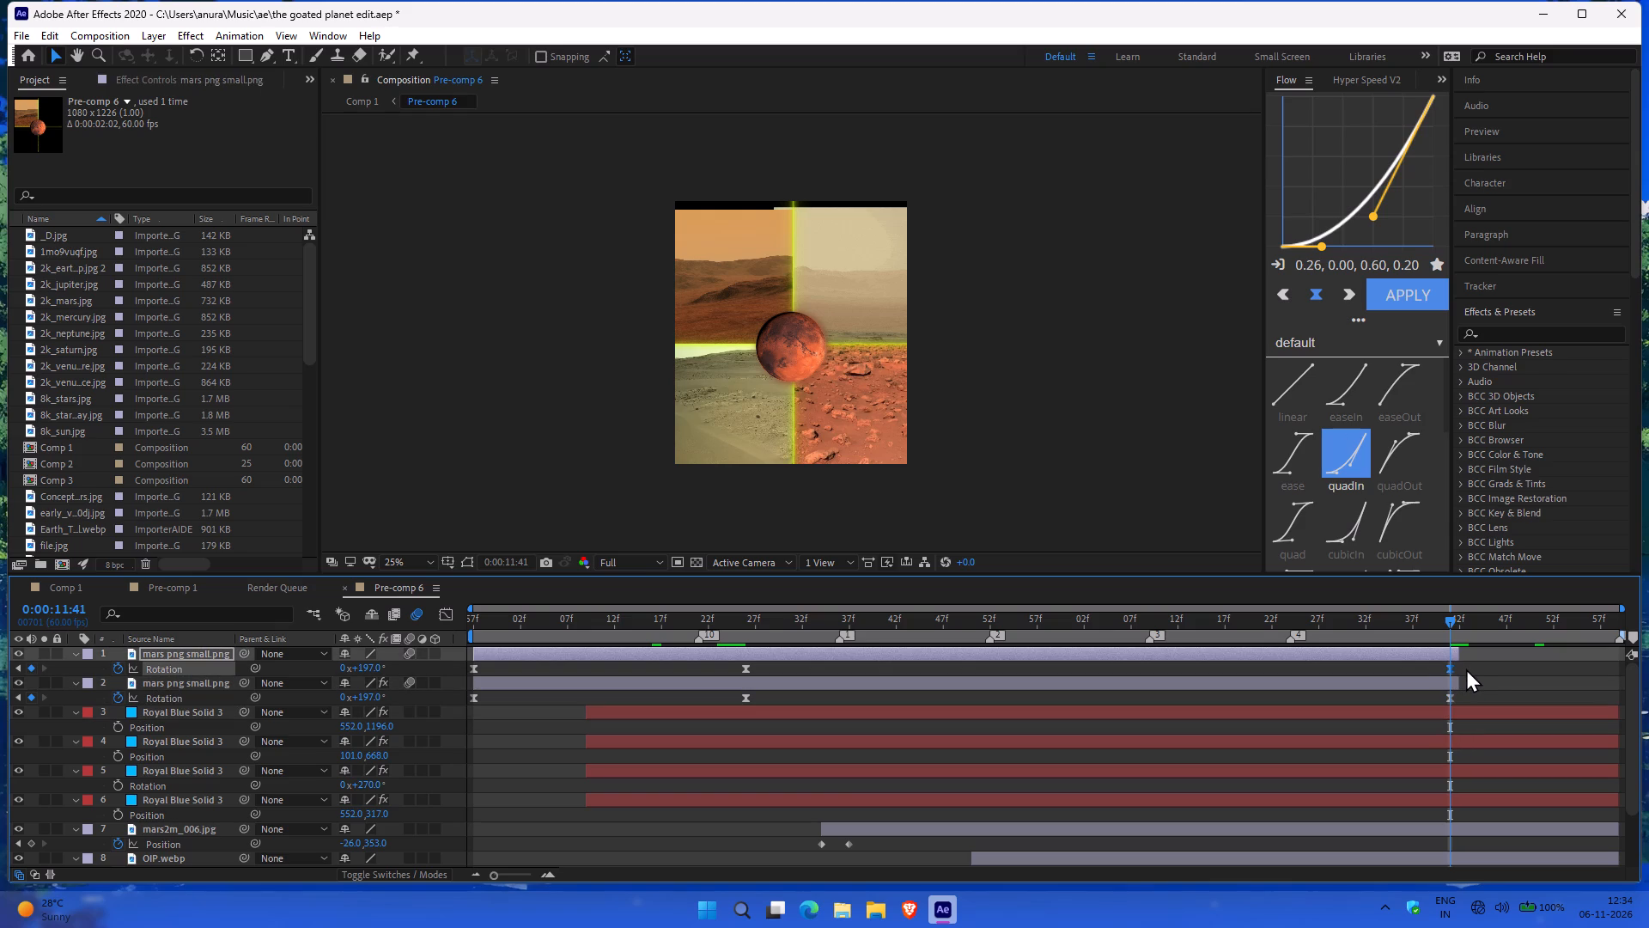
left_click(1466, 699)
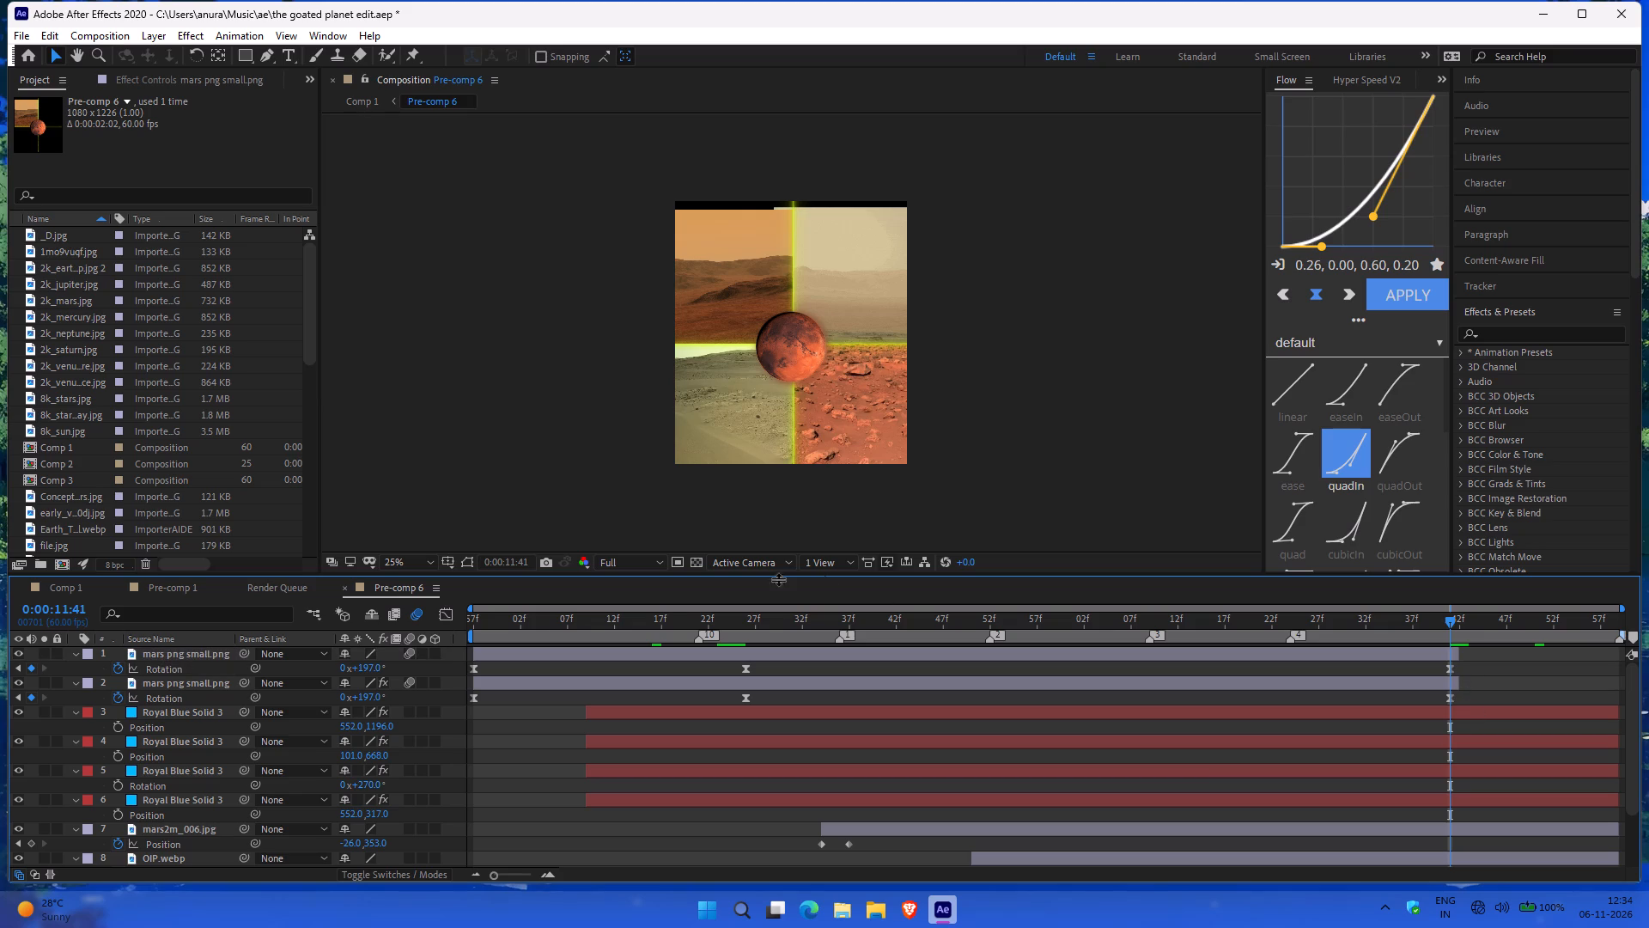
left_click(745, 671)
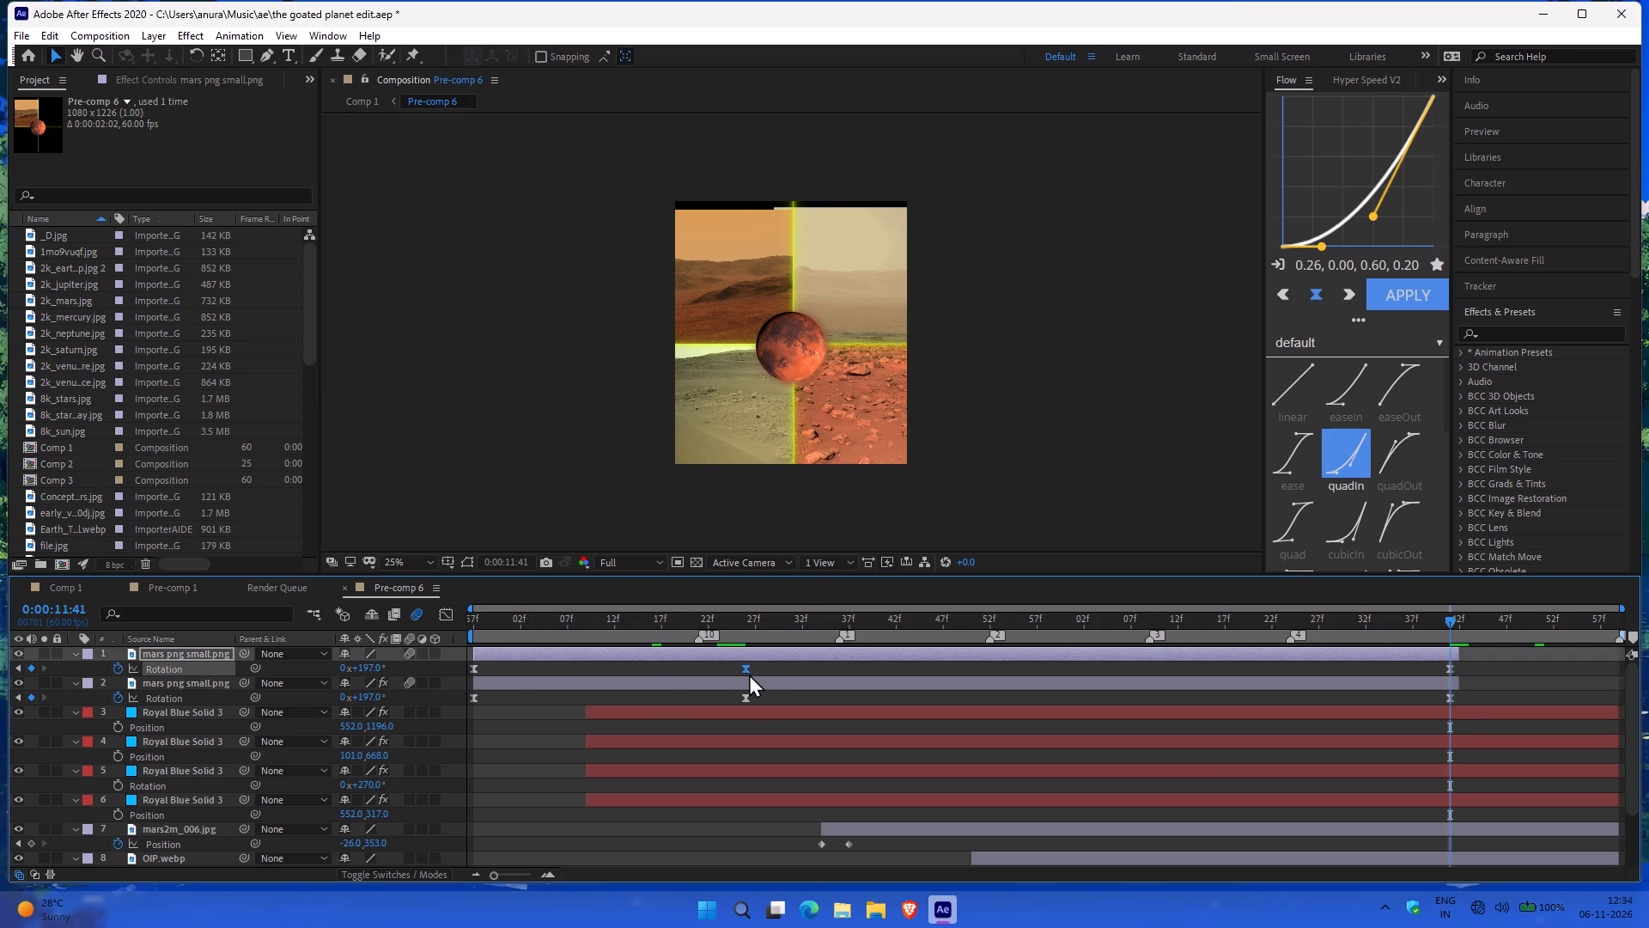
left_click(745, 693, "shift")
left_click(453, 618)
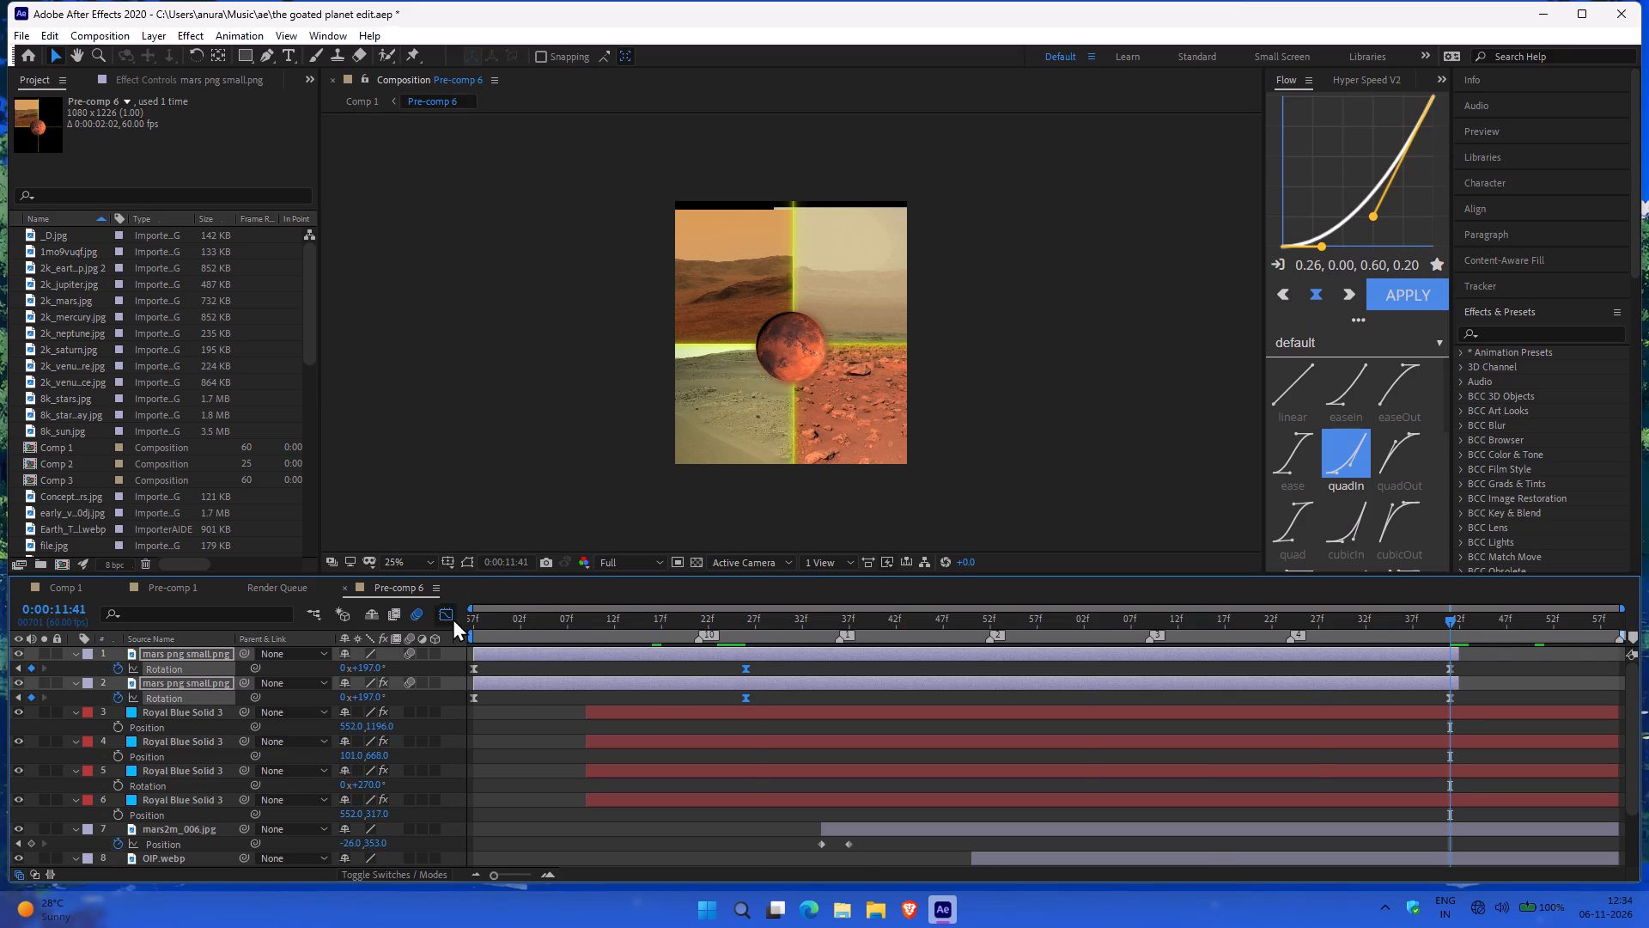
scroll(1009, 711, "down", 2, "ctrl")
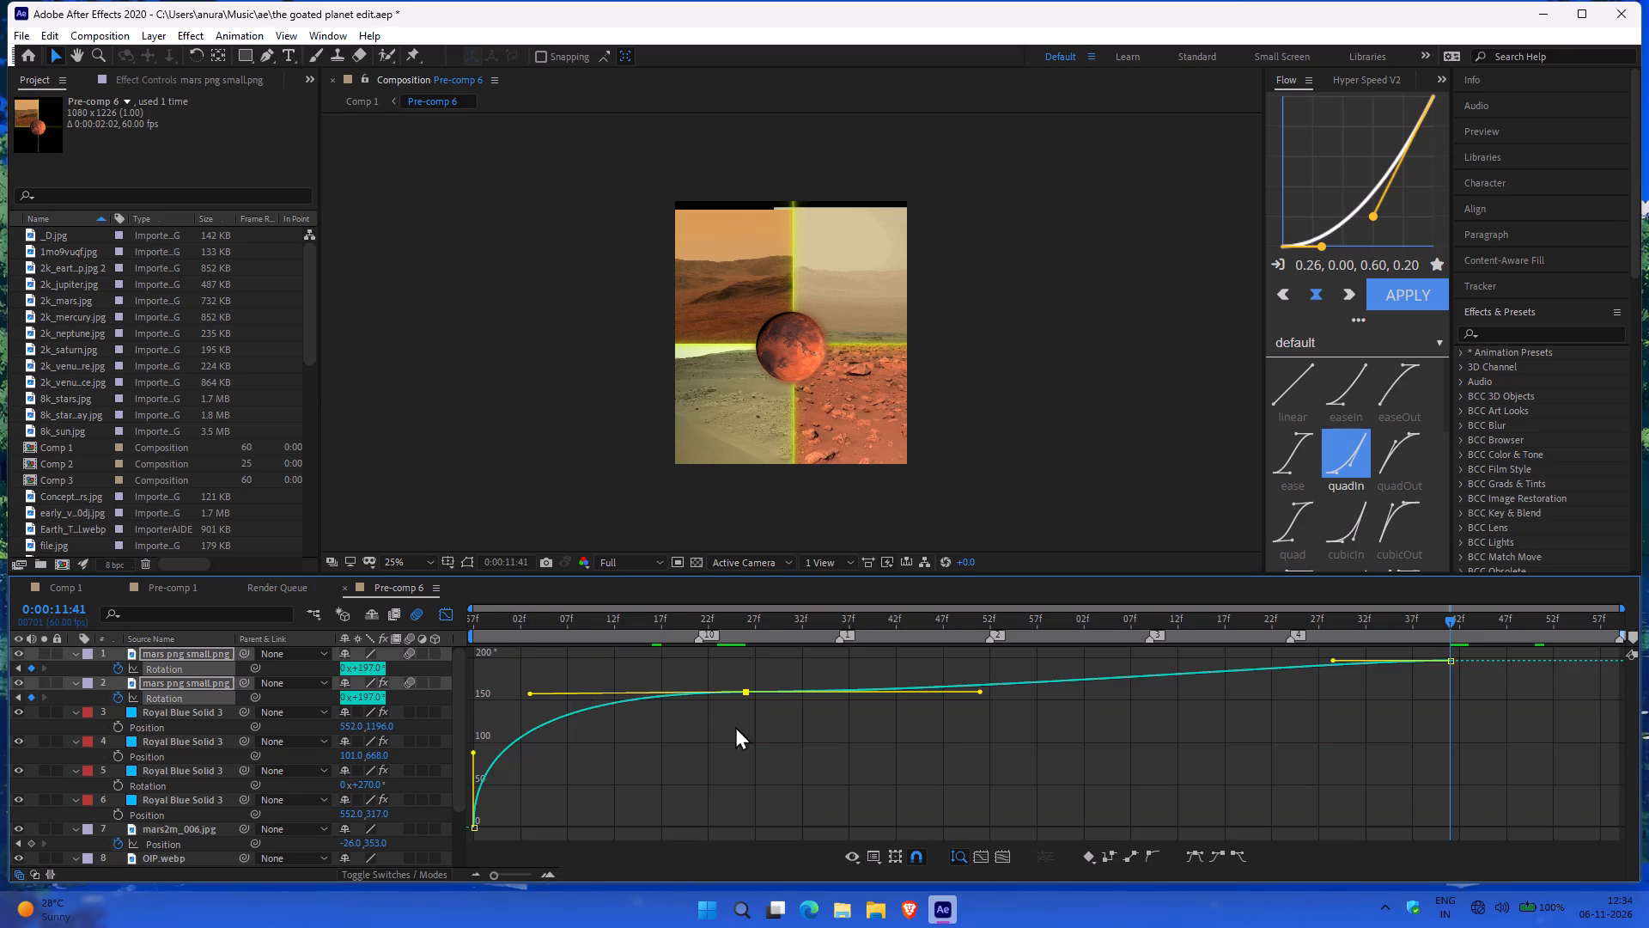
left_click(446, 620)
left_click(792, 685)
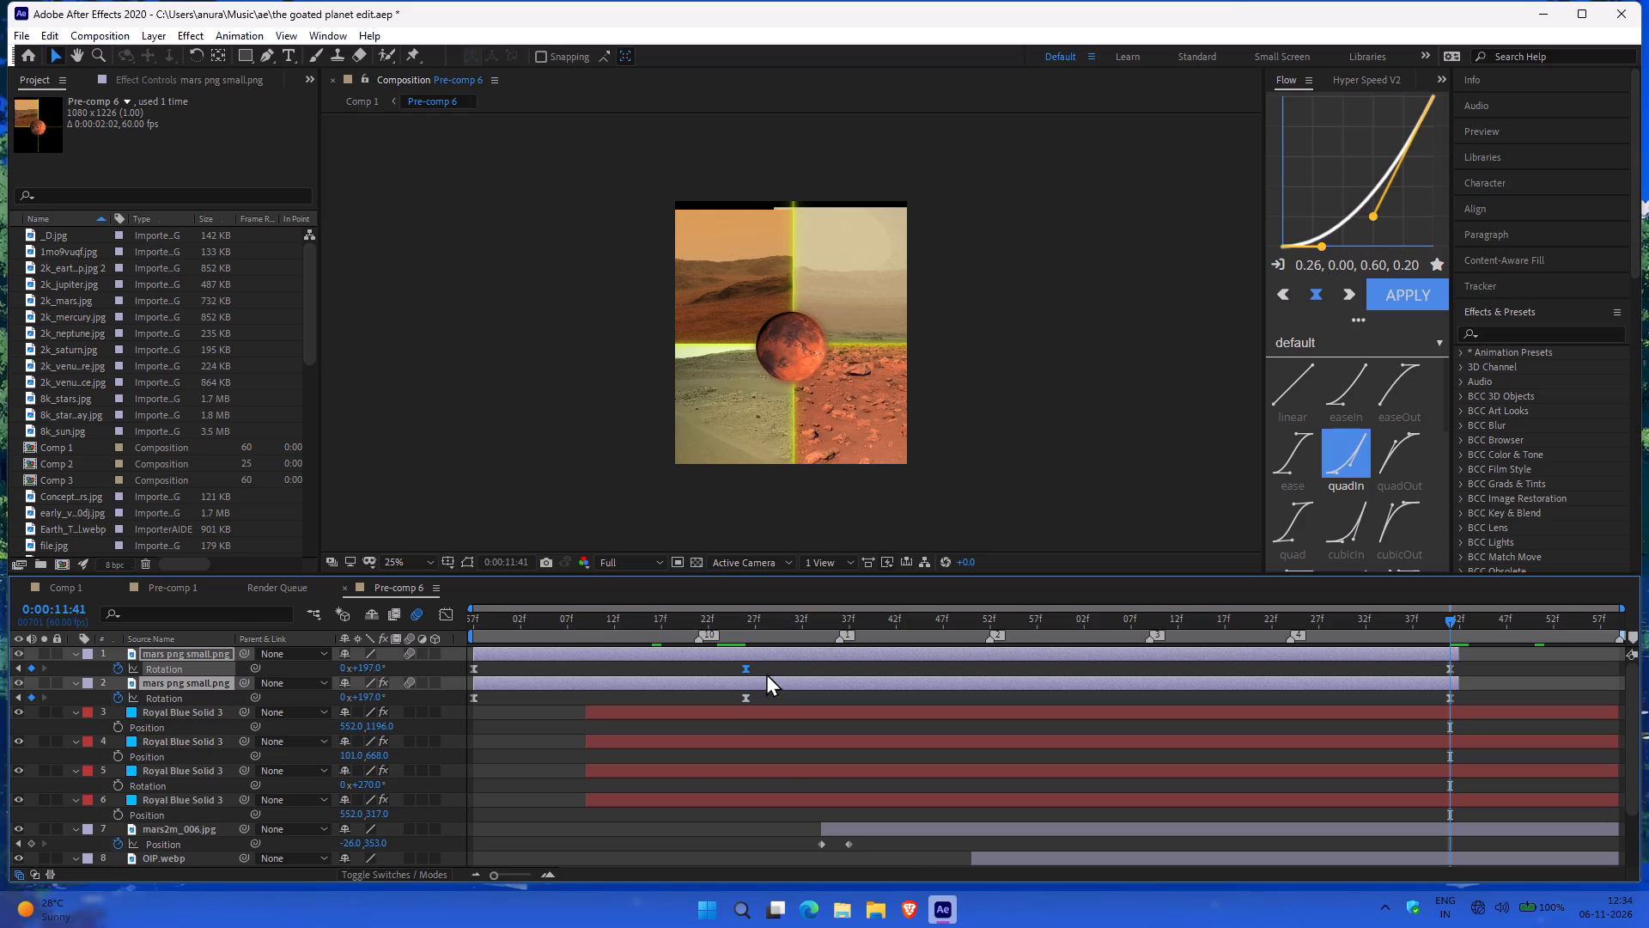
left_click(456, 618)
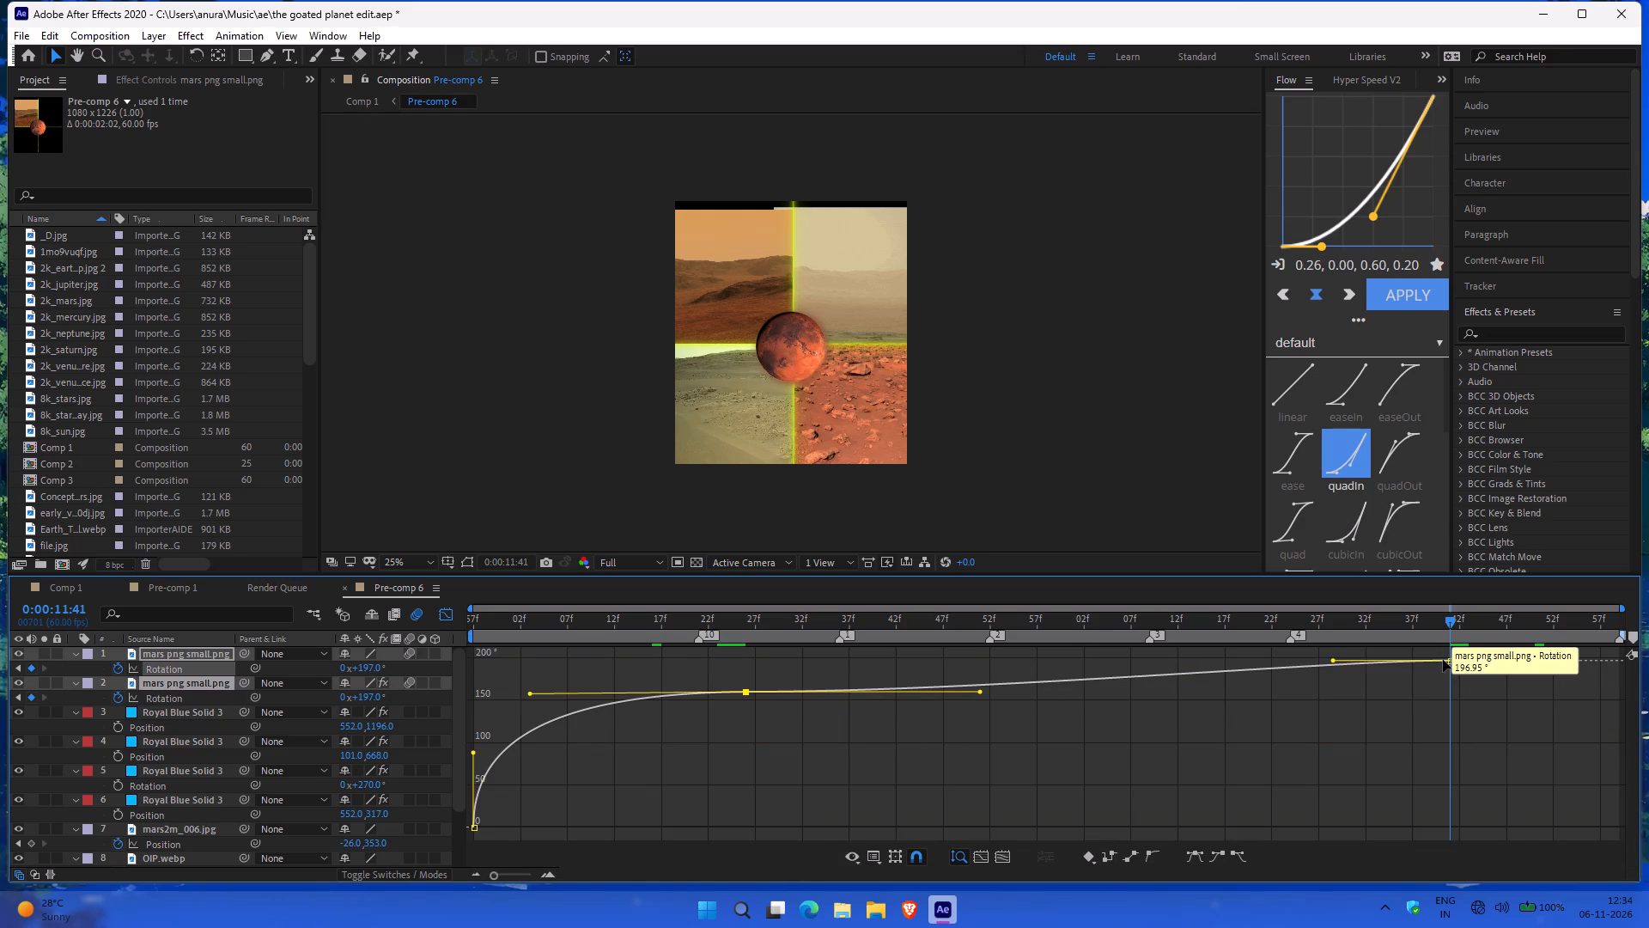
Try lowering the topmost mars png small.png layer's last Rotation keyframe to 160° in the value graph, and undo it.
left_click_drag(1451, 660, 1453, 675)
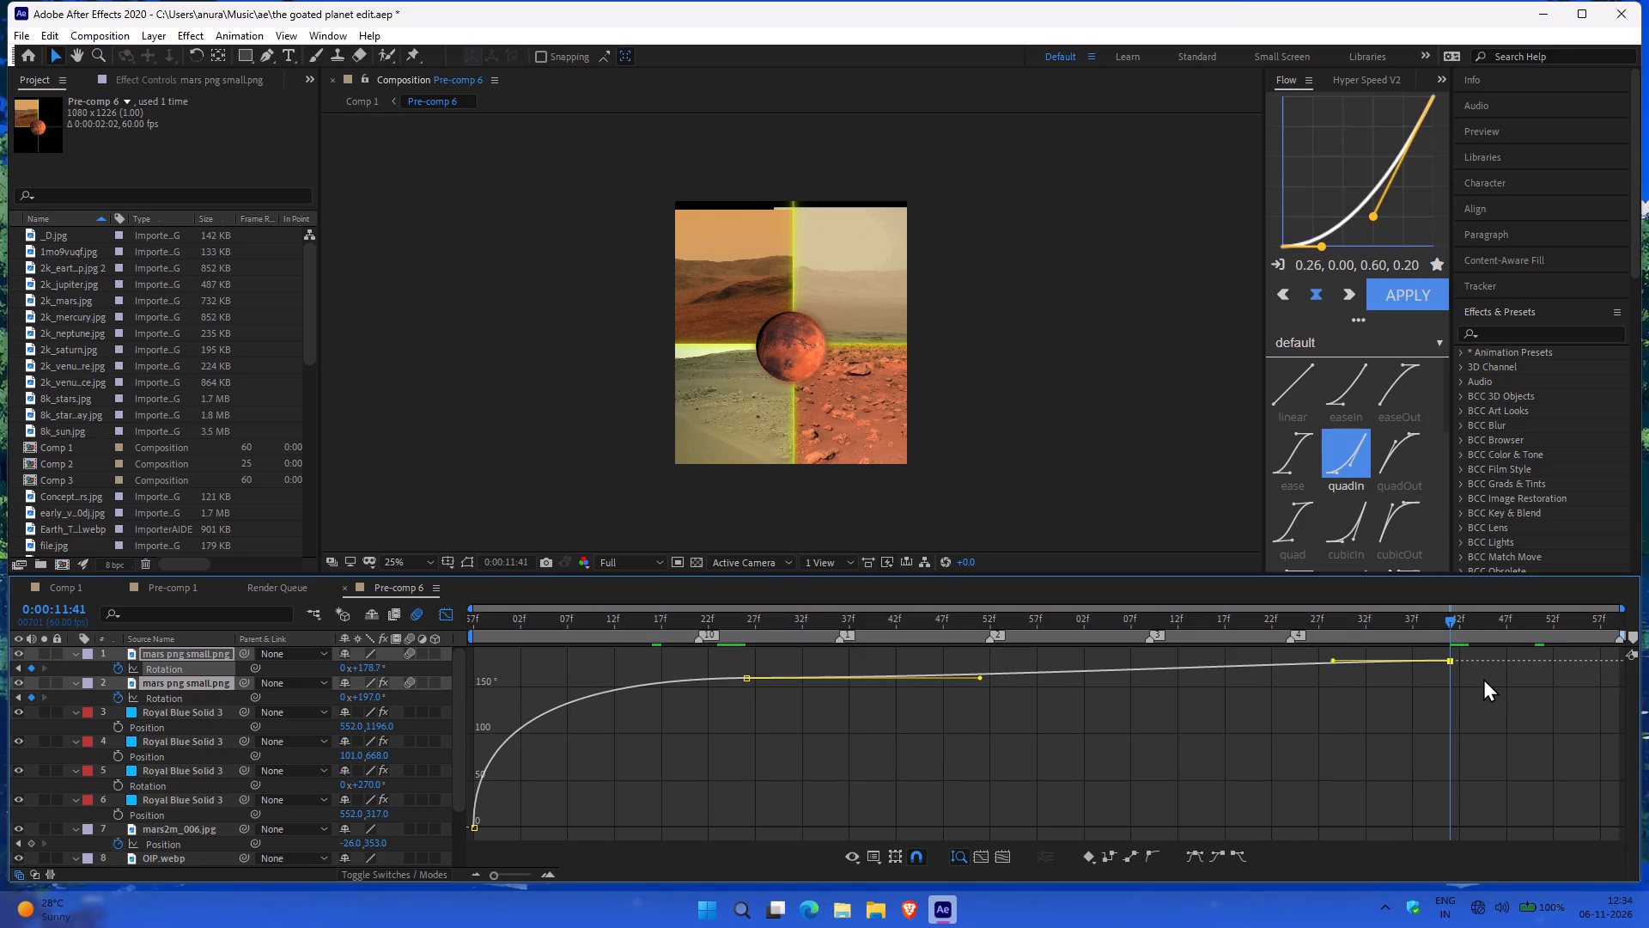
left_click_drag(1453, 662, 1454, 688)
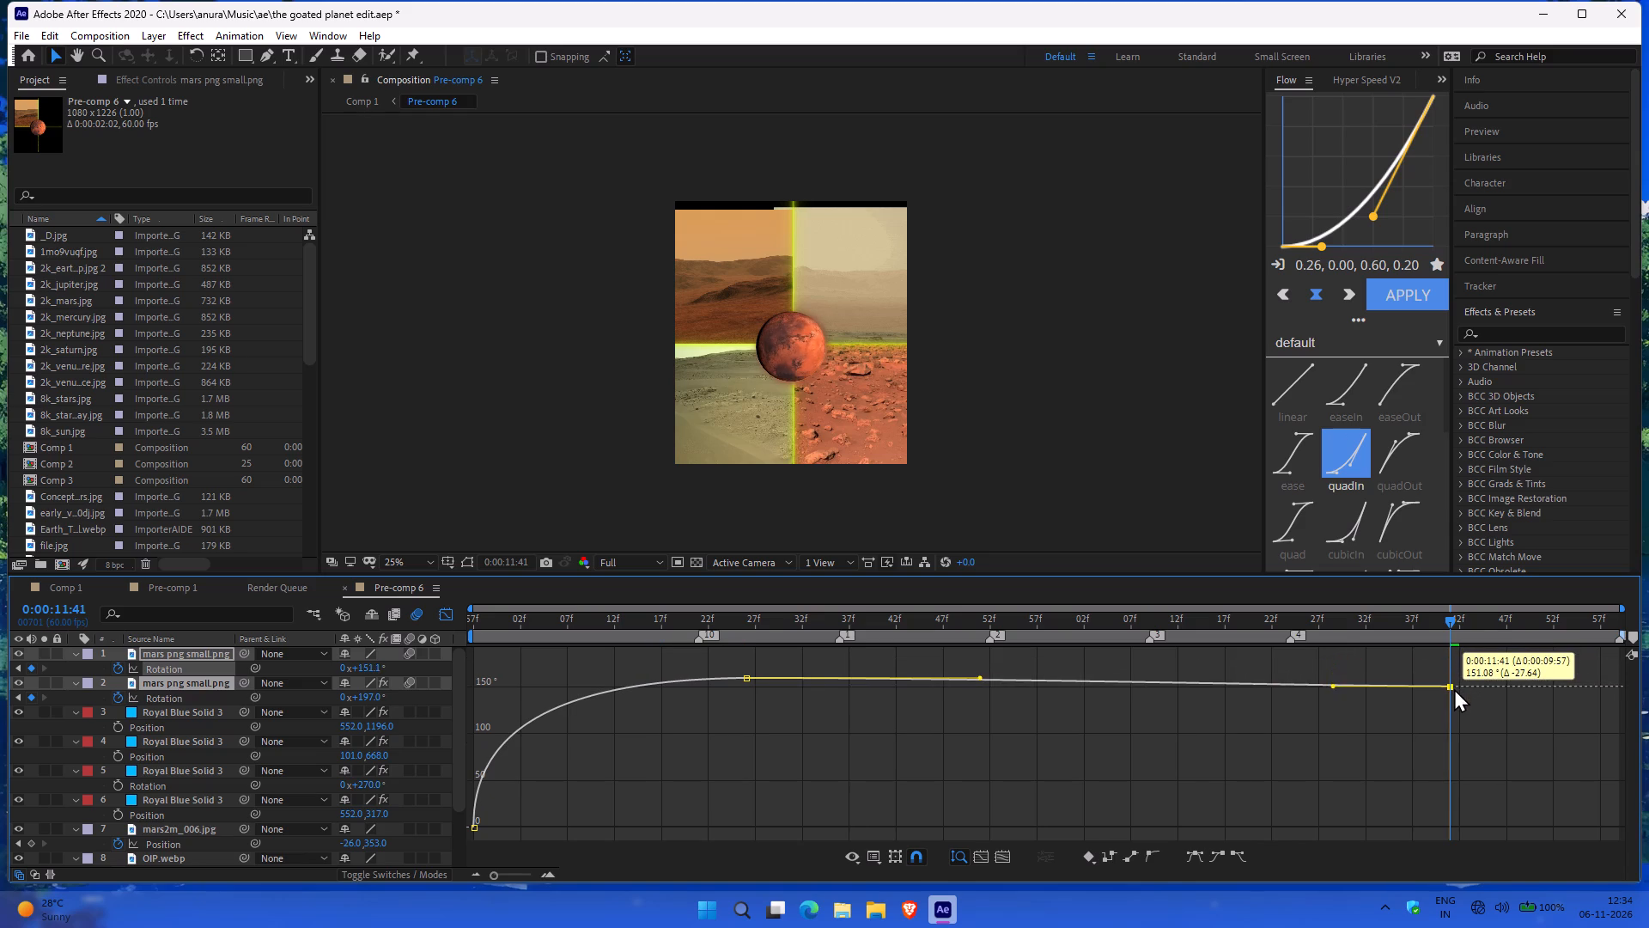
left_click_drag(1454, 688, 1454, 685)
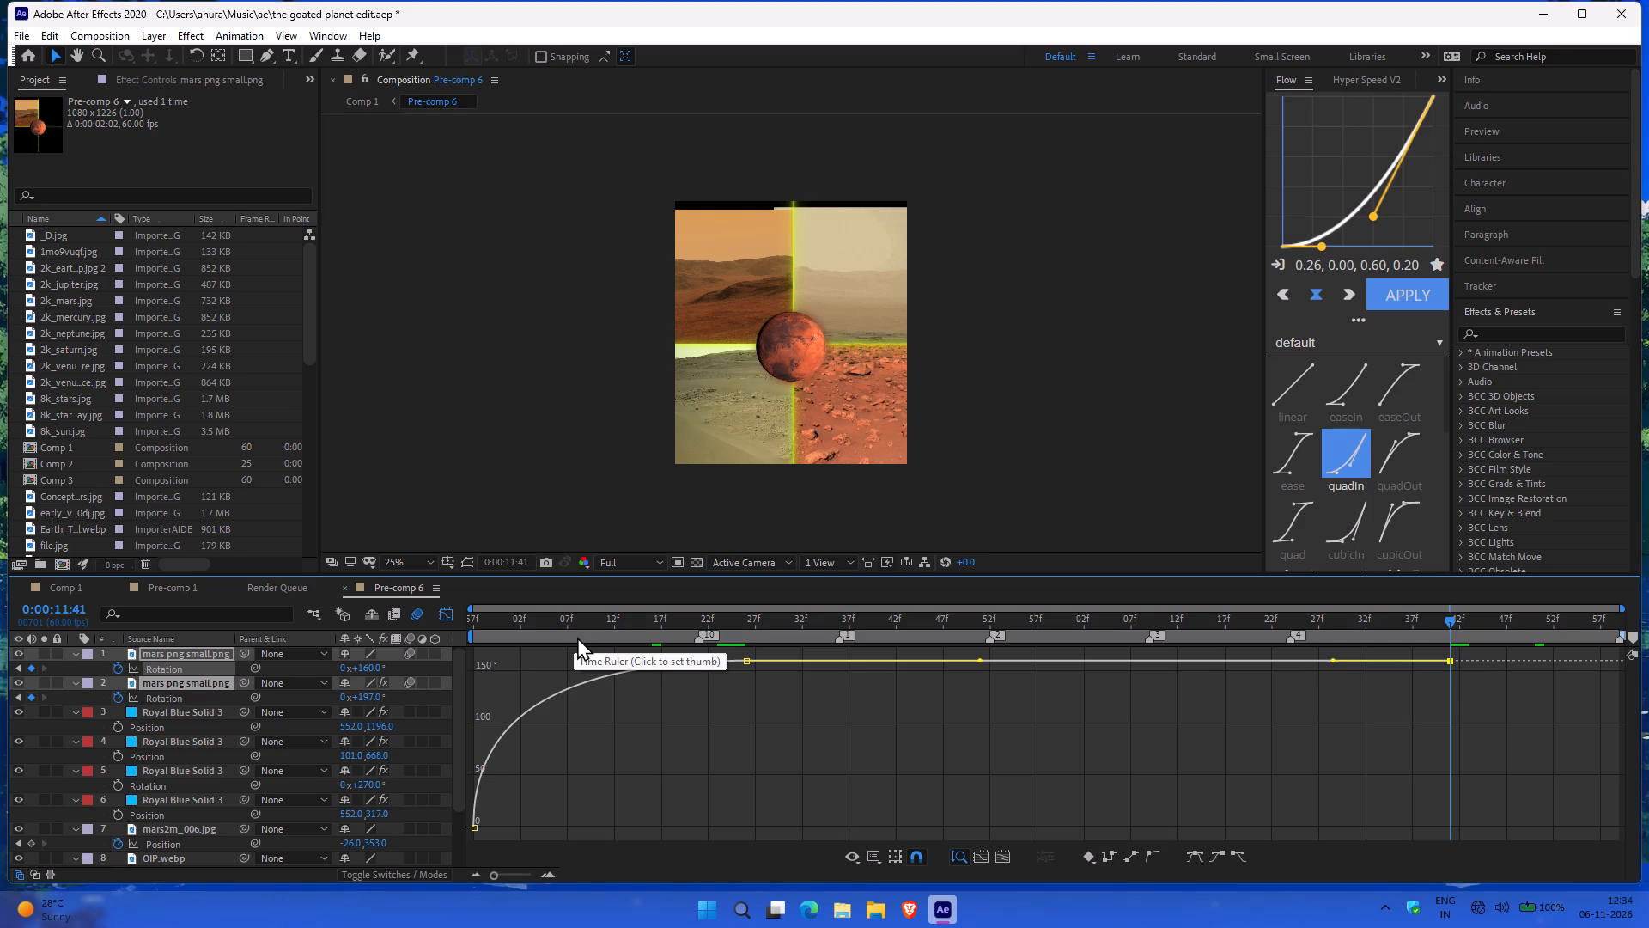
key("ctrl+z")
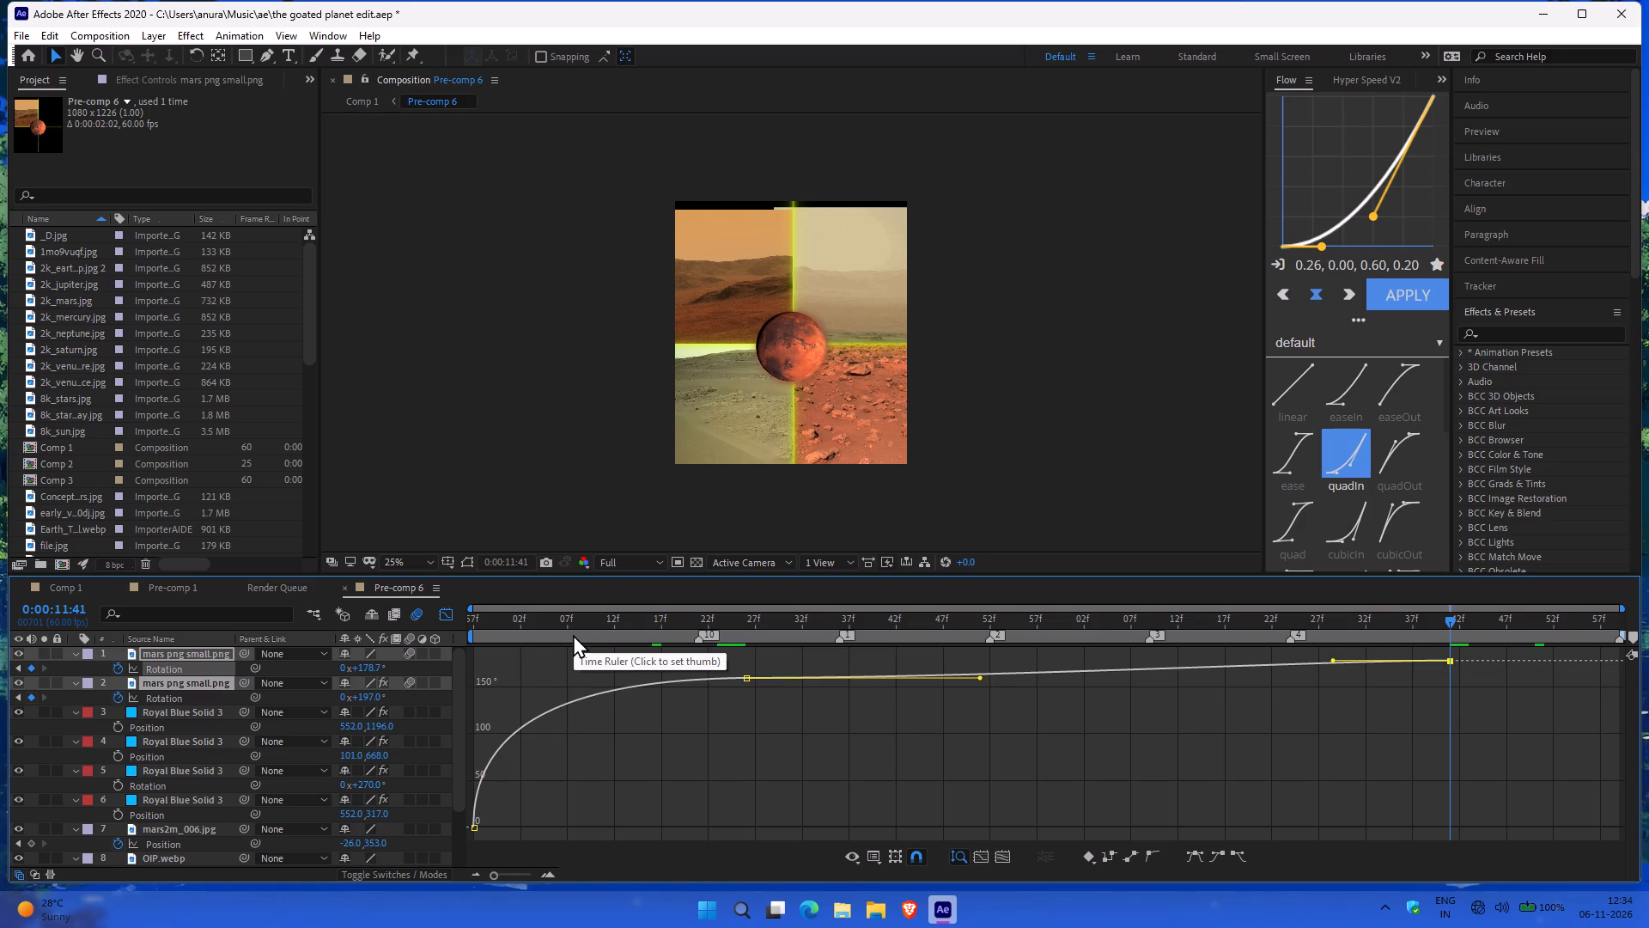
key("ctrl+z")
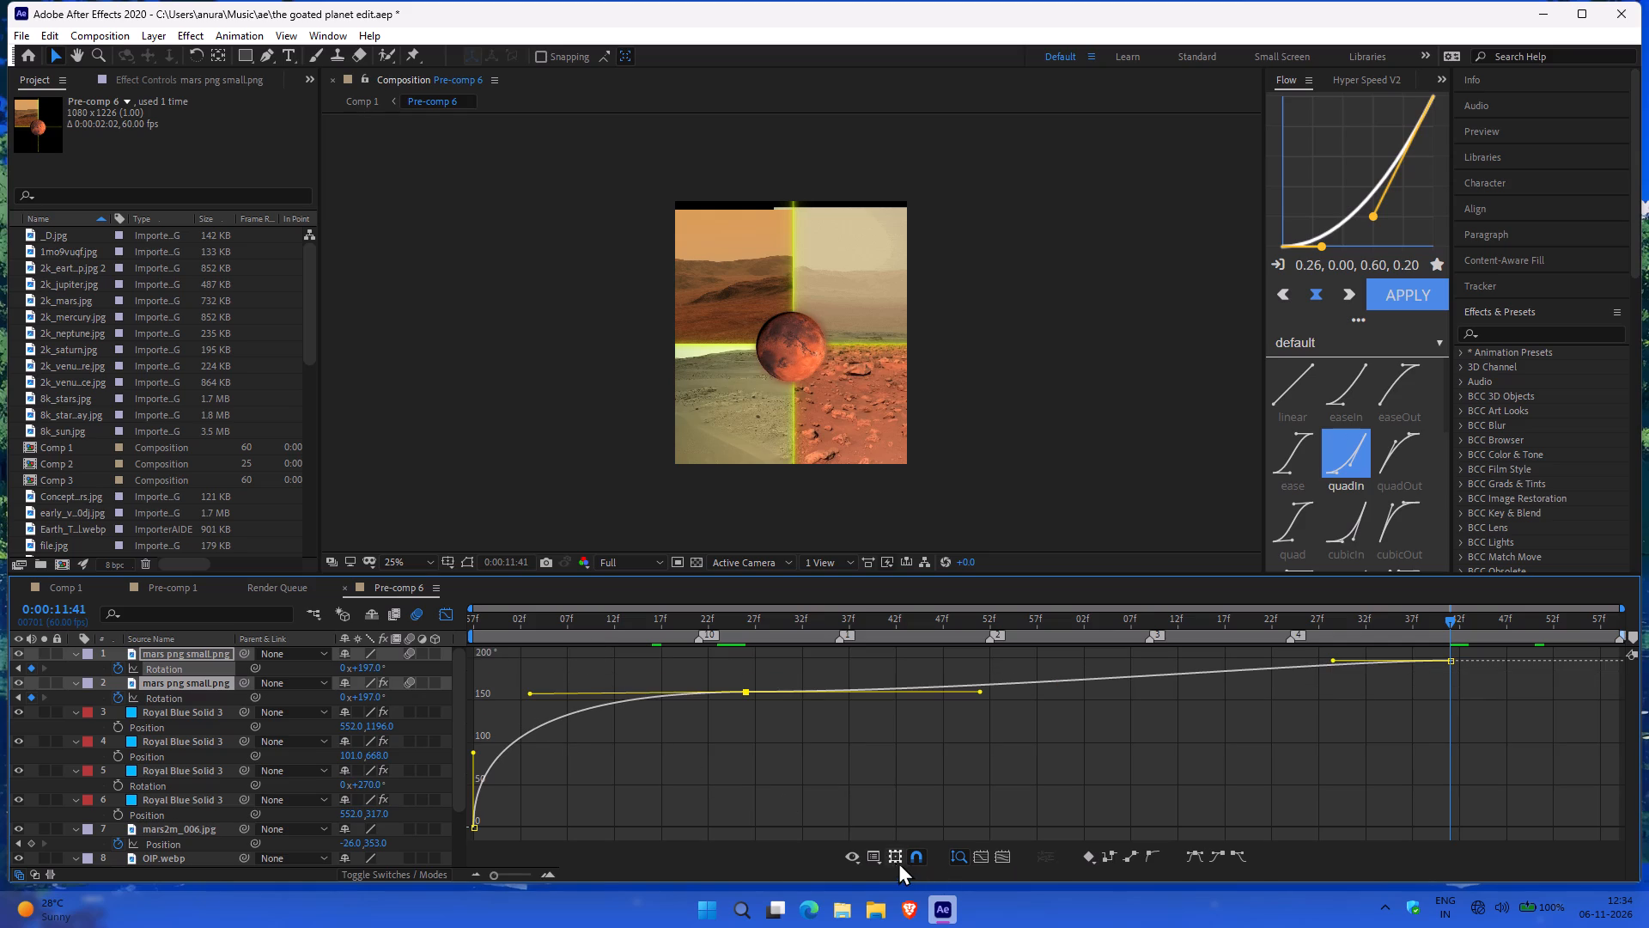
Switch the Graph Editor from the value graph to the speed graph.
left_click(868, 864)
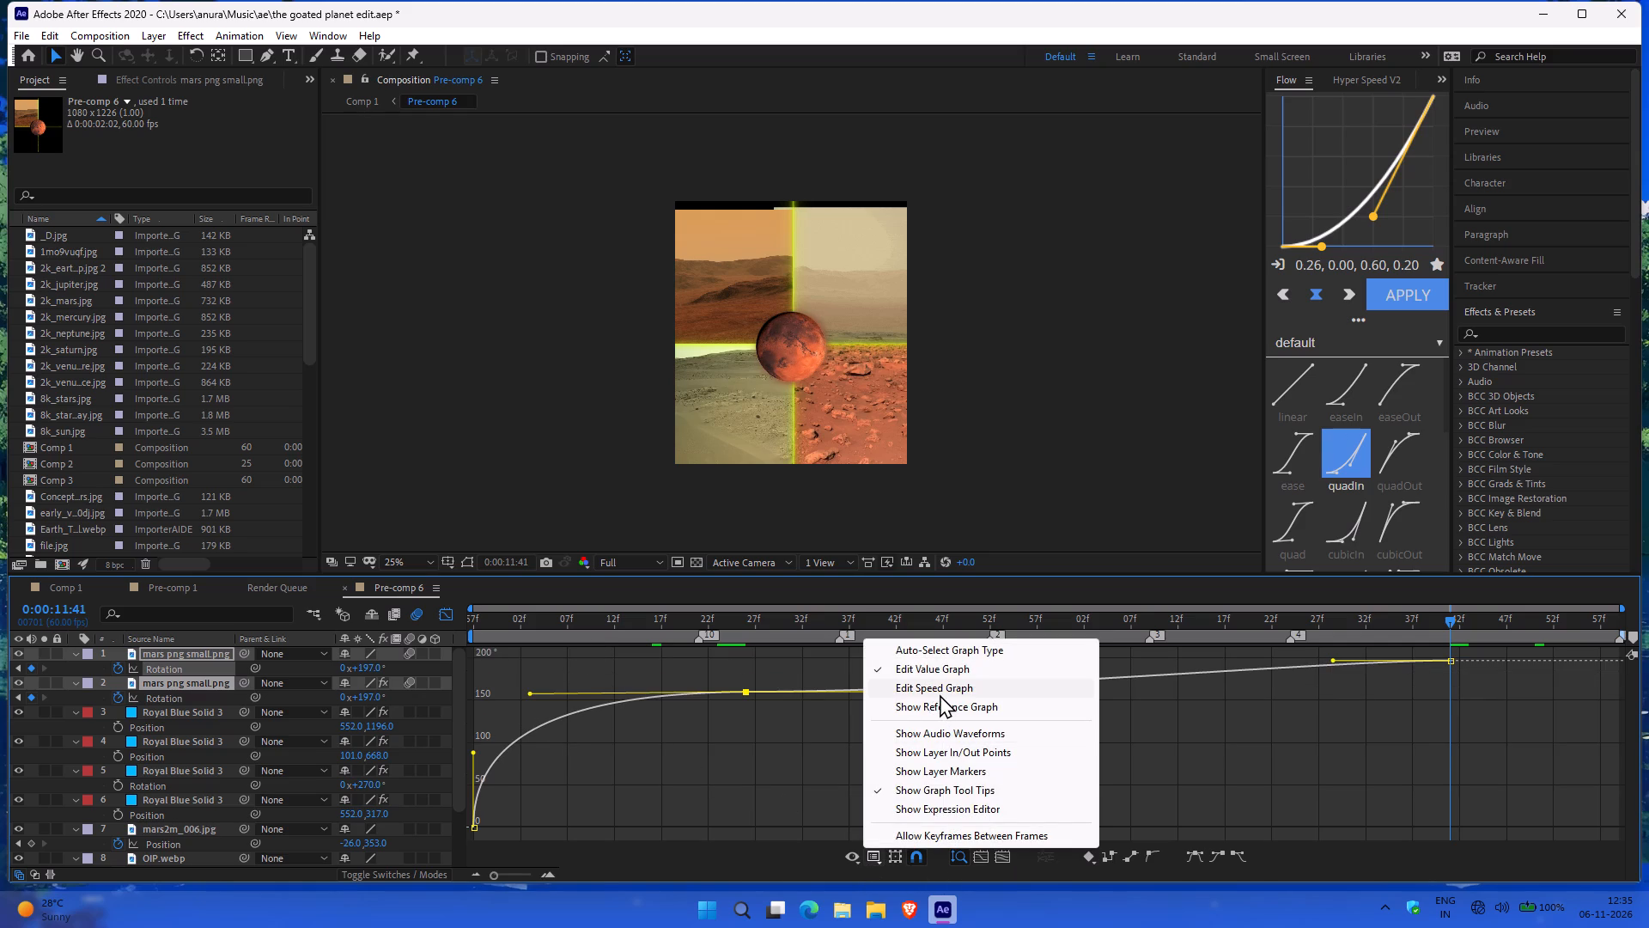
left_click(940, 694)
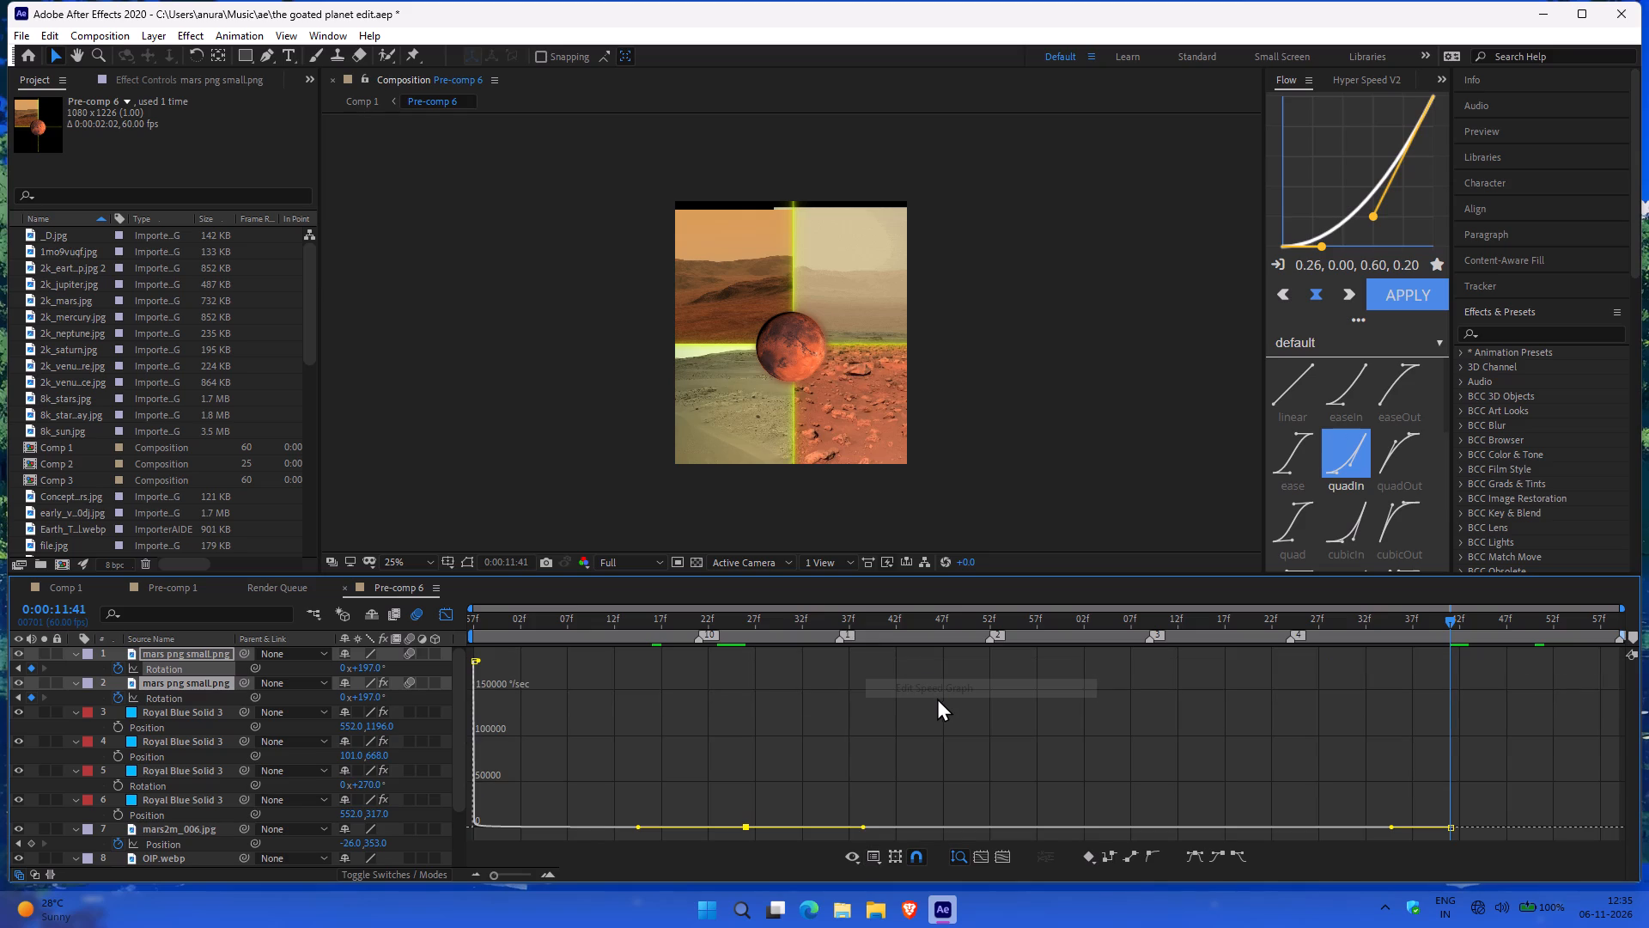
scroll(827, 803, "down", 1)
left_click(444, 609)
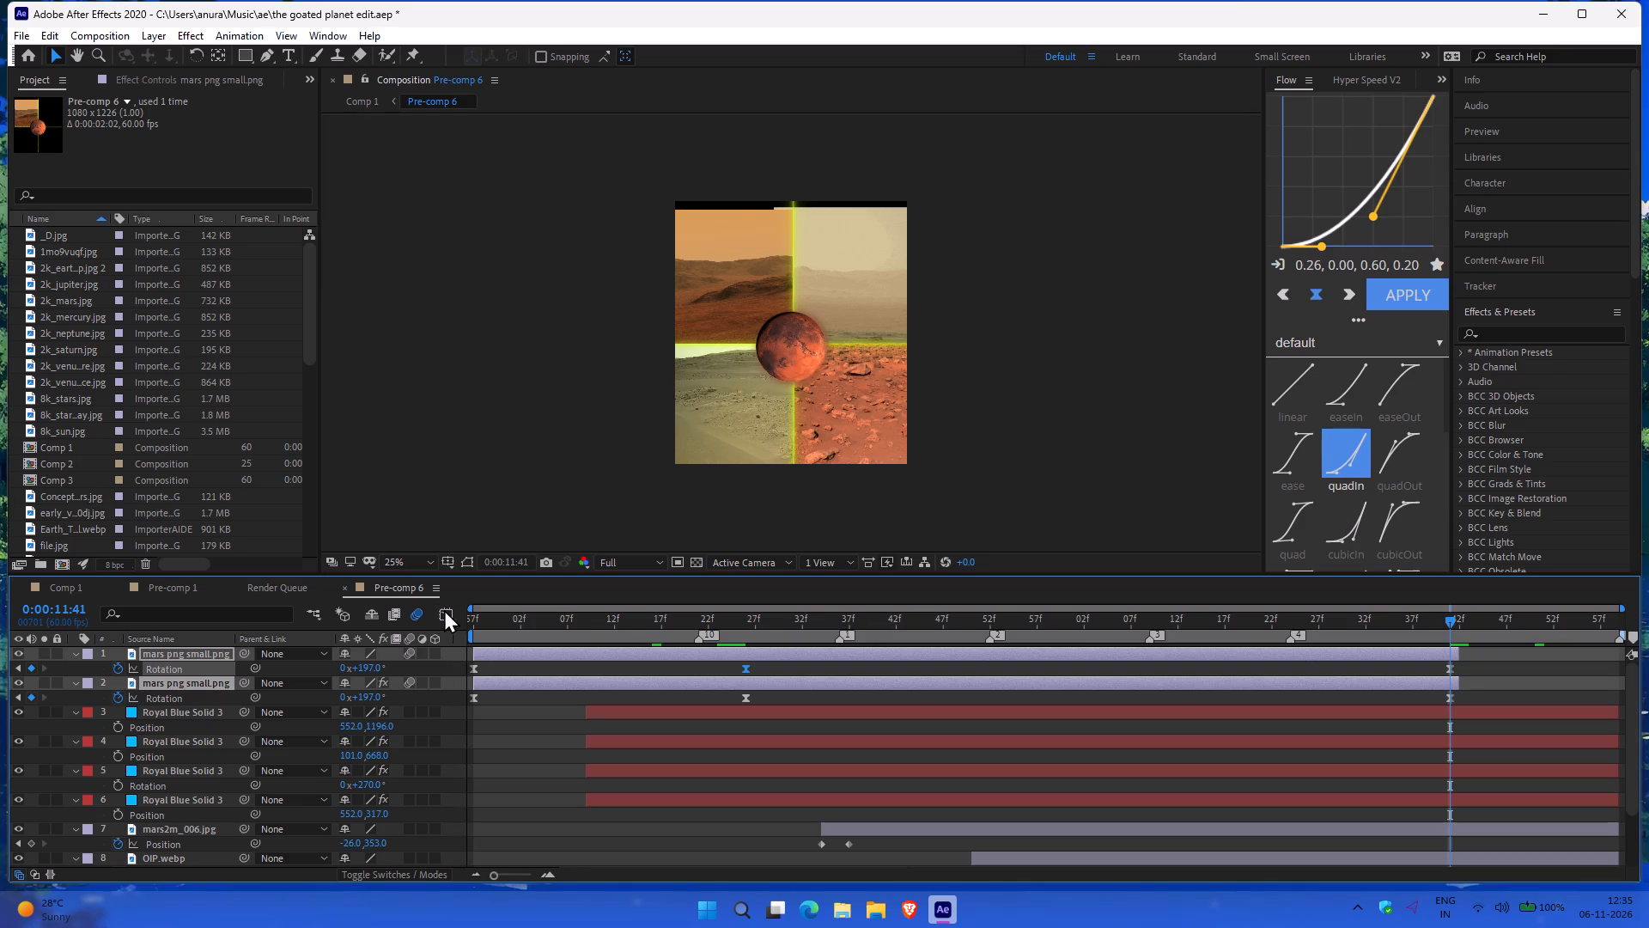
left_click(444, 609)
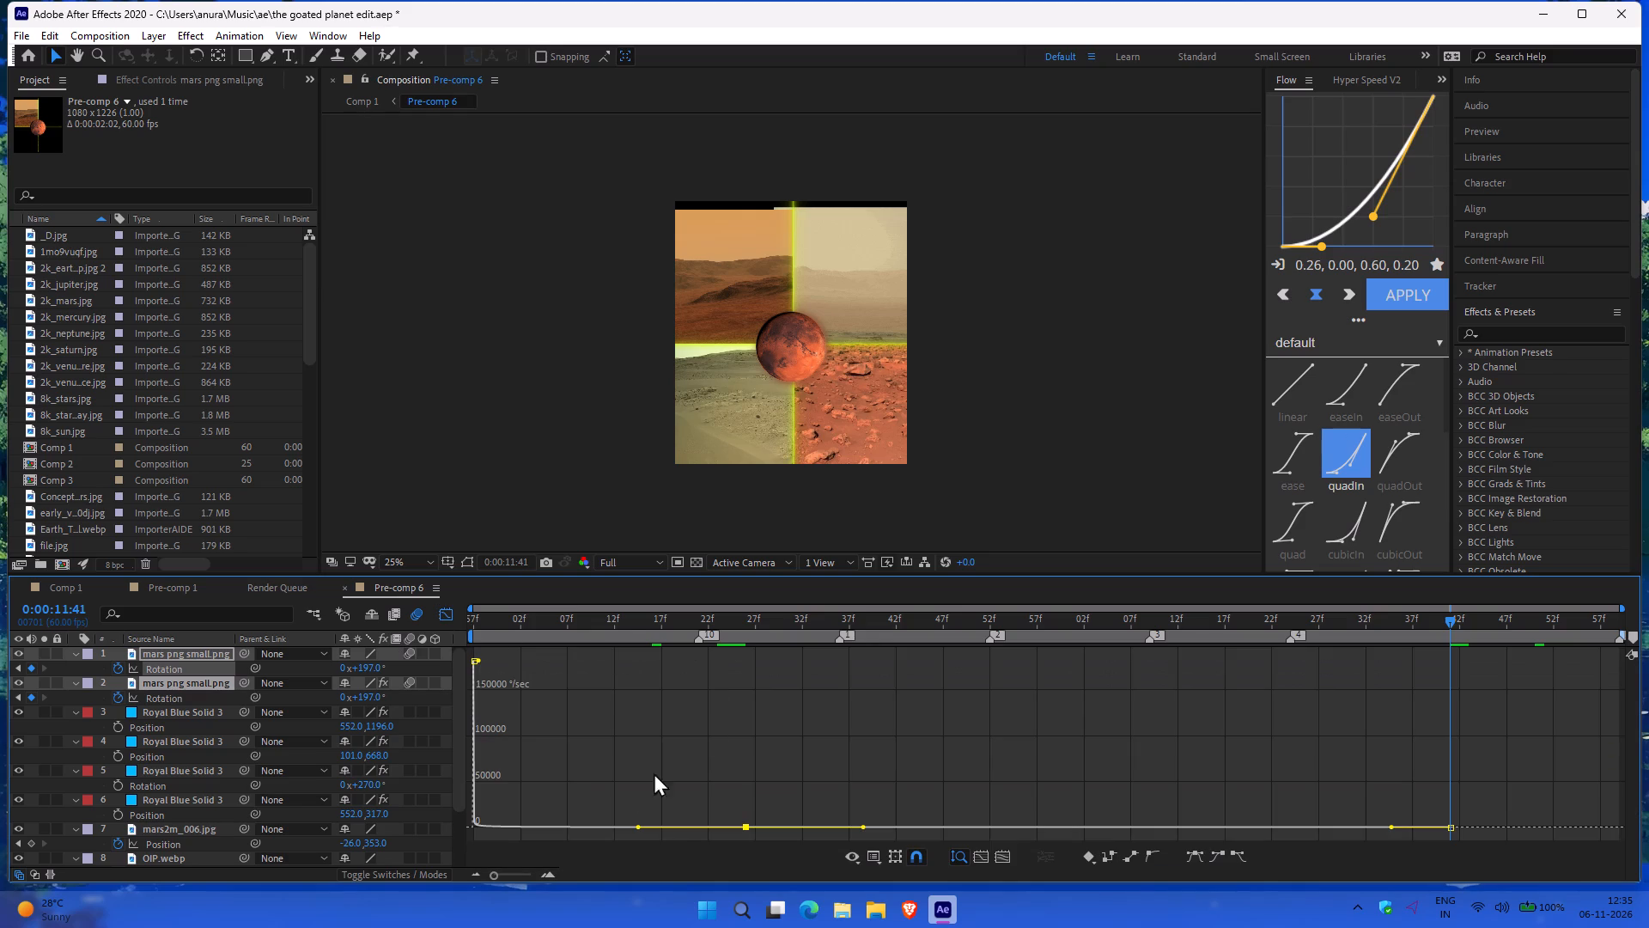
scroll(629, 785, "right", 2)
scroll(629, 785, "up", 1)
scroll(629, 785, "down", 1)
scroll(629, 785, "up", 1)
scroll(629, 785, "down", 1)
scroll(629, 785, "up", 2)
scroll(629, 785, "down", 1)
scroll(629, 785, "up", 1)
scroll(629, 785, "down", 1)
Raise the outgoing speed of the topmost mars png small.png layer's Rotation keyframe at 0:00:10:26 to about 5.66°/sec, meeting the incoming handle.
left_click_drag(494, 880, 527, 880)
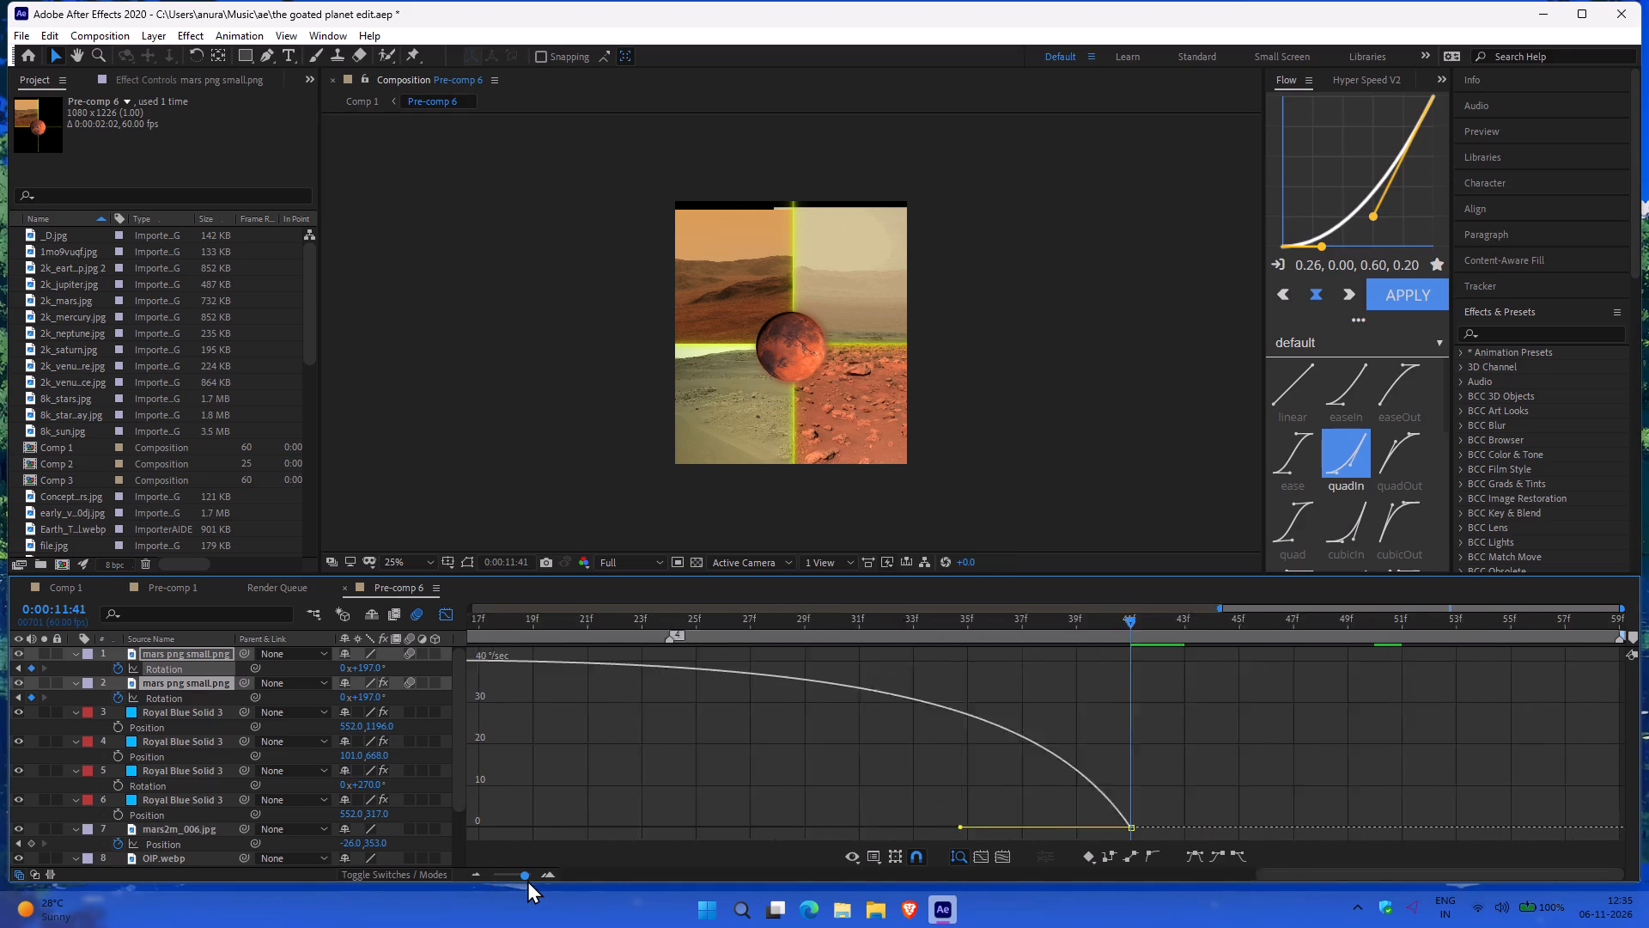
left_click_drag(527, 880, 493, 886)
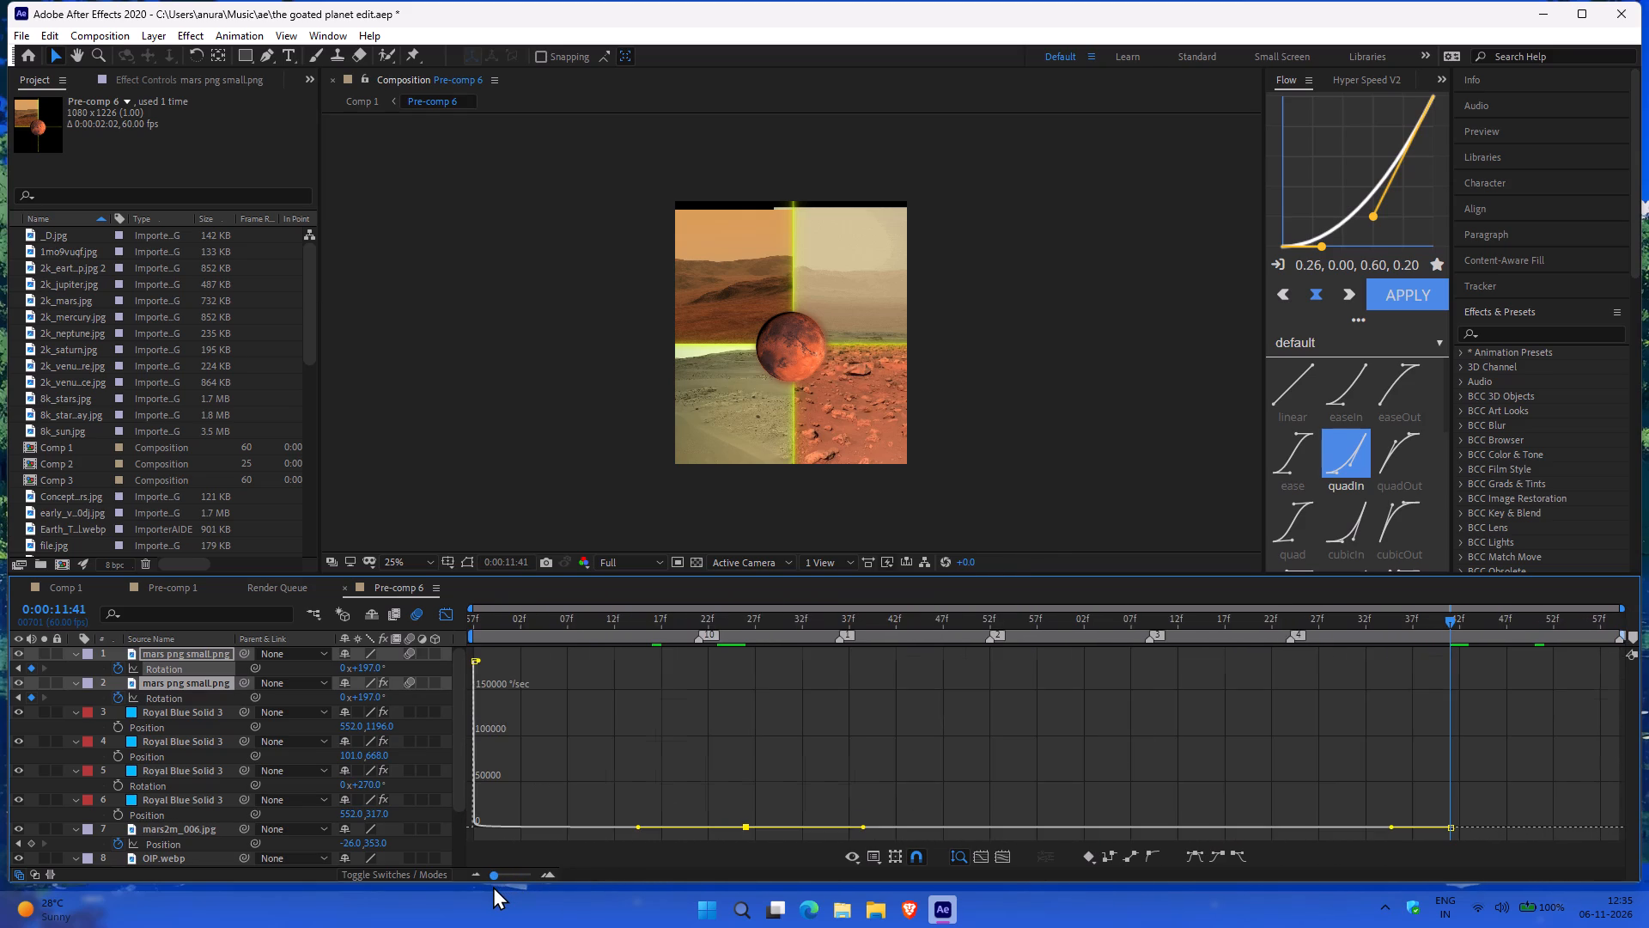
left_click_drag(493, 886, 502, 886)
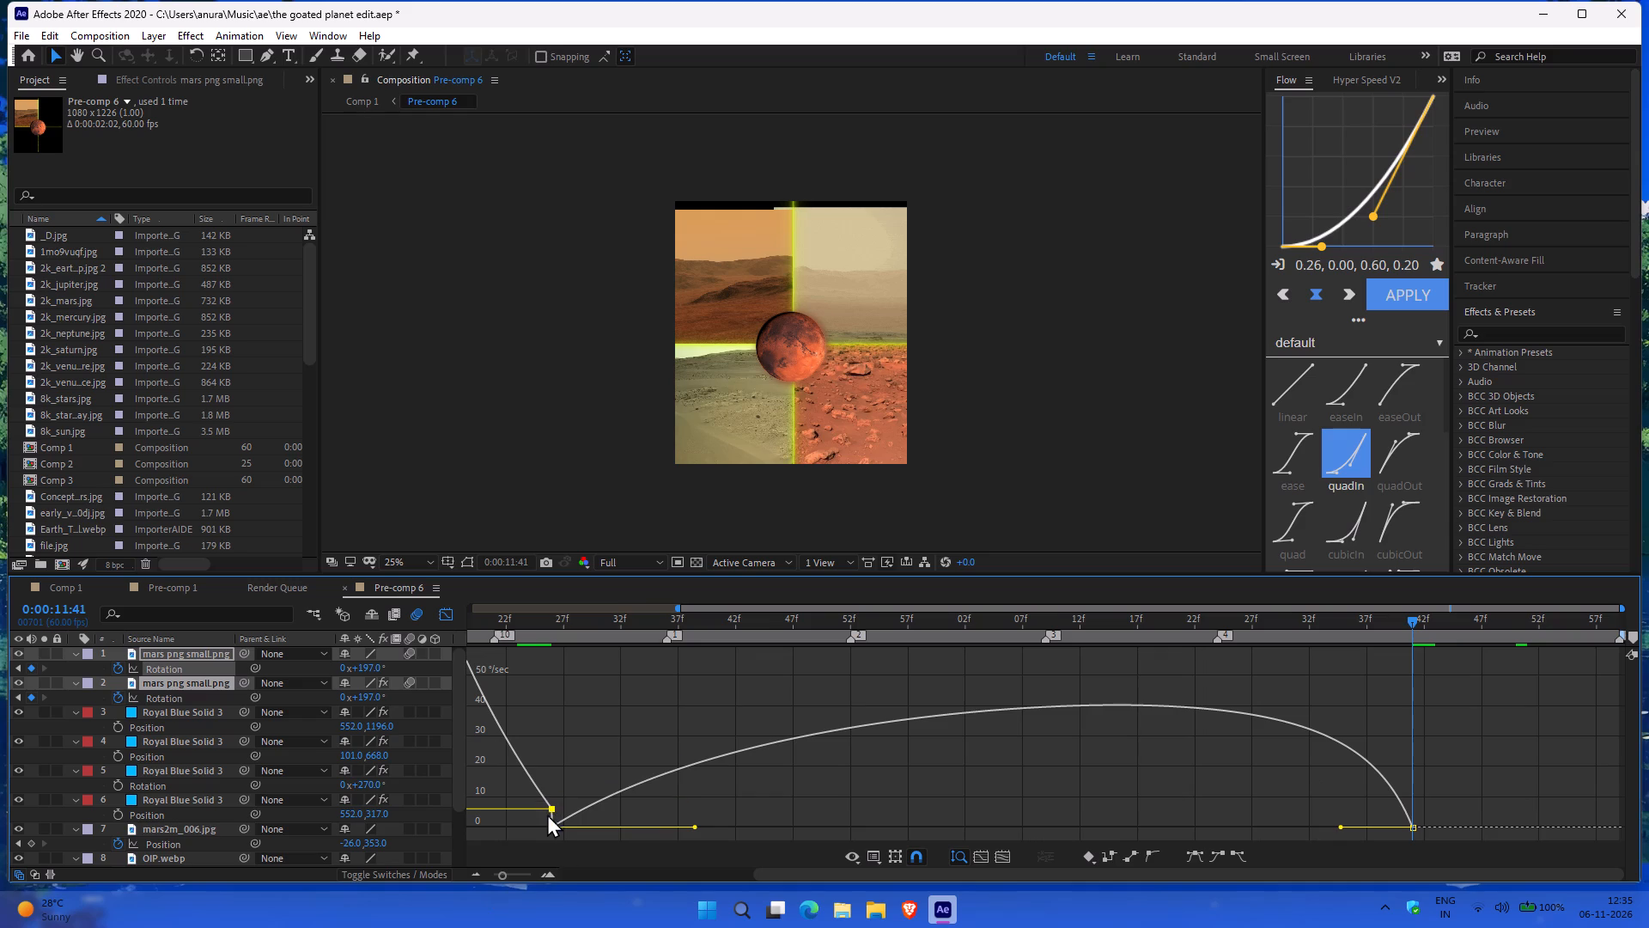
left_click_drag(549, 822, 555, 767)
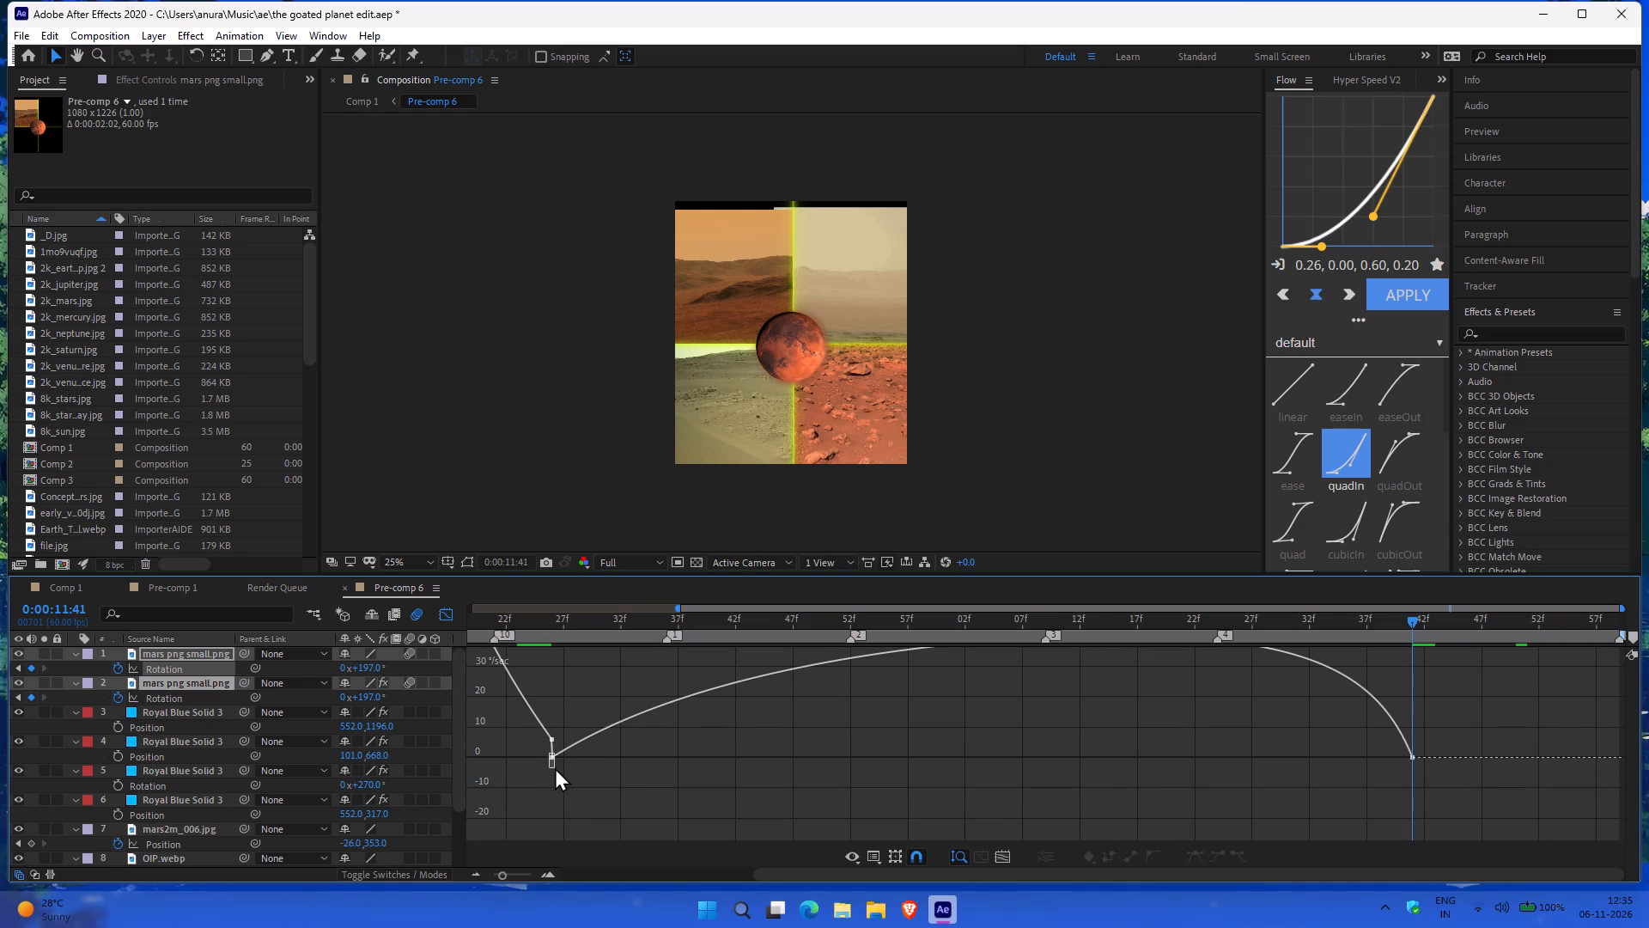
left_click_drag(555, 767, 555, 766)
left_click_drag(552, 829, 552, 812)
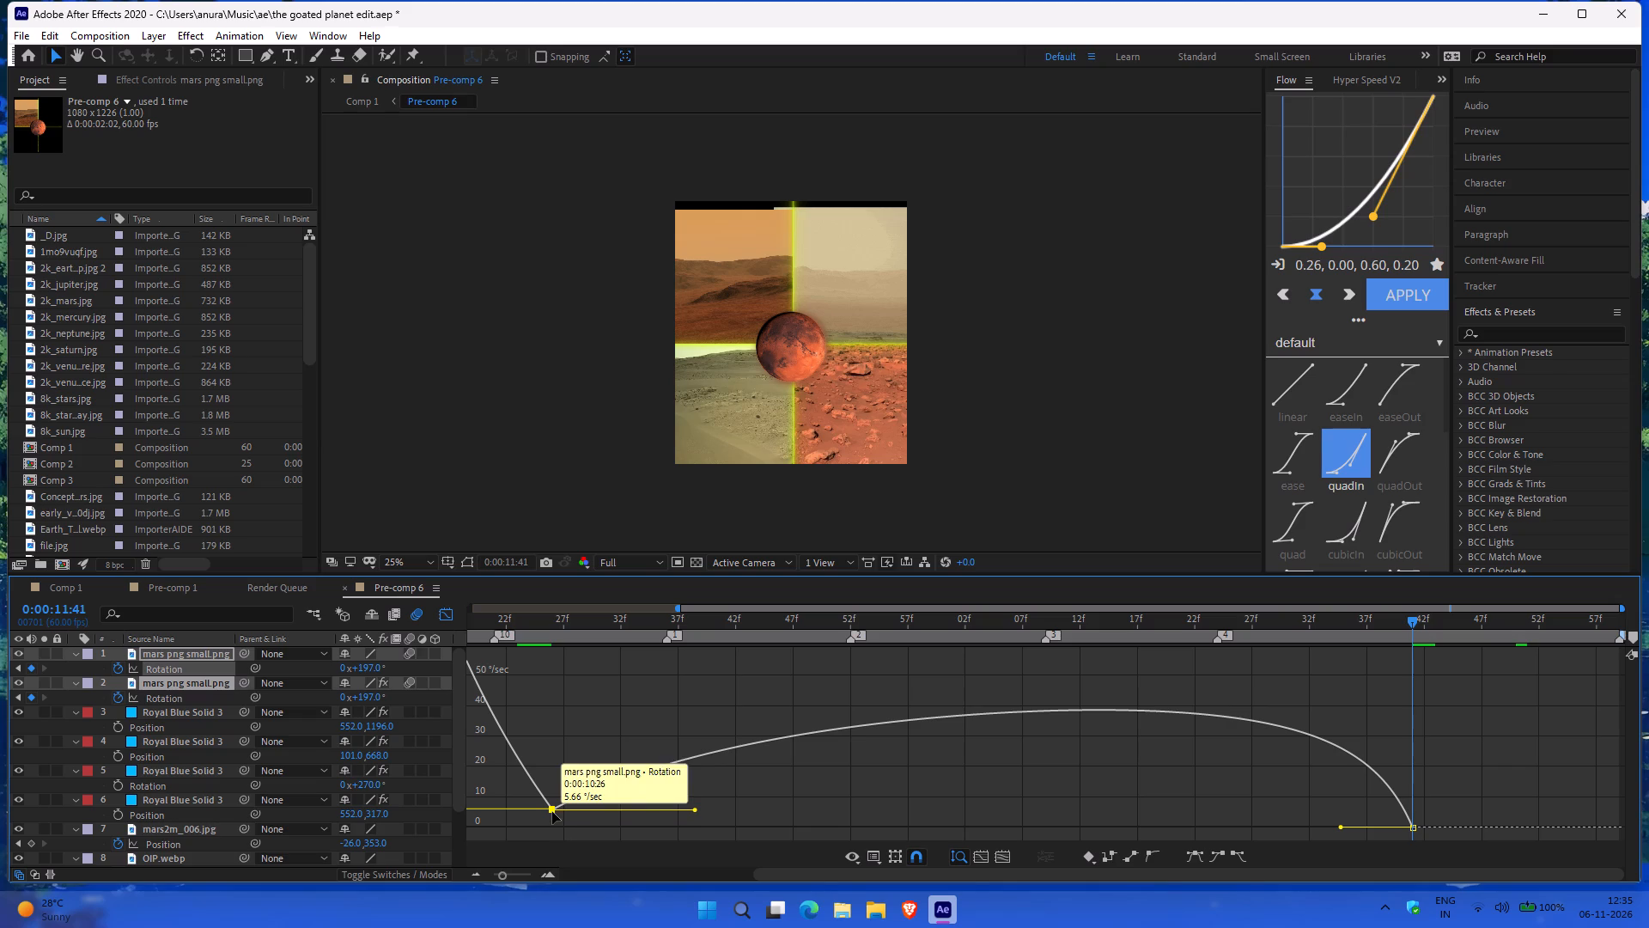
Raise both outgoing and incoming speeds of the topmost mars layer's Rotation keyframe at 0:00:10:26 to about 17°/sec.
scroll(657, 742, "down", 1, "ctrl")
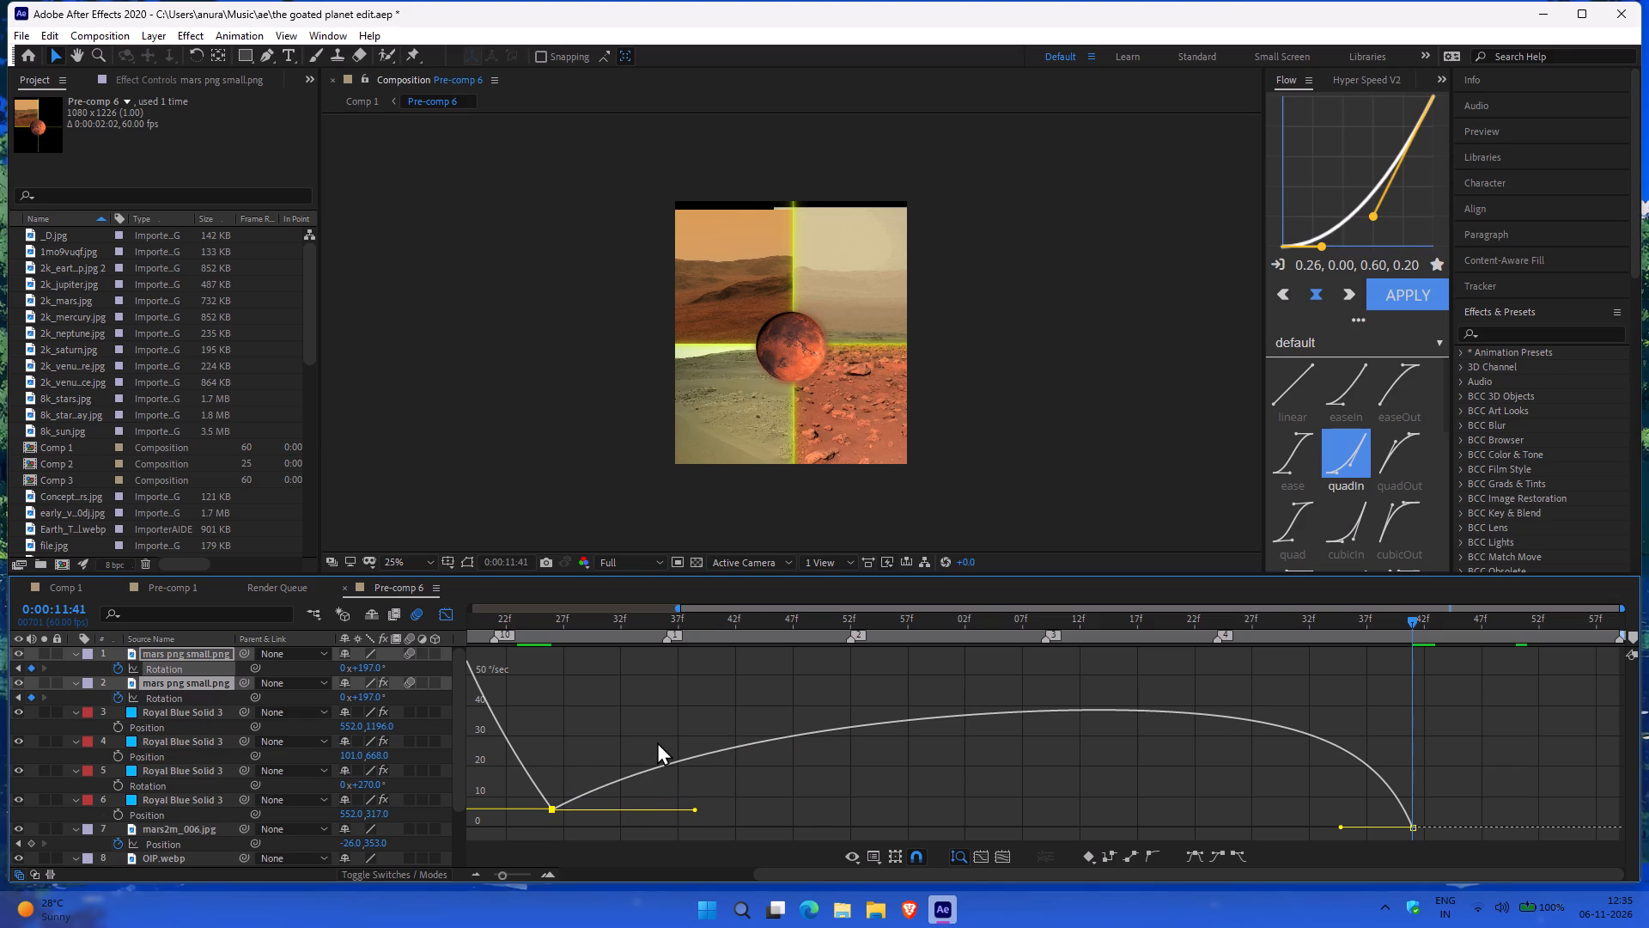
scroll(657, 742, "down", 2, "ctrl")
scroll(561, 740, "down", 3, "ctrl")
left_click_drag(551, 809, 551, 773)
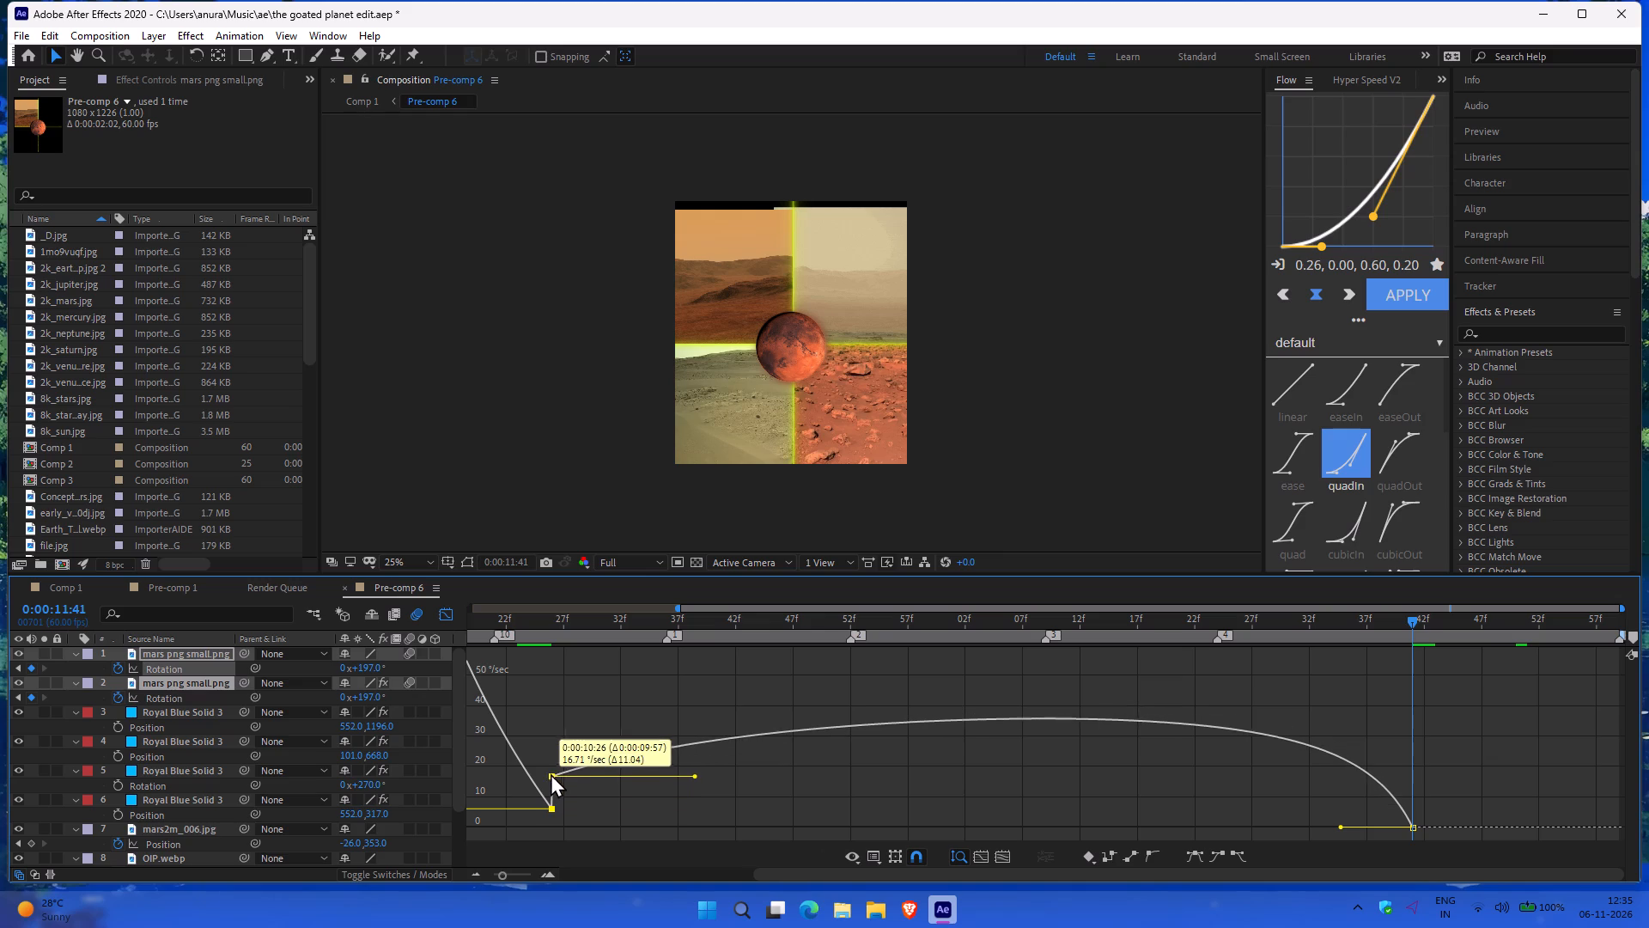
left_click_drag(551, 773, 551, 772)
left_click_drag(551, 810, 548, 777)
Play back Pre-comp 6 repeatedly from around 0:00:10:13 to check how smoothly Mars rotates through the 0:00:10:26 keyframe.
scroll(745, 741, "down", 3, "ctrl")
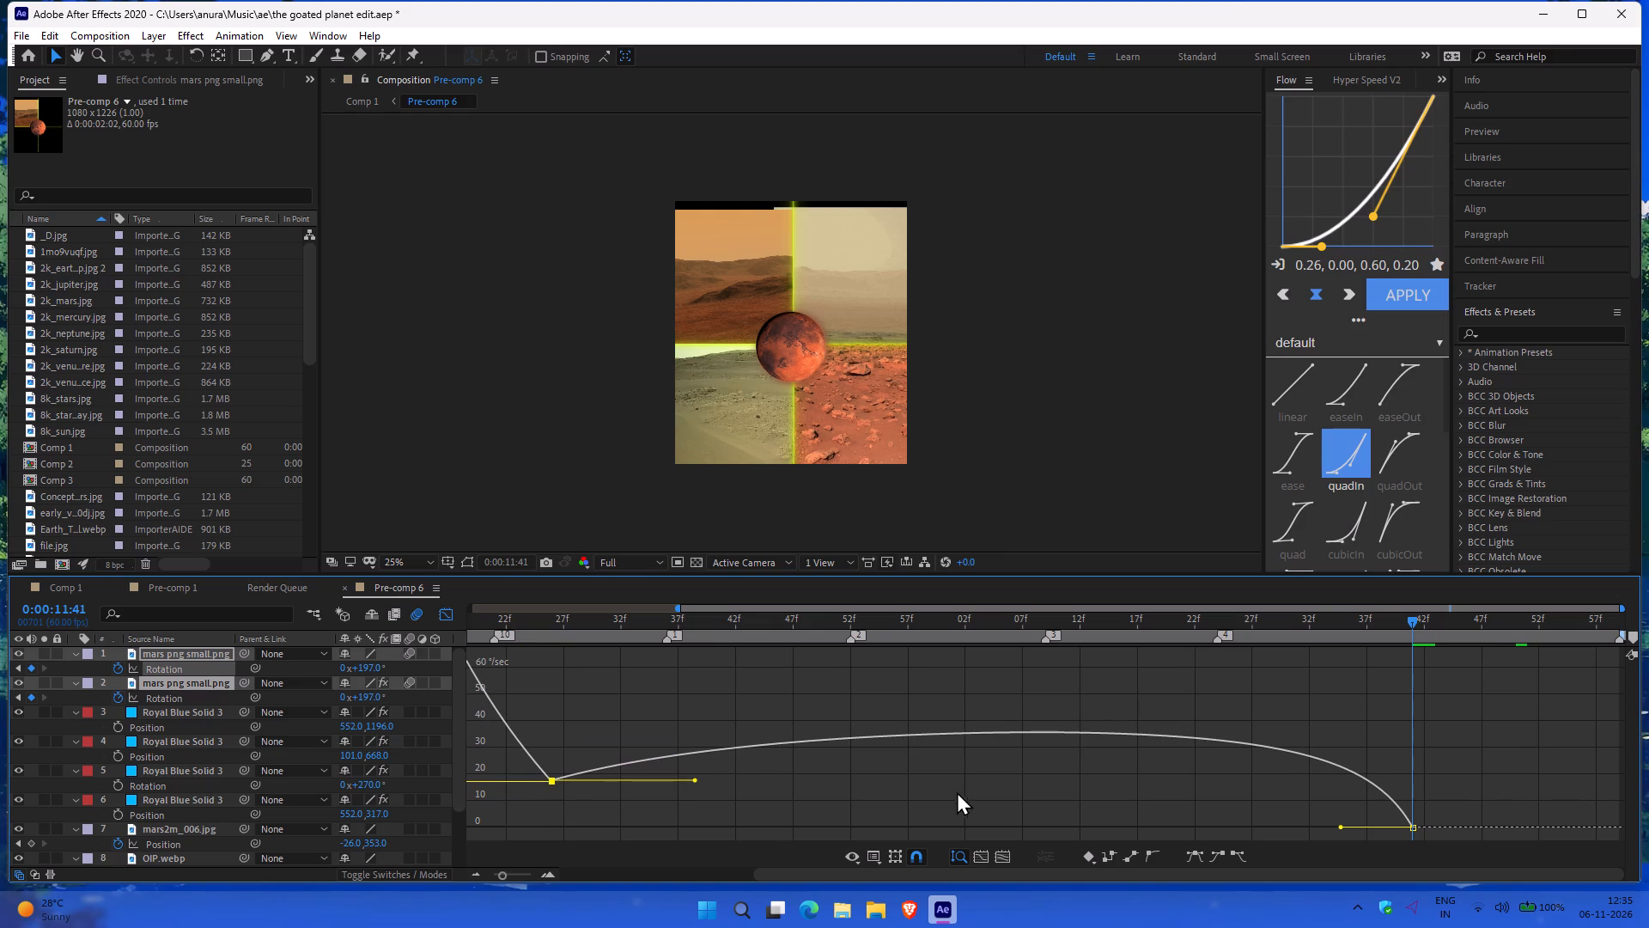
scroll(780, 729, "right", 1)
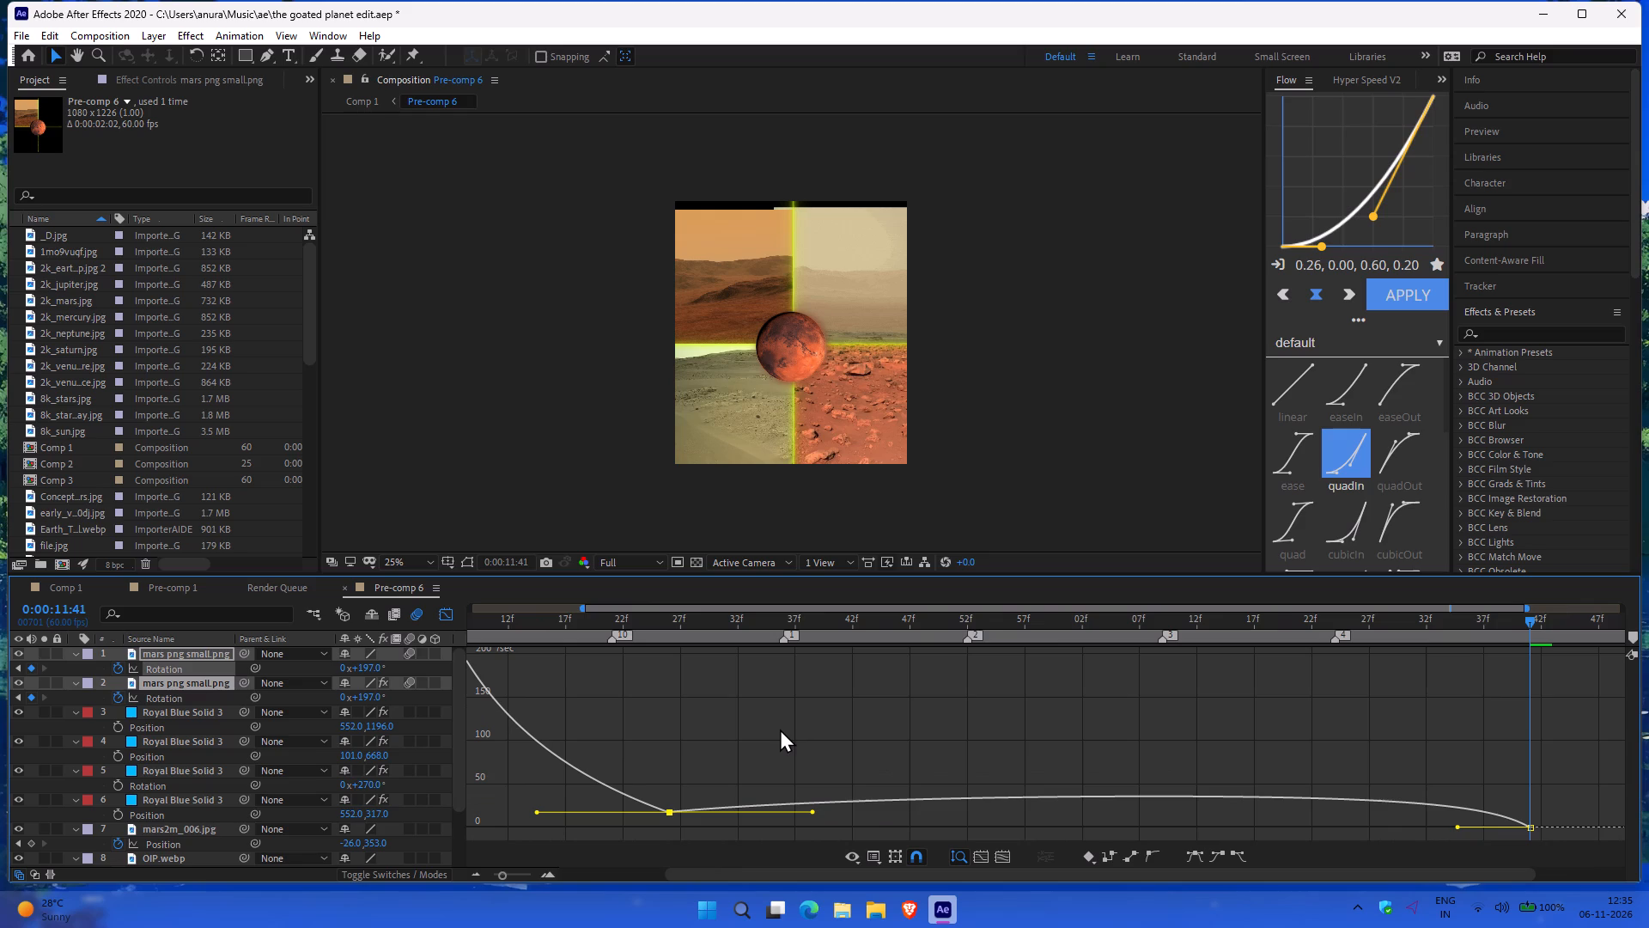
scroll(780, 729, "right", 1)
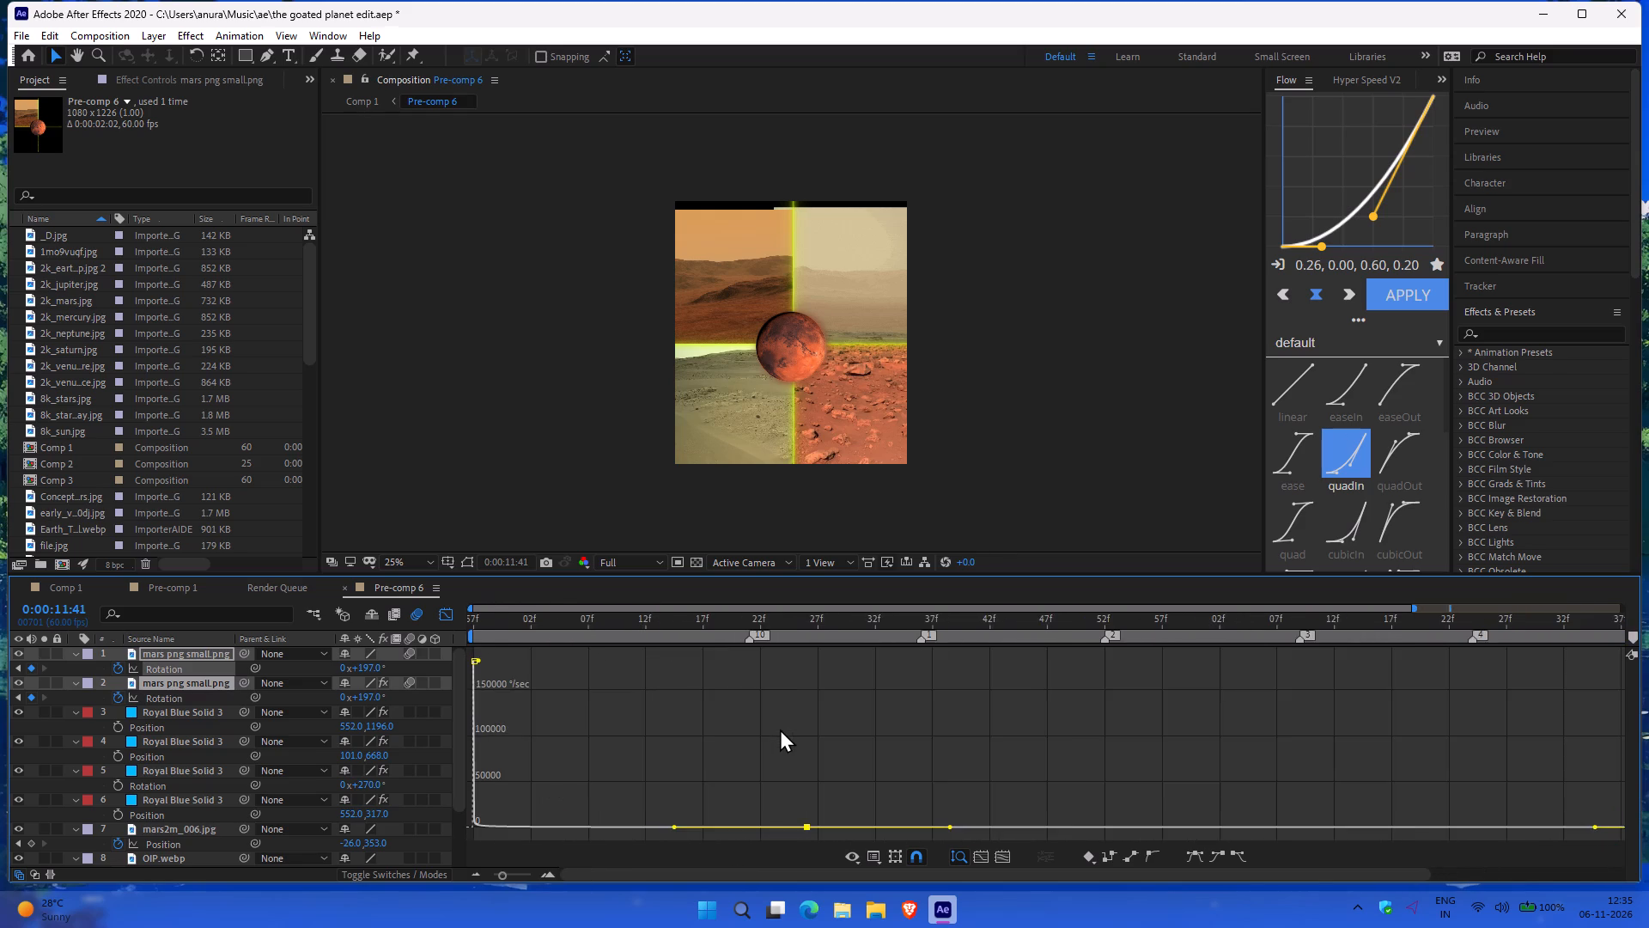
scroll(780, 729, "right", 2)
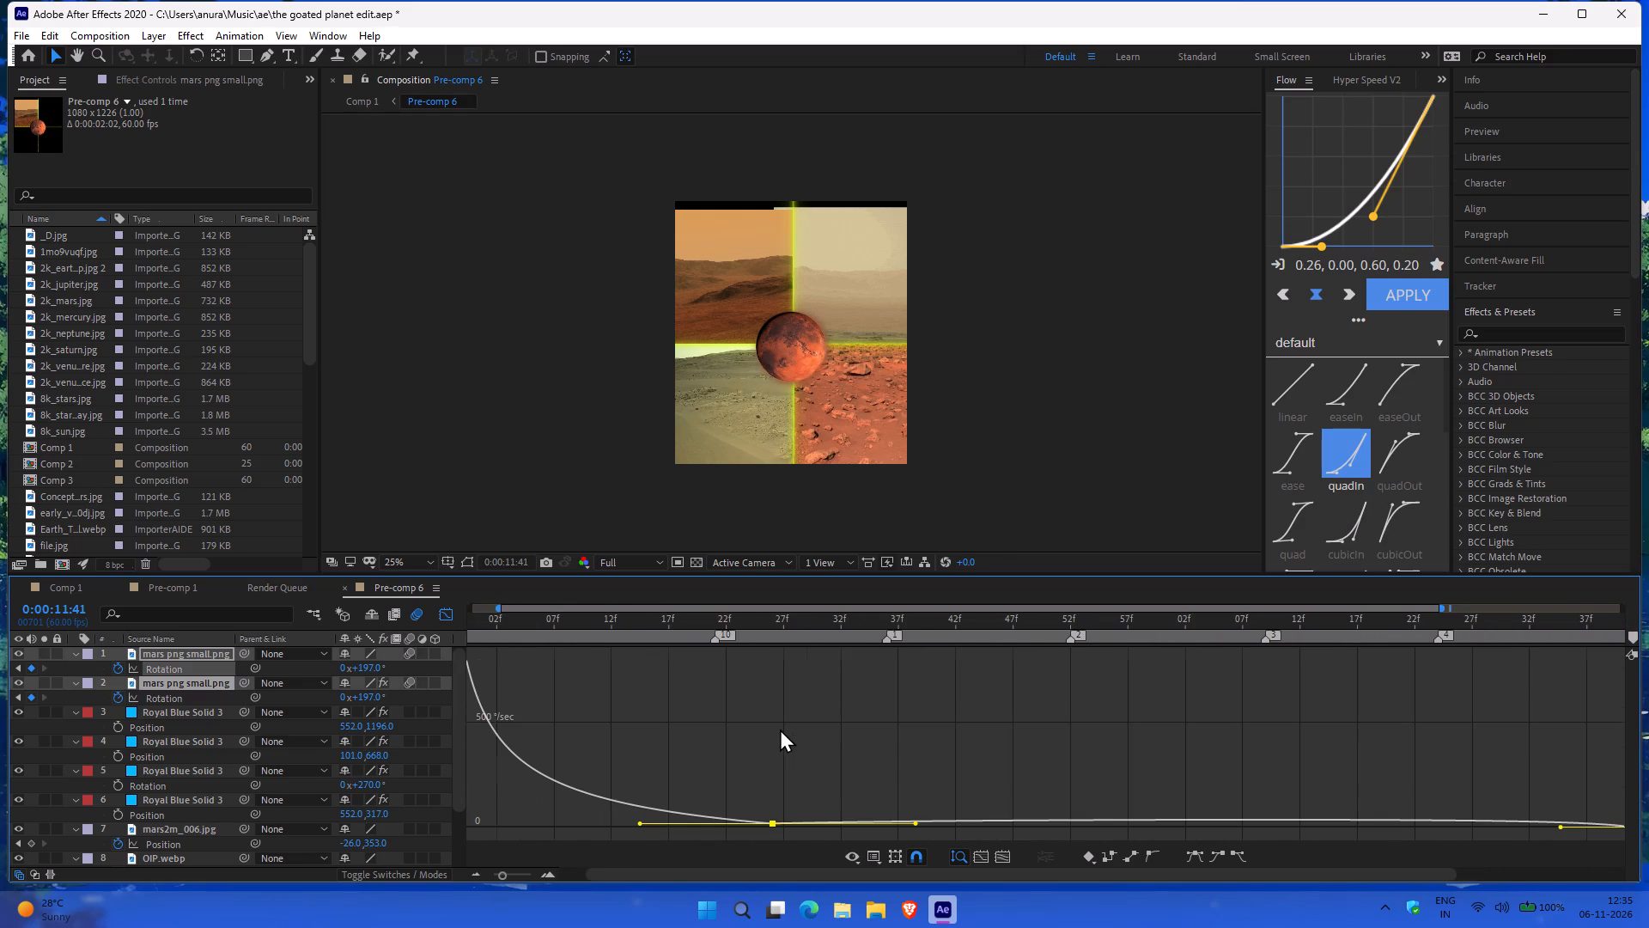
scroll(780, 729, "right", 1)
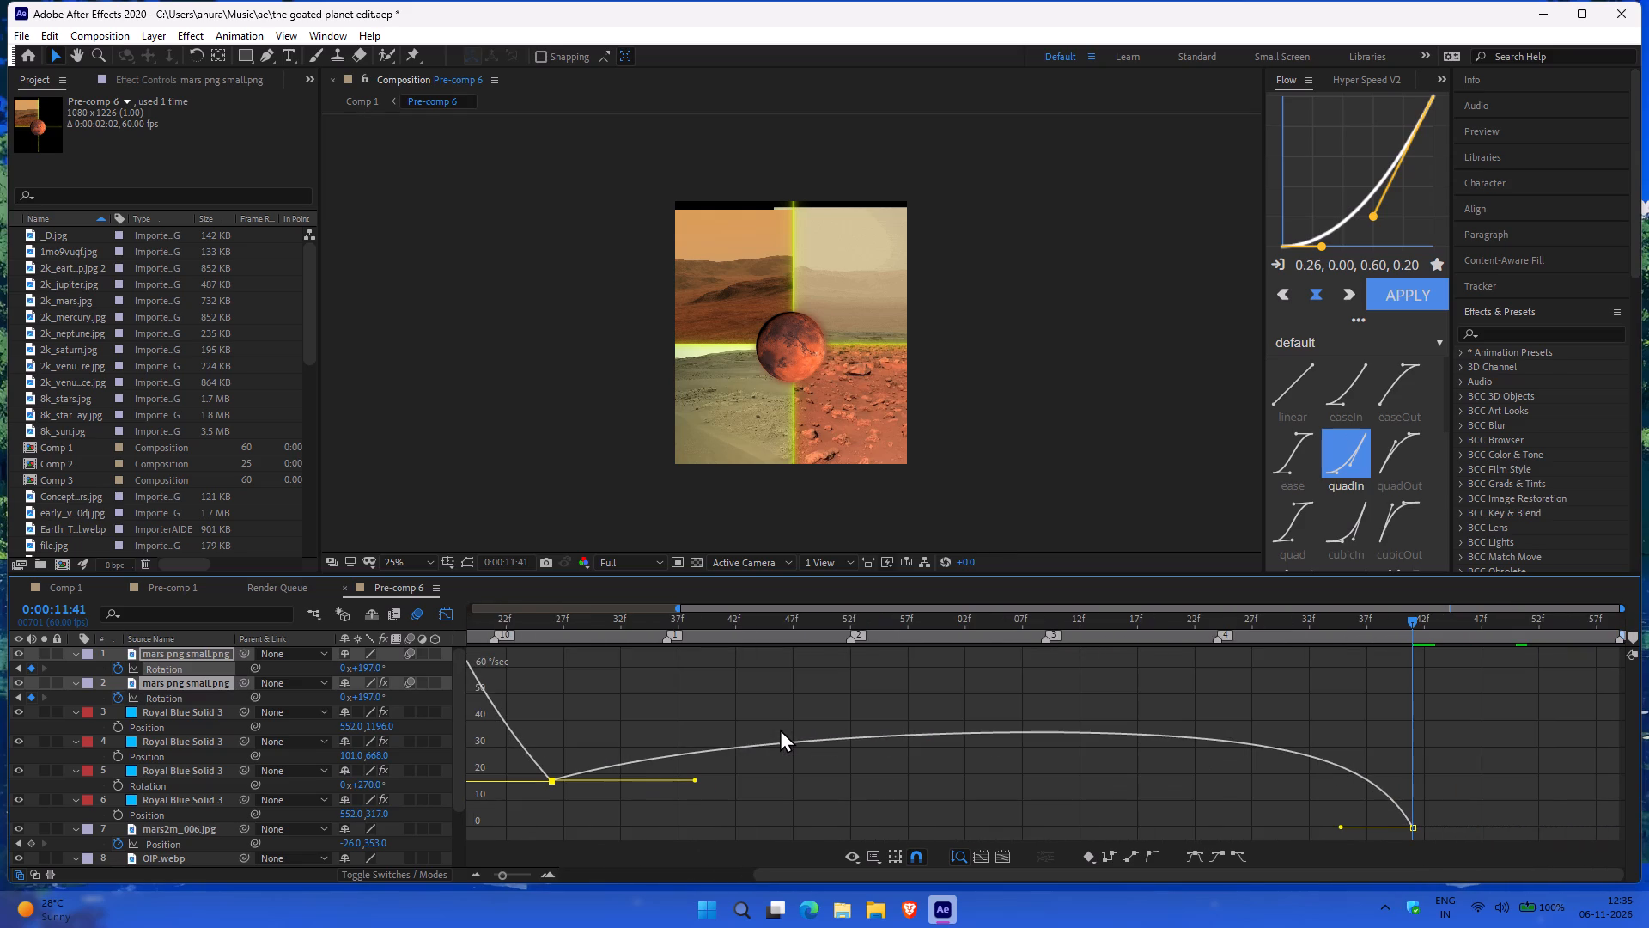
scroll(780, 729, "right", 1)
left_click(489, 622)
key("space")
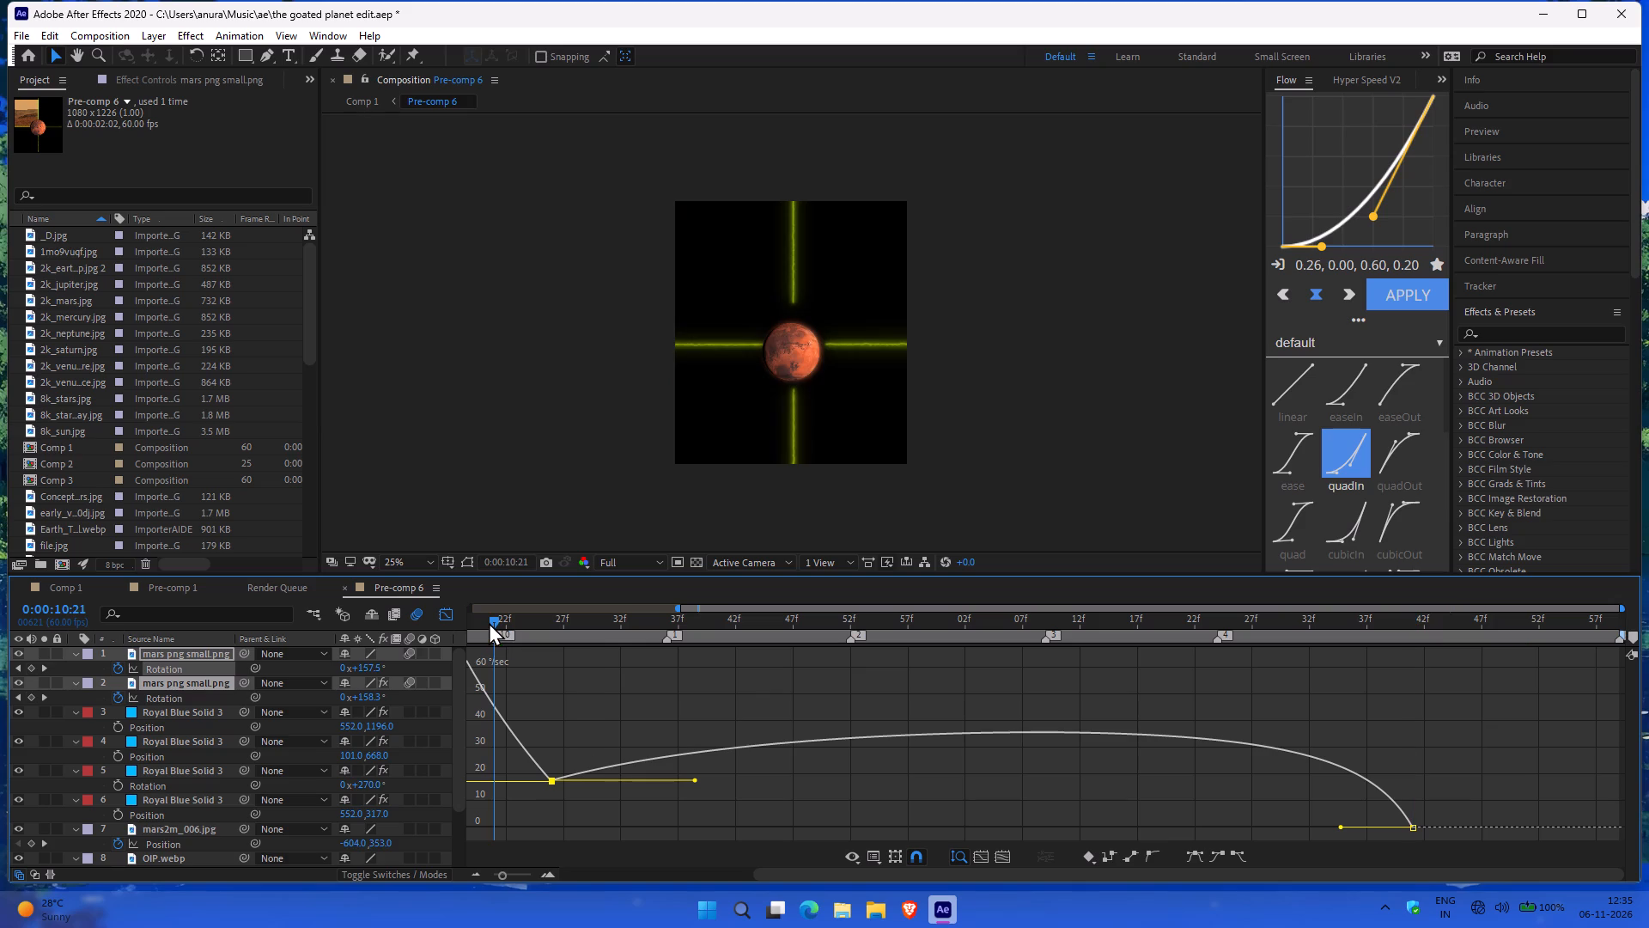
key("space")
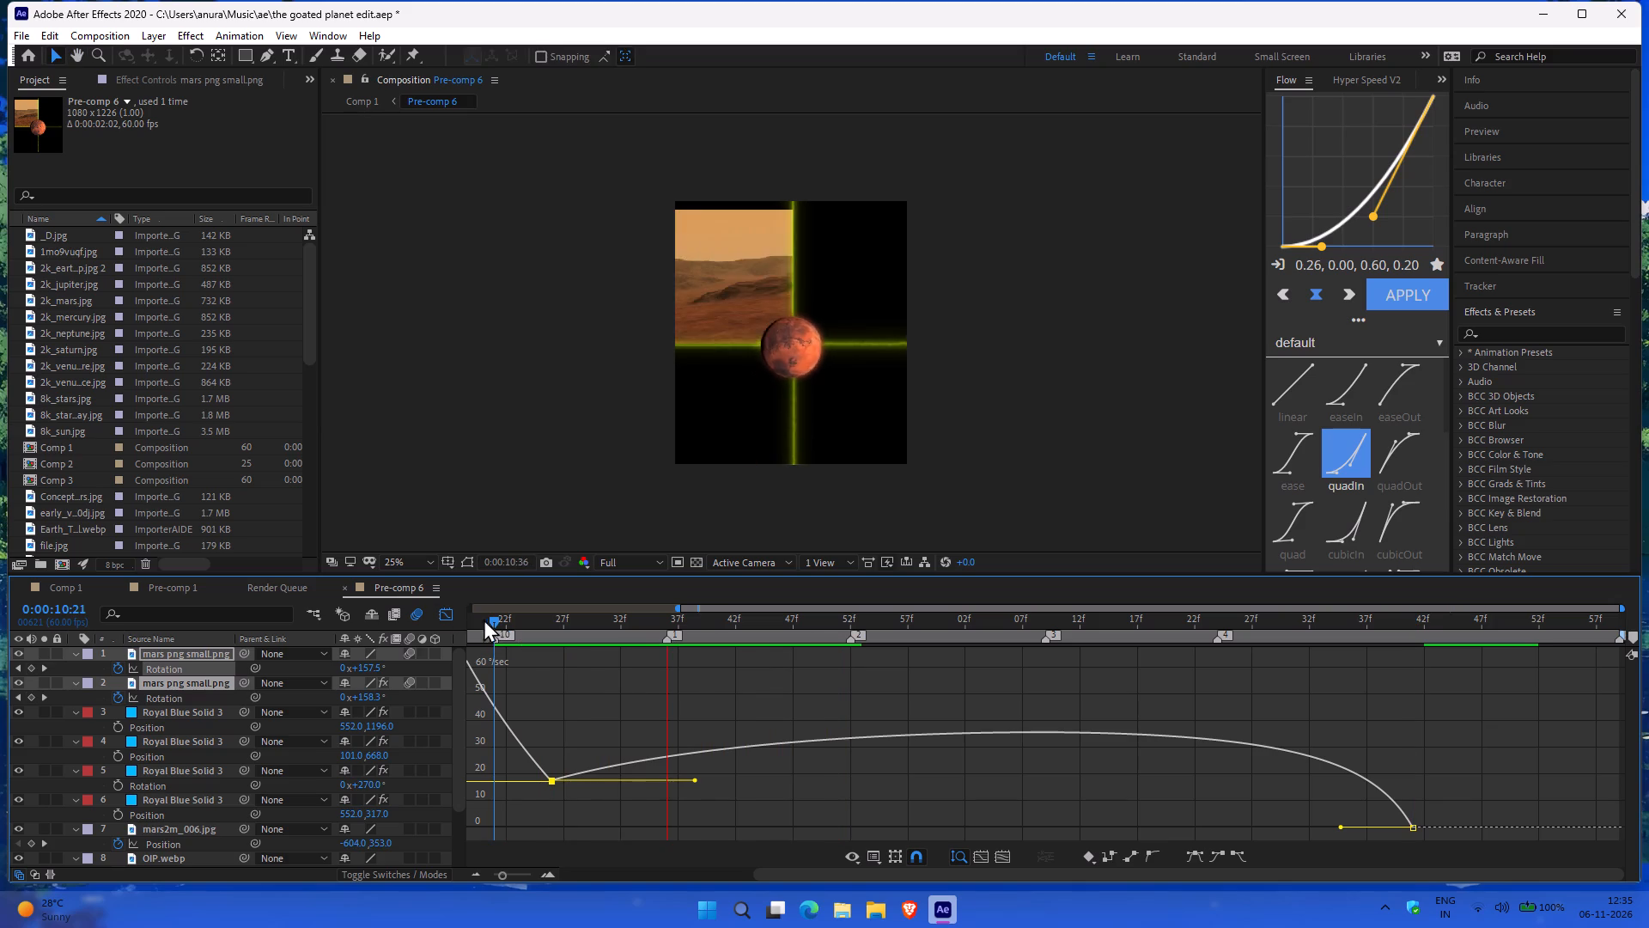
left_click_drag(496, 621, 567, 618)
key("space")
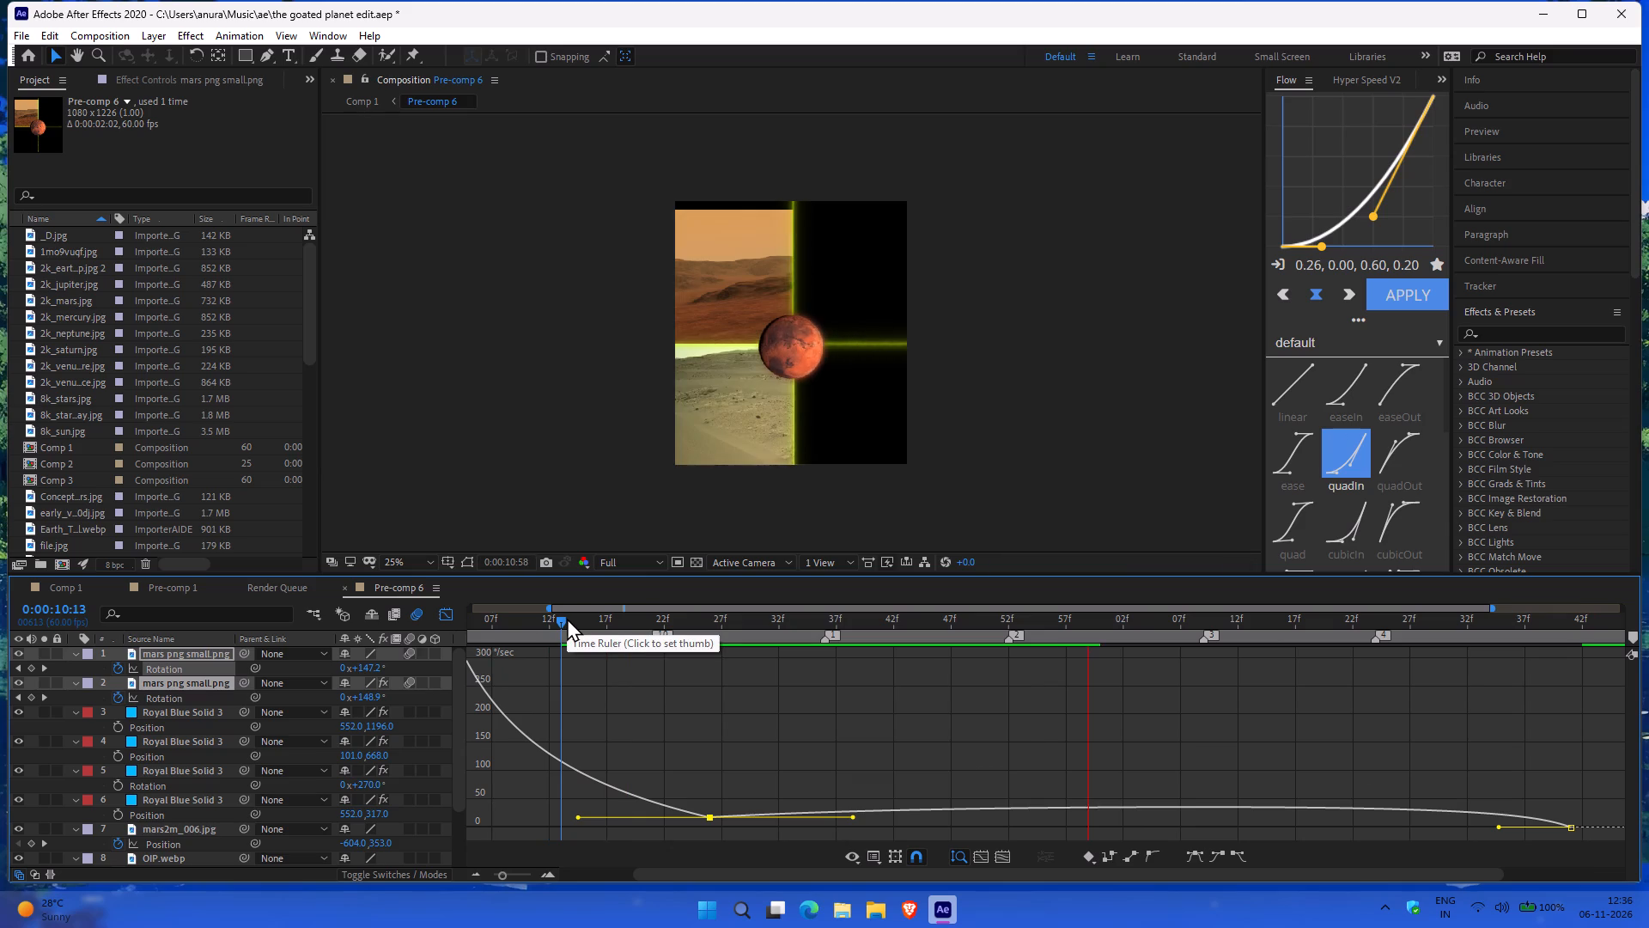
key("space")
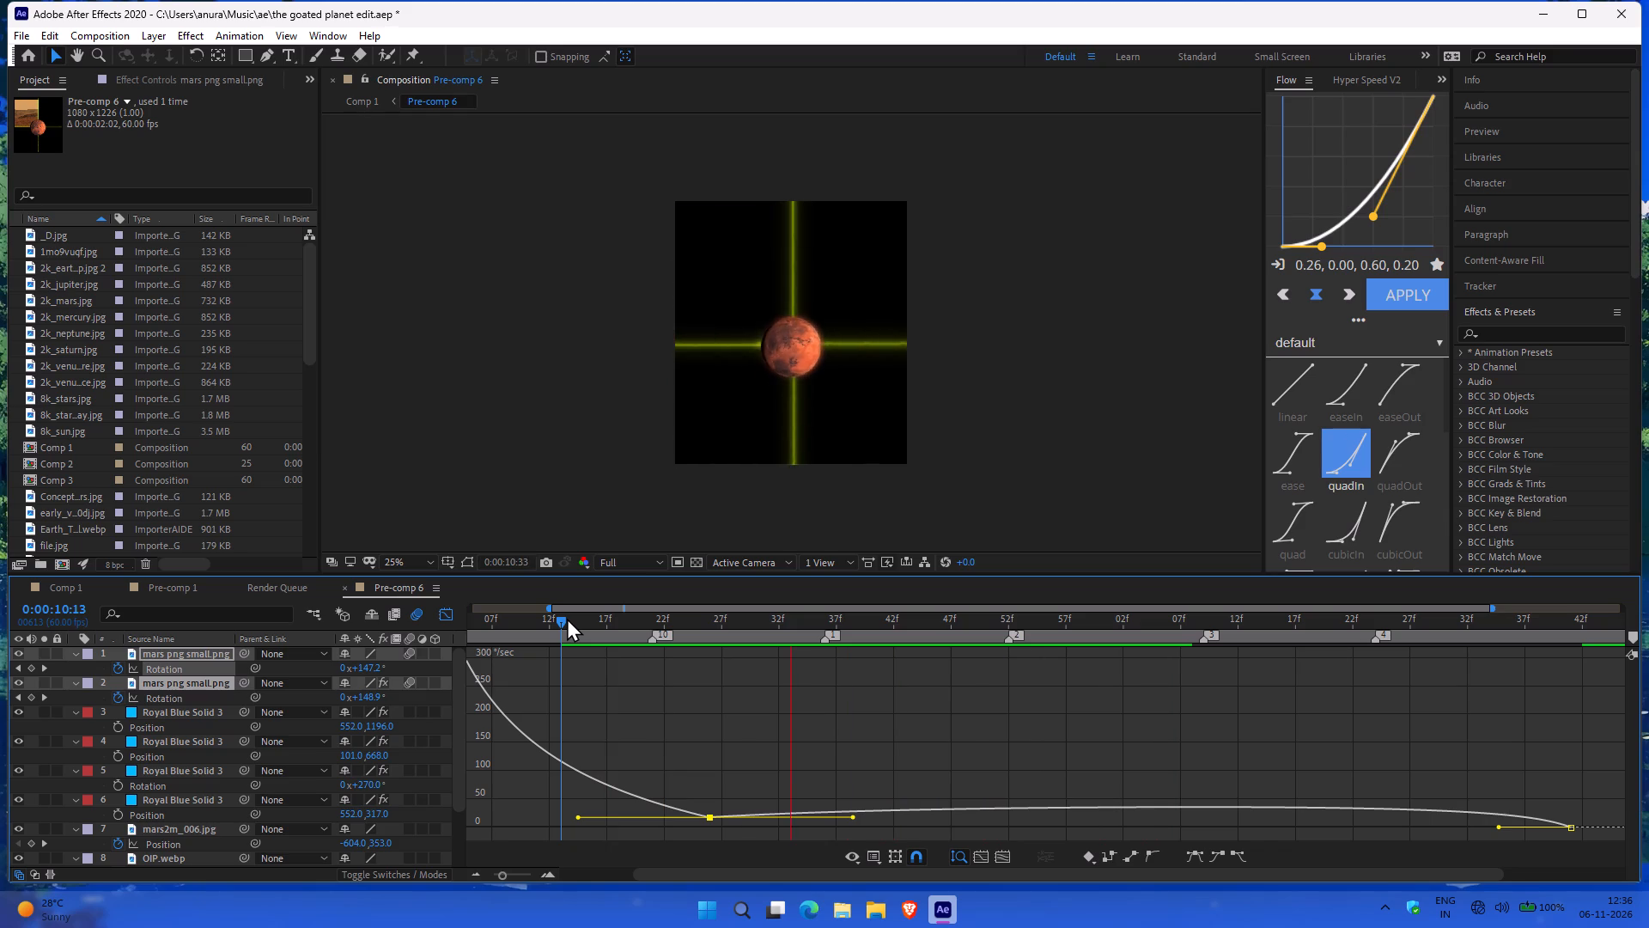
left_click(567, 618)
key("space")
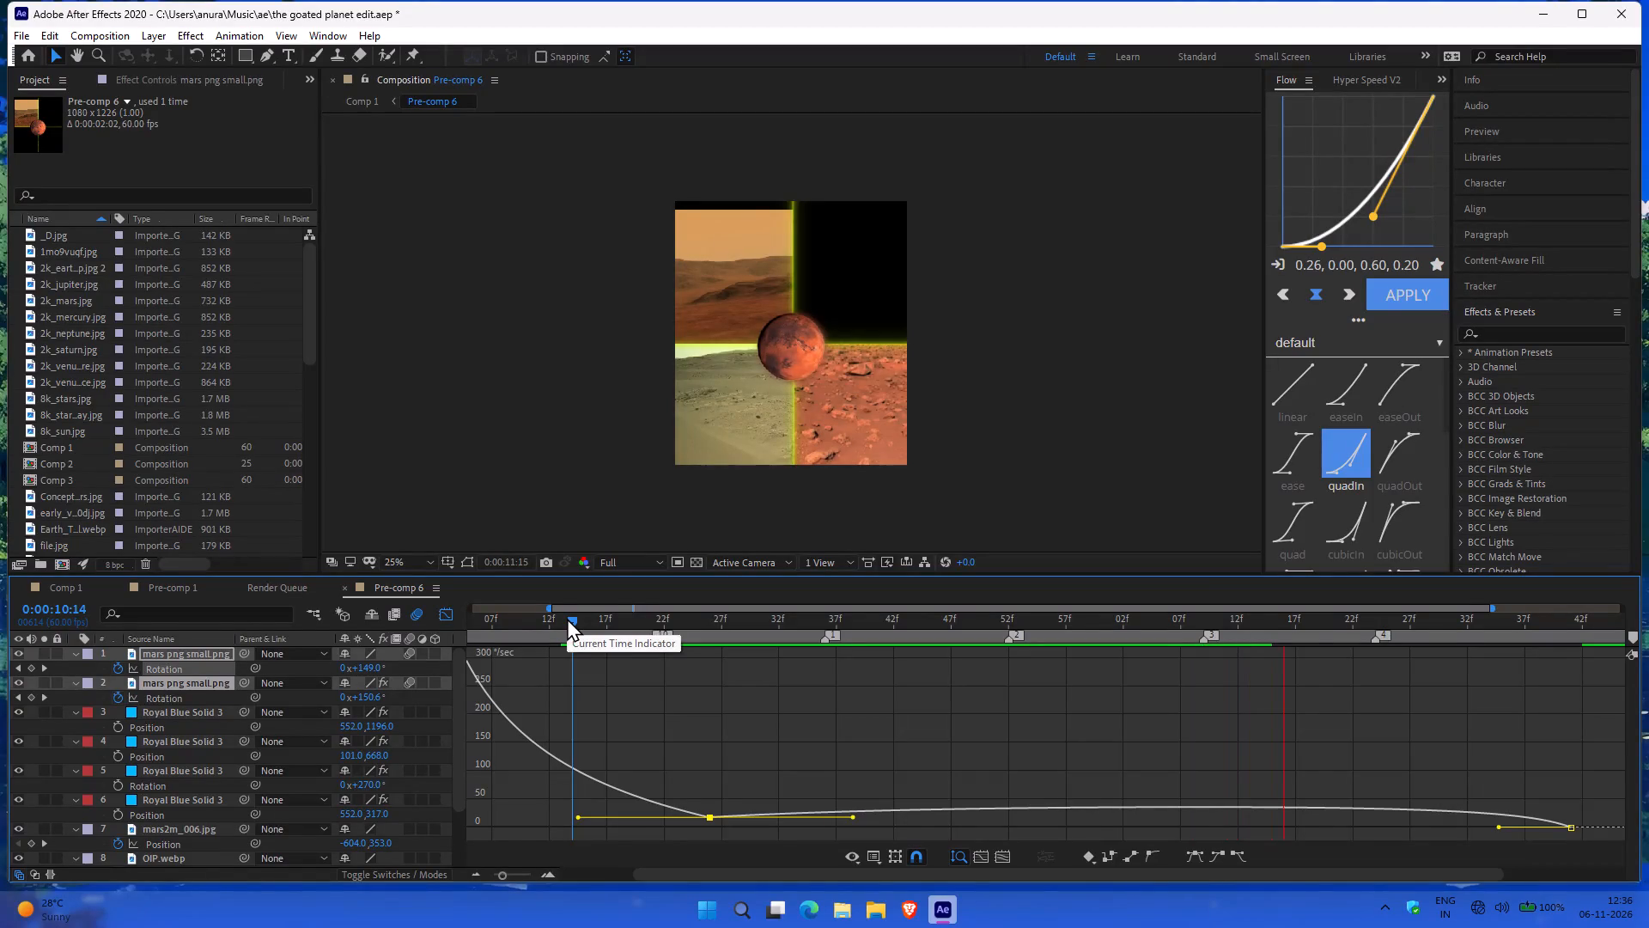
key("space")
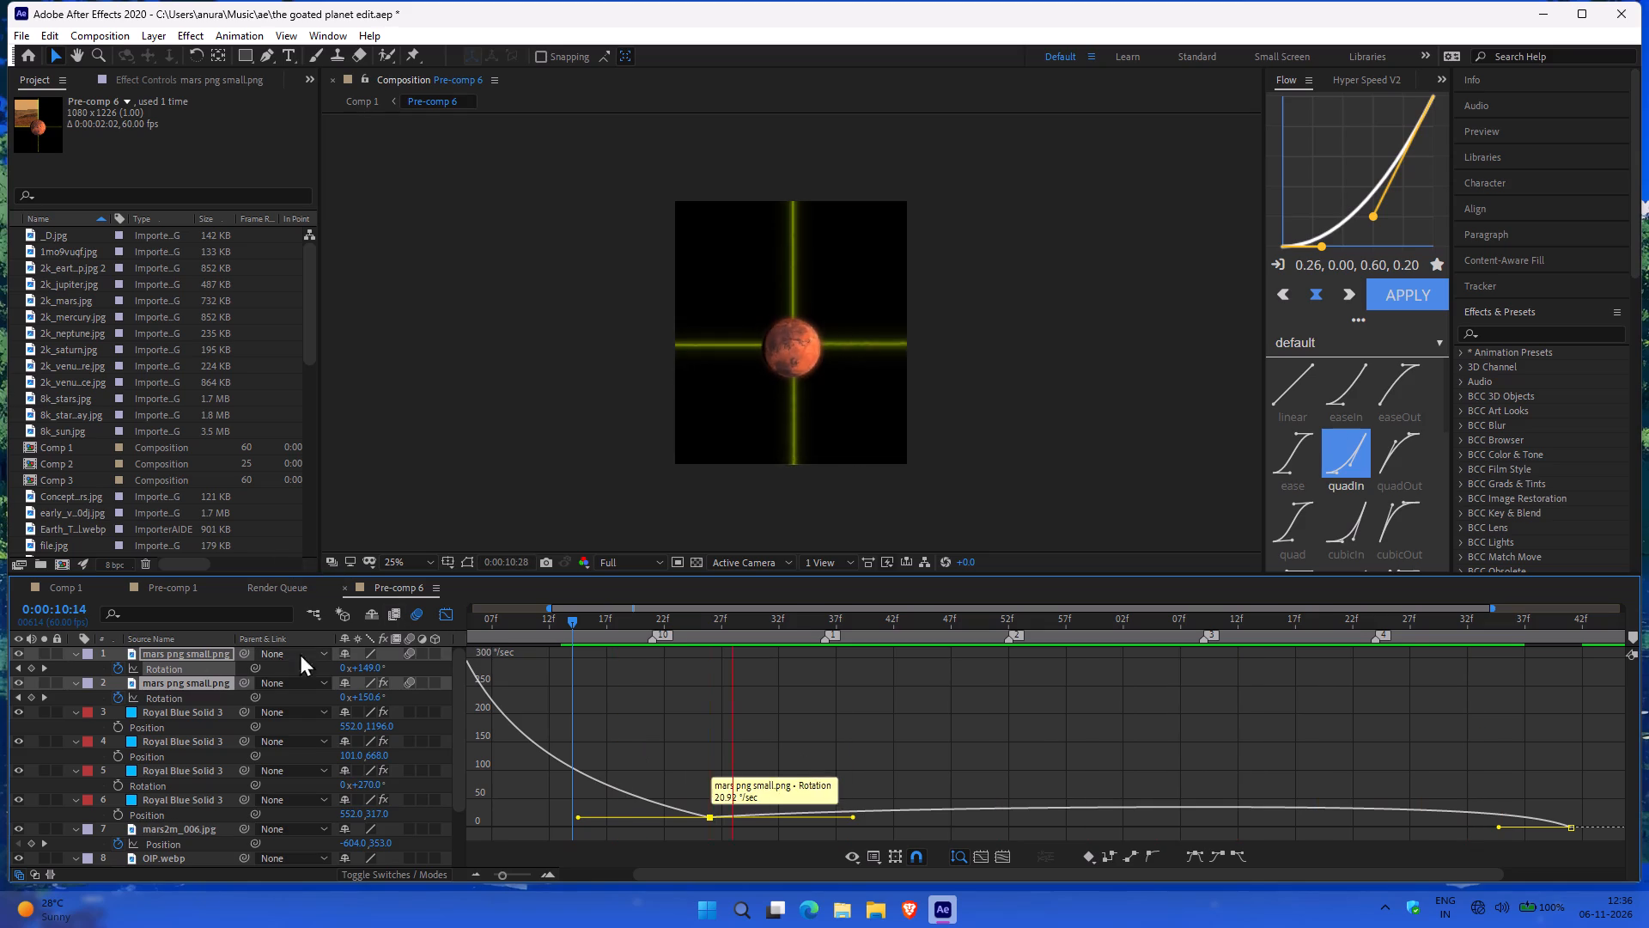
key("space")
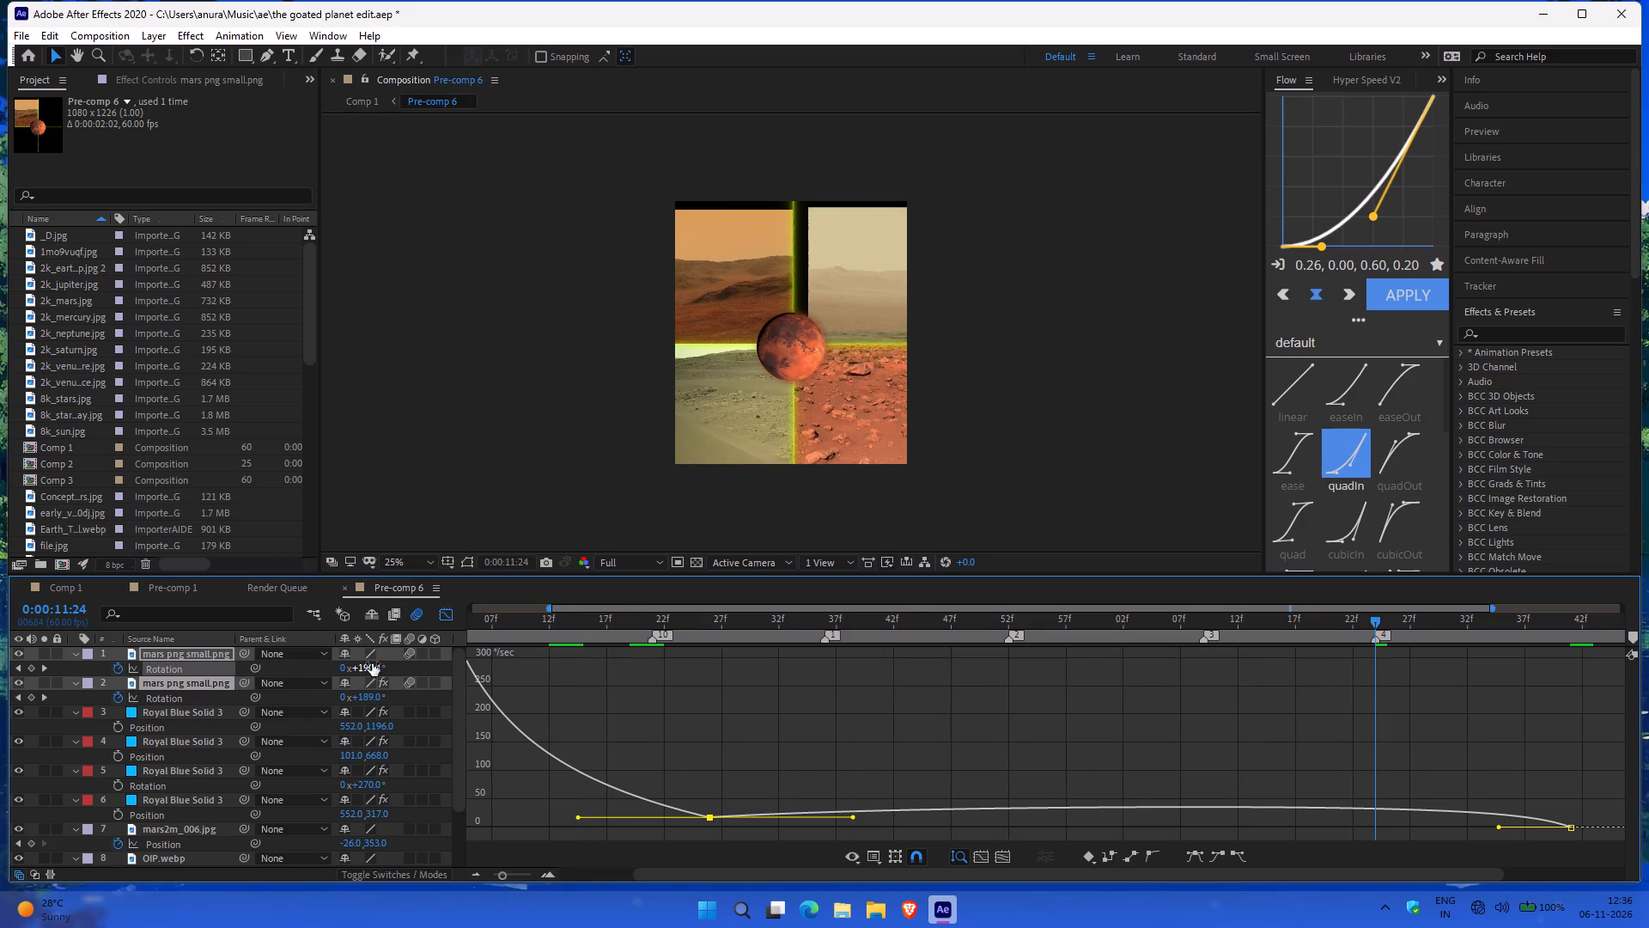
Raise the outgoing speed of the second mars png small.png layer's 0:00:10:26 Rotation keyframe to about 19°/sec, moving the keyframe to 0:00:10:25.
left_click(450, 612)
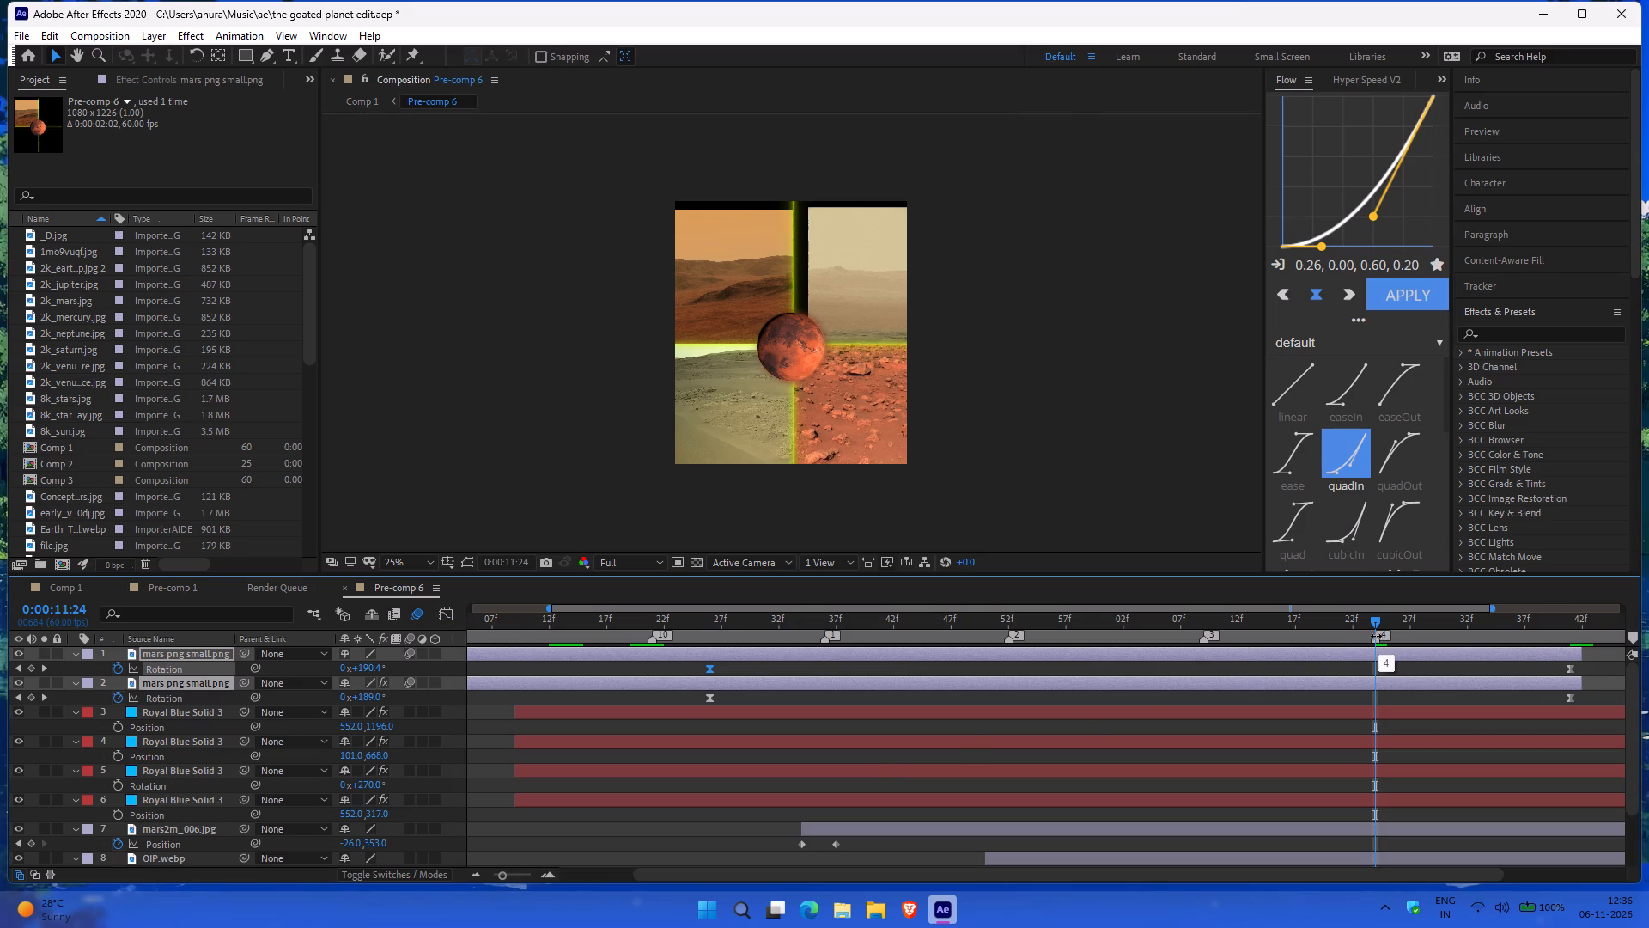
left_click_drag(1375, 626, 1481, 623)
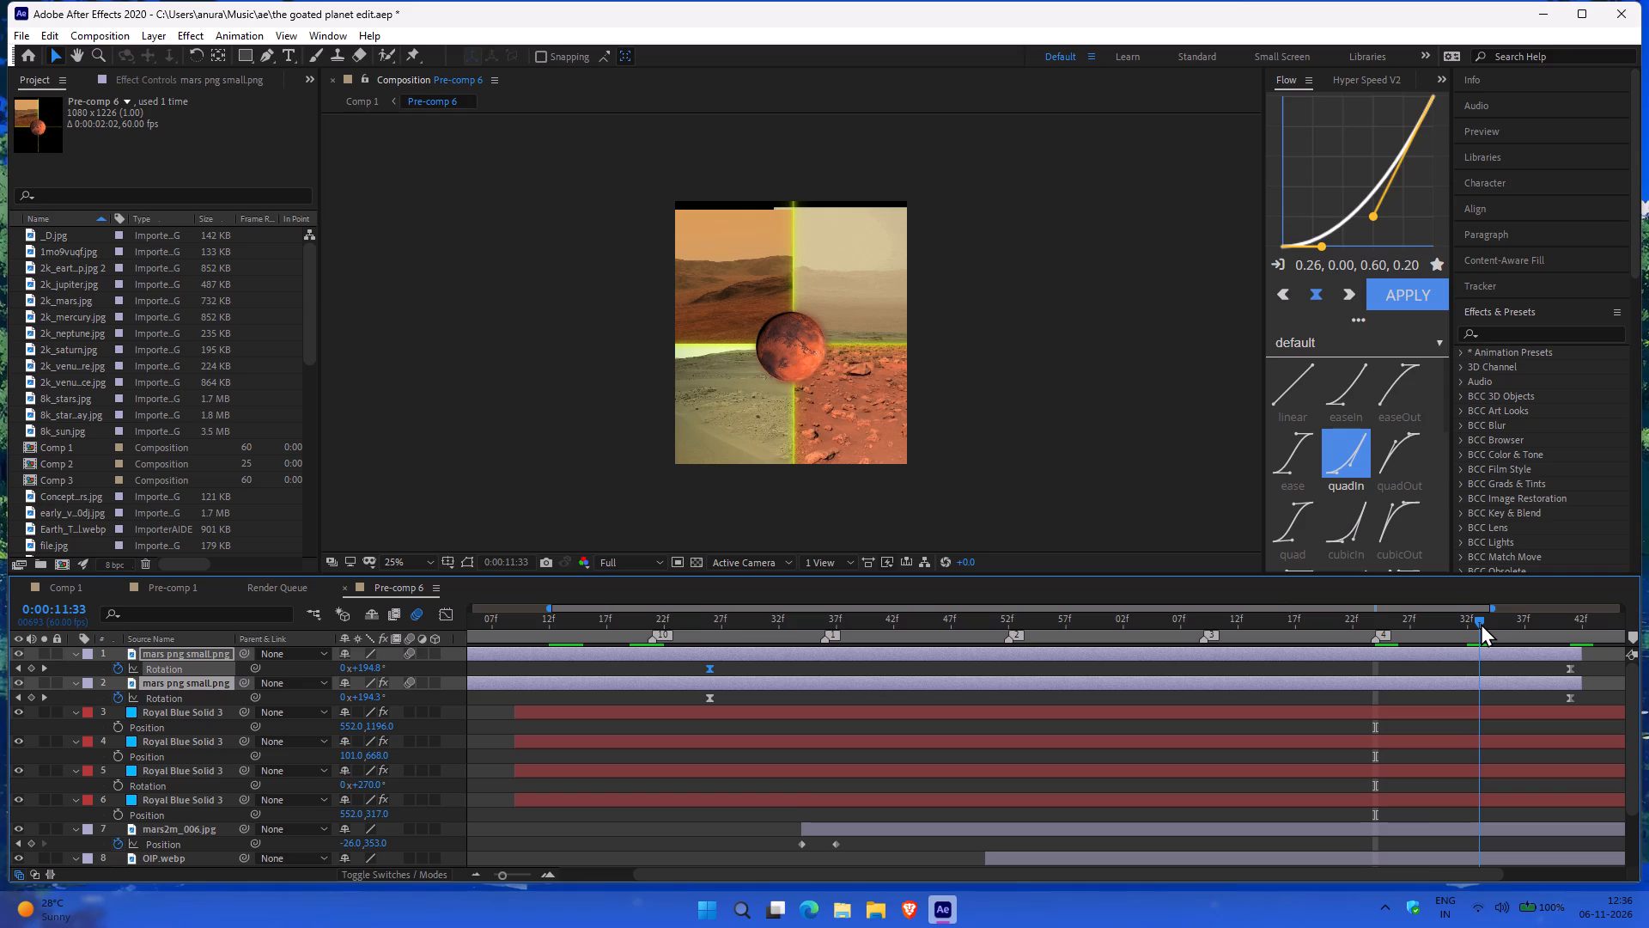
left_click_drag(1481, 623, 1500, 609)
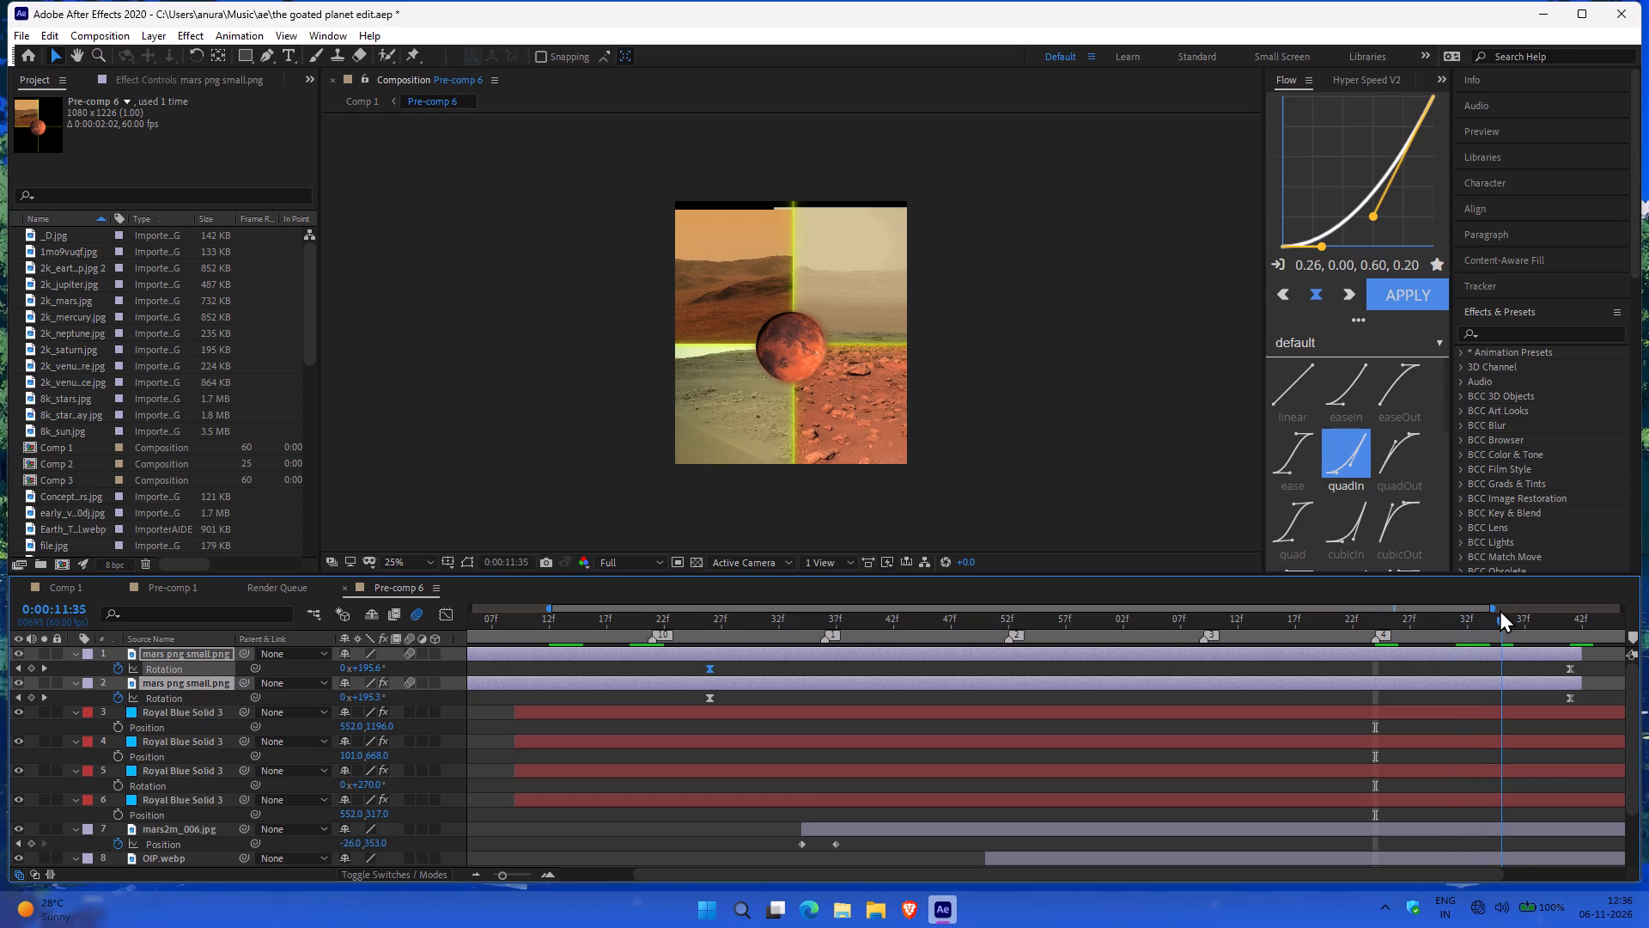
left_click_drag(1500, 609, 1567, 618)
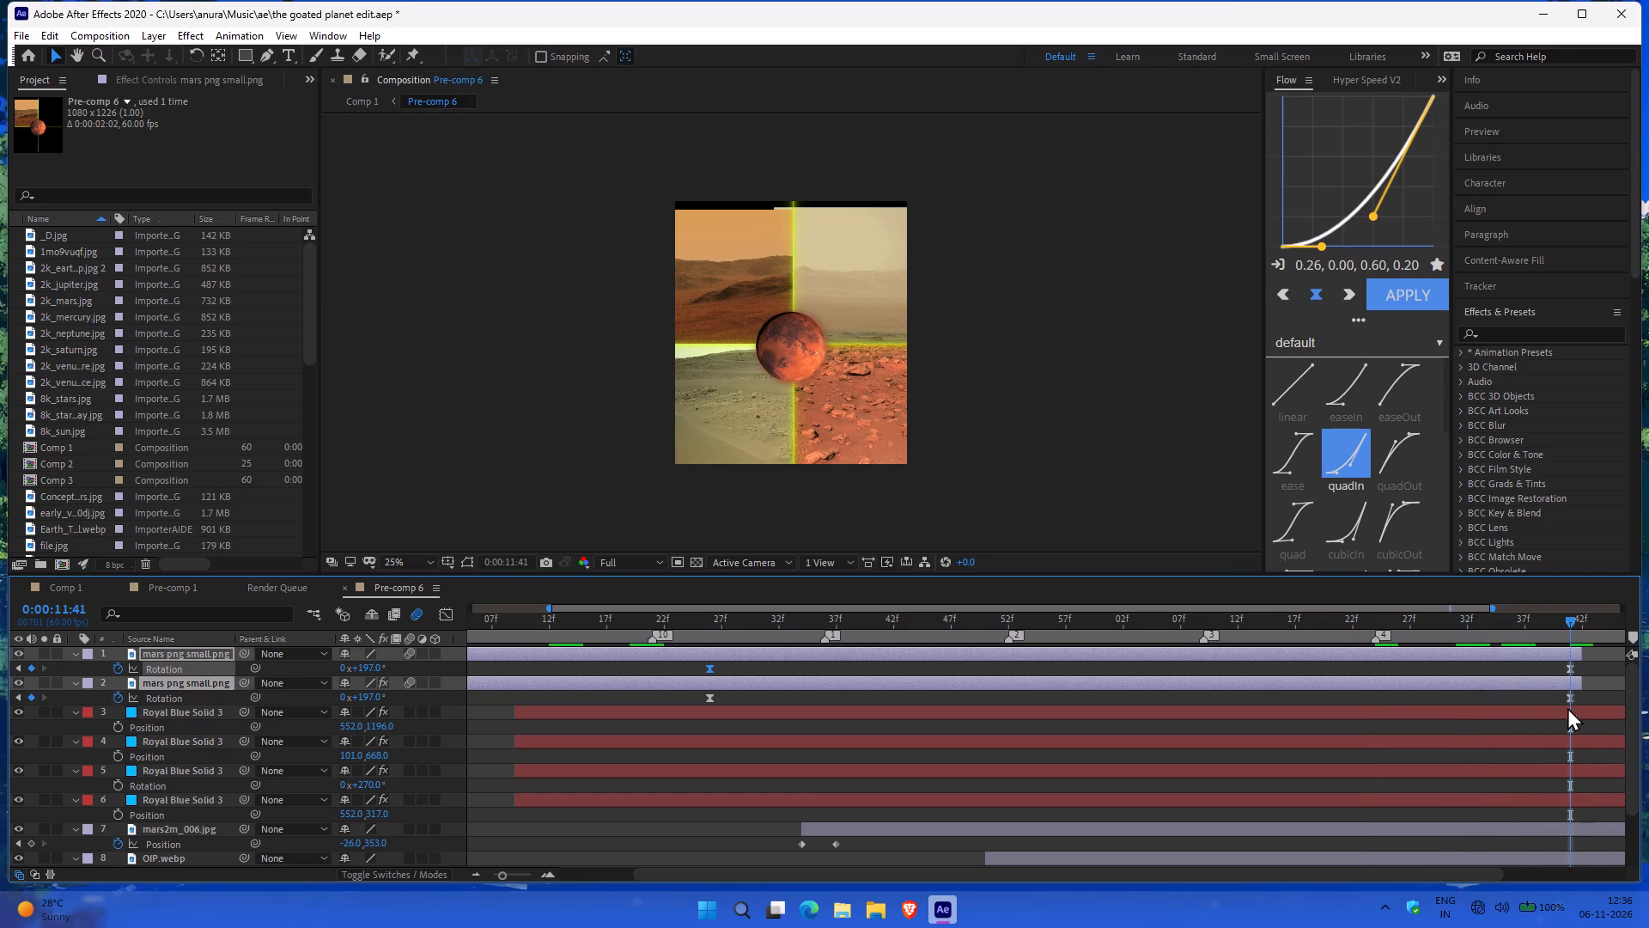
left_click(1571, 700)
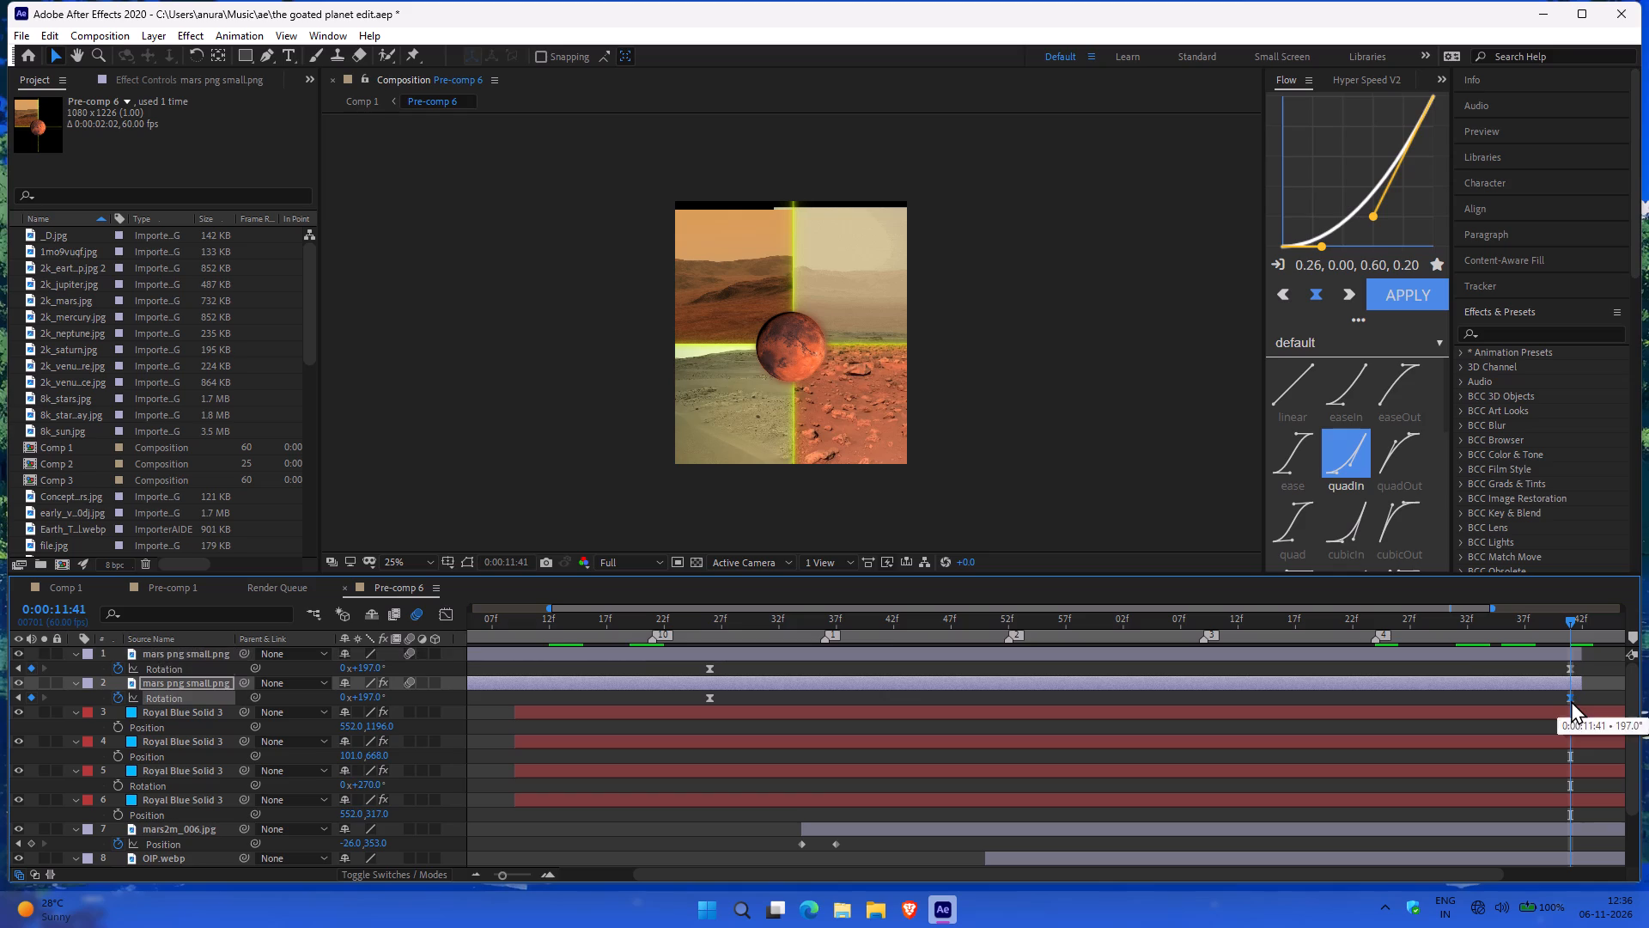
left_click(449, 620)
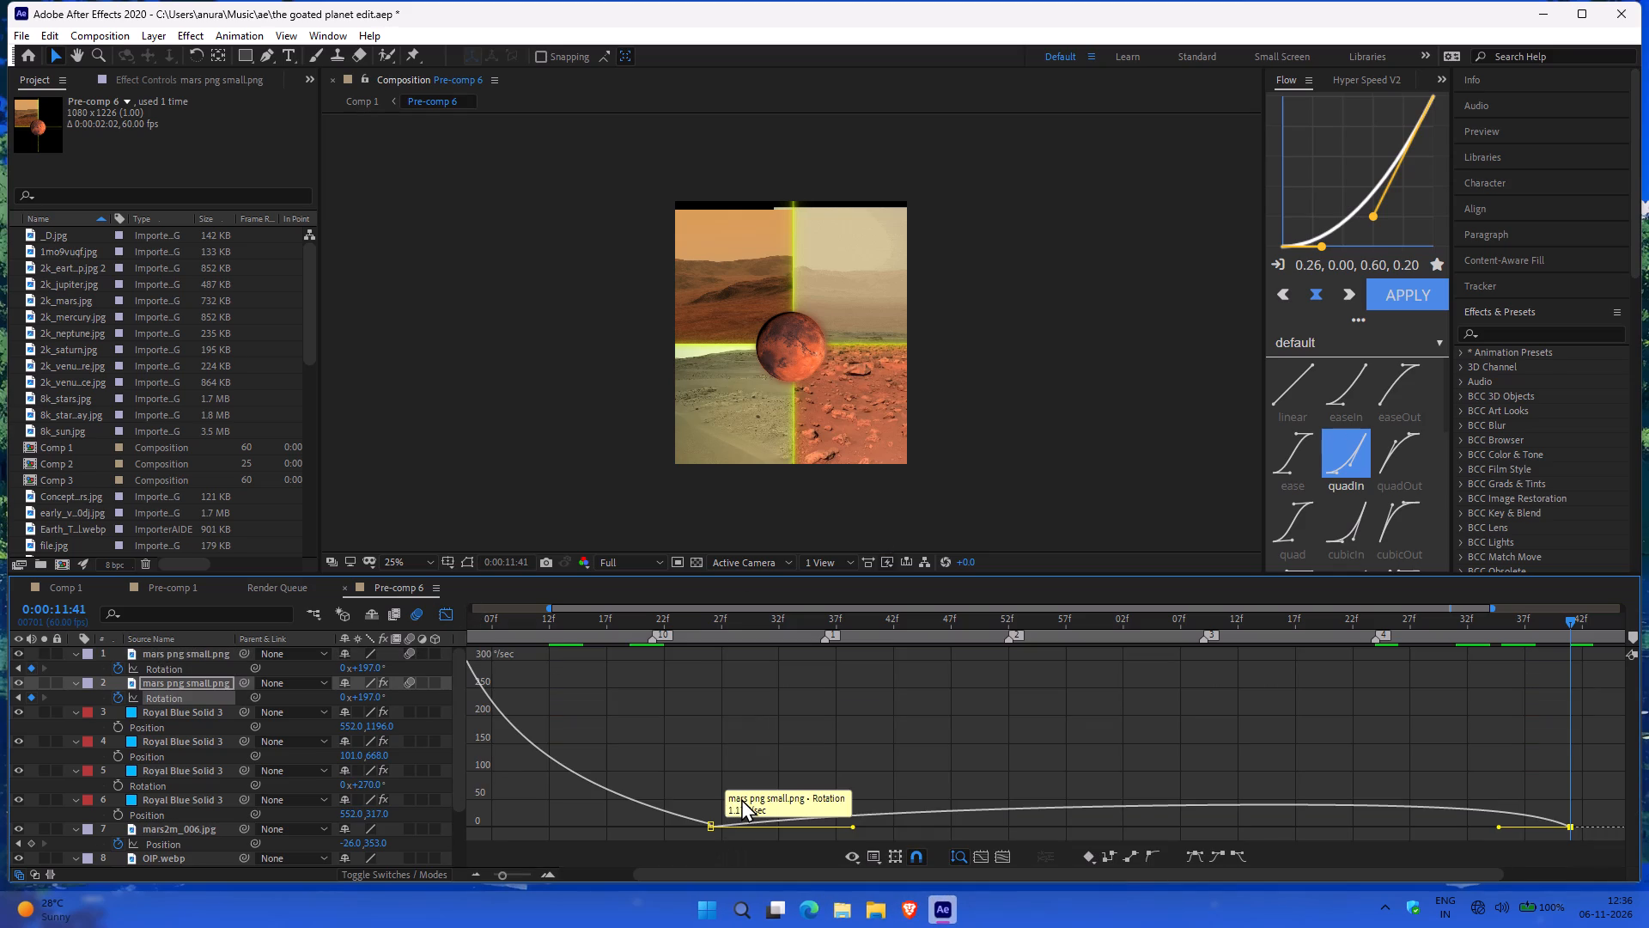
scroll(741, 798, "up", 5, "ctrl")
scroll(741, 798, "right", 1)
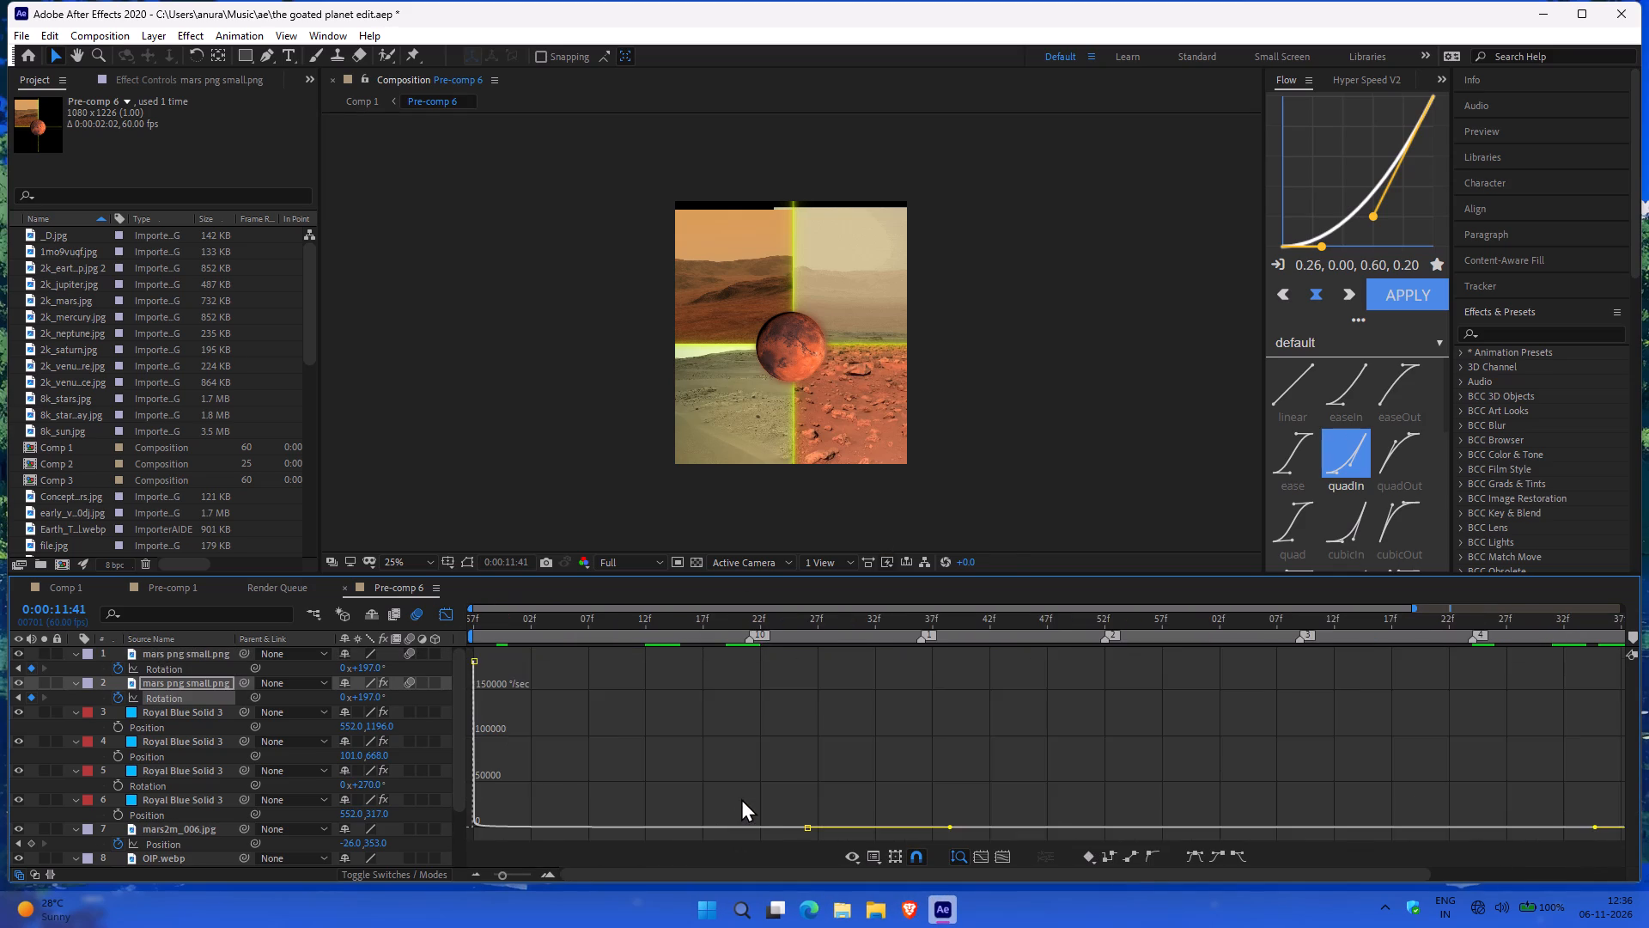
scroll(741, 798, "right", 1)
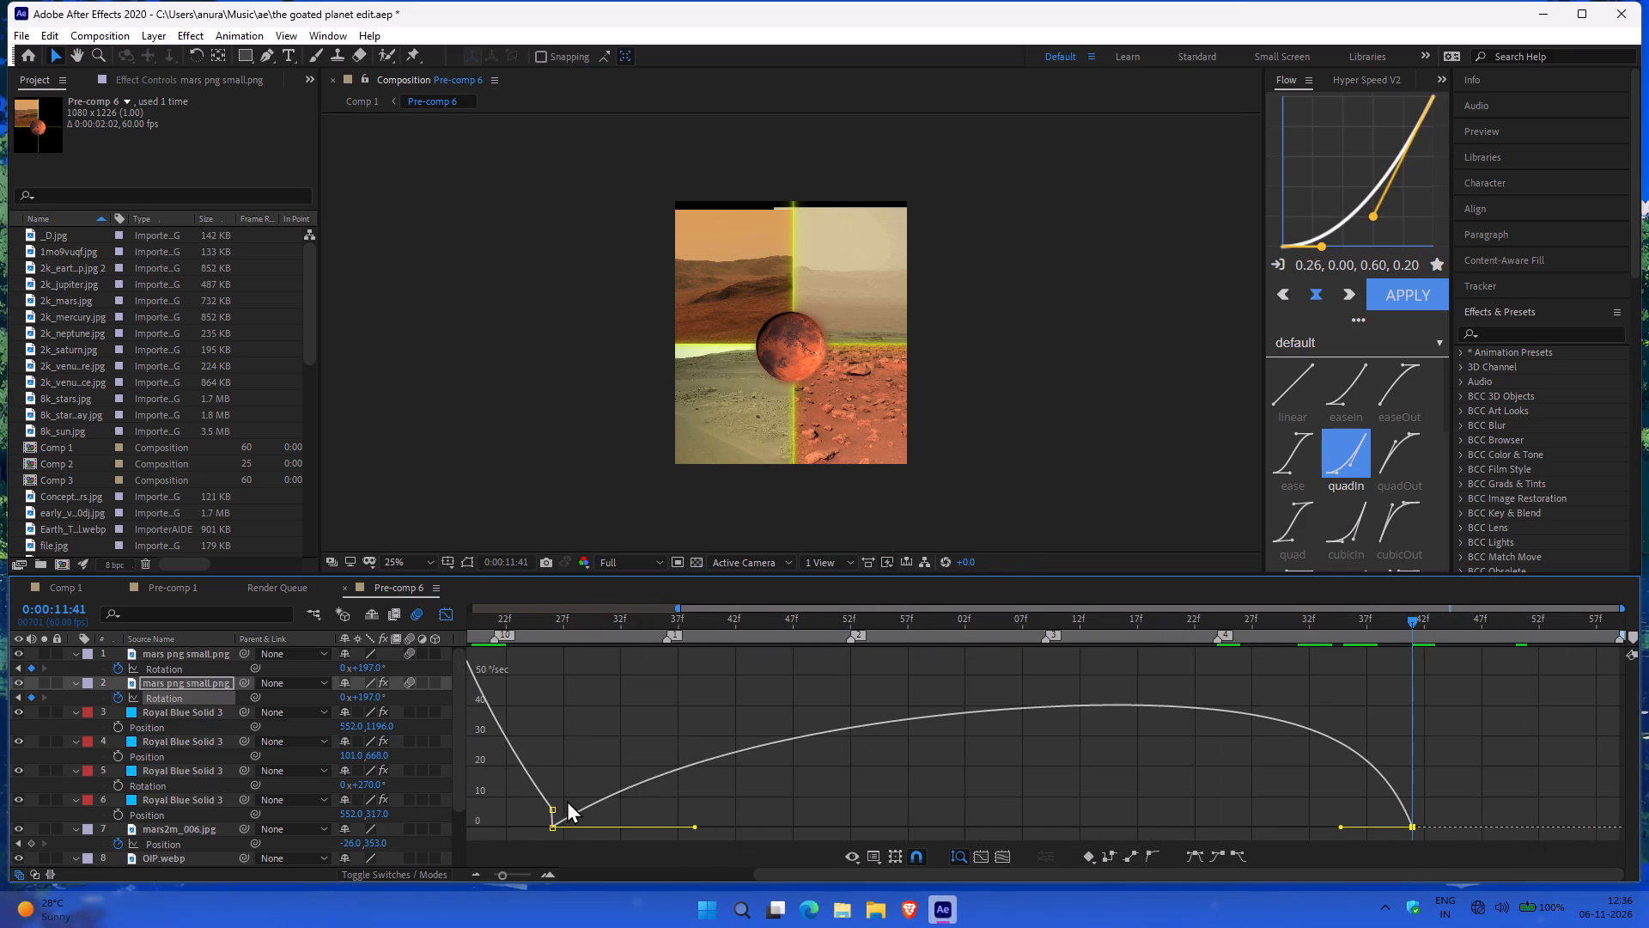
left_click_drag(551, 826, 547, 785)
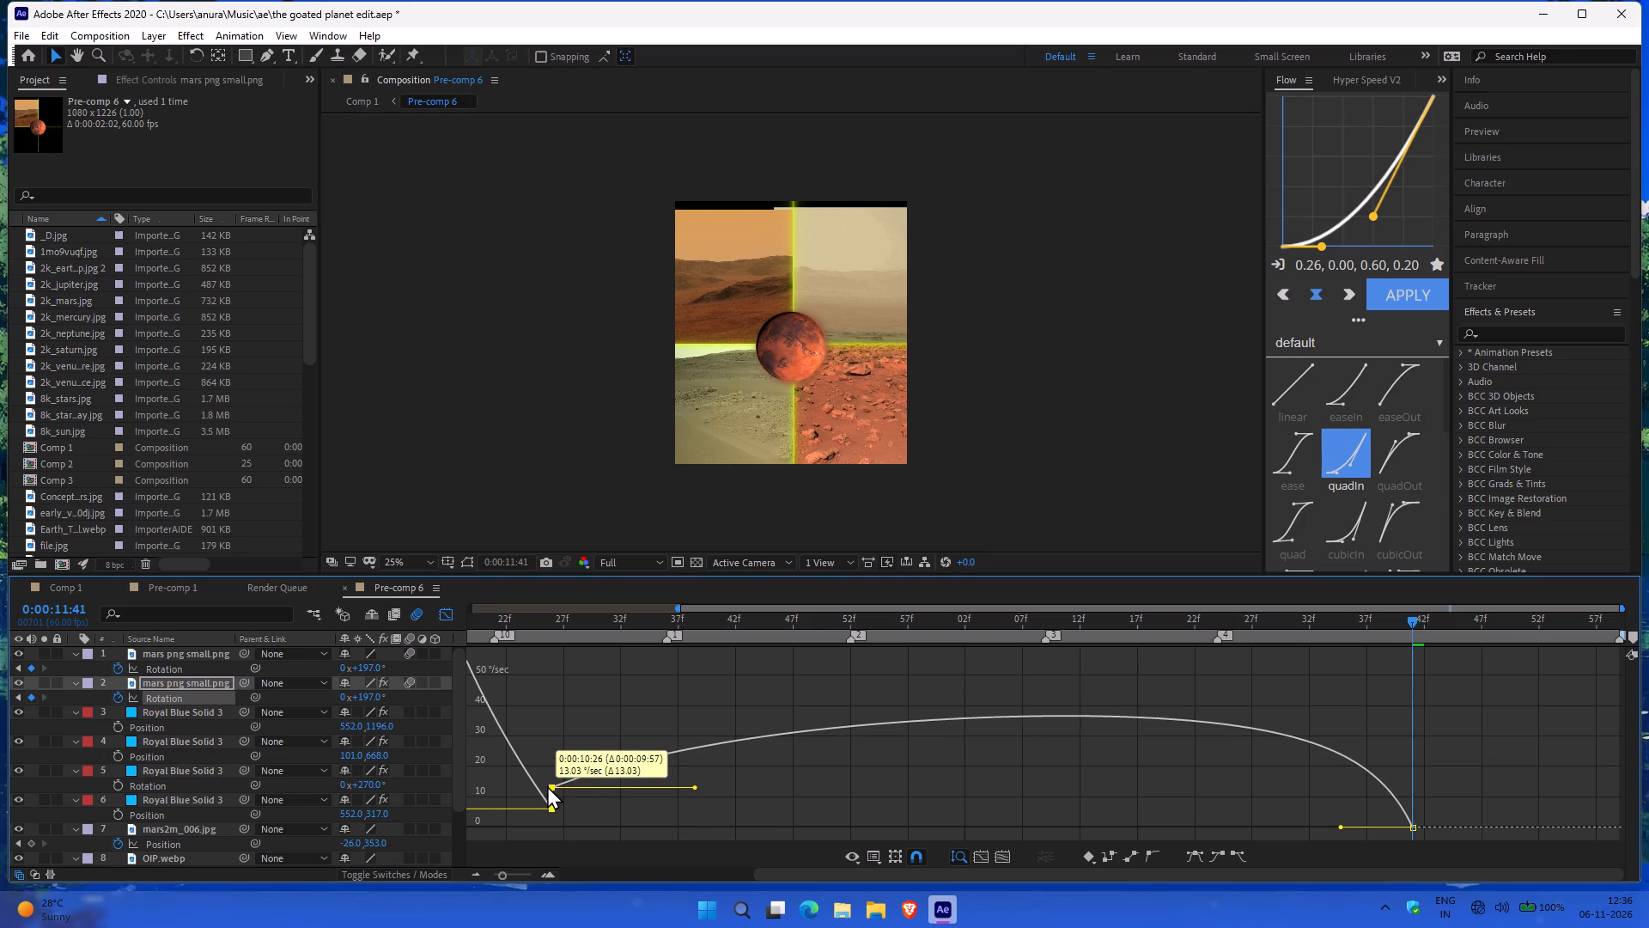
left_click_drag(547, 785, 545, 783)
left_click(540, 801)
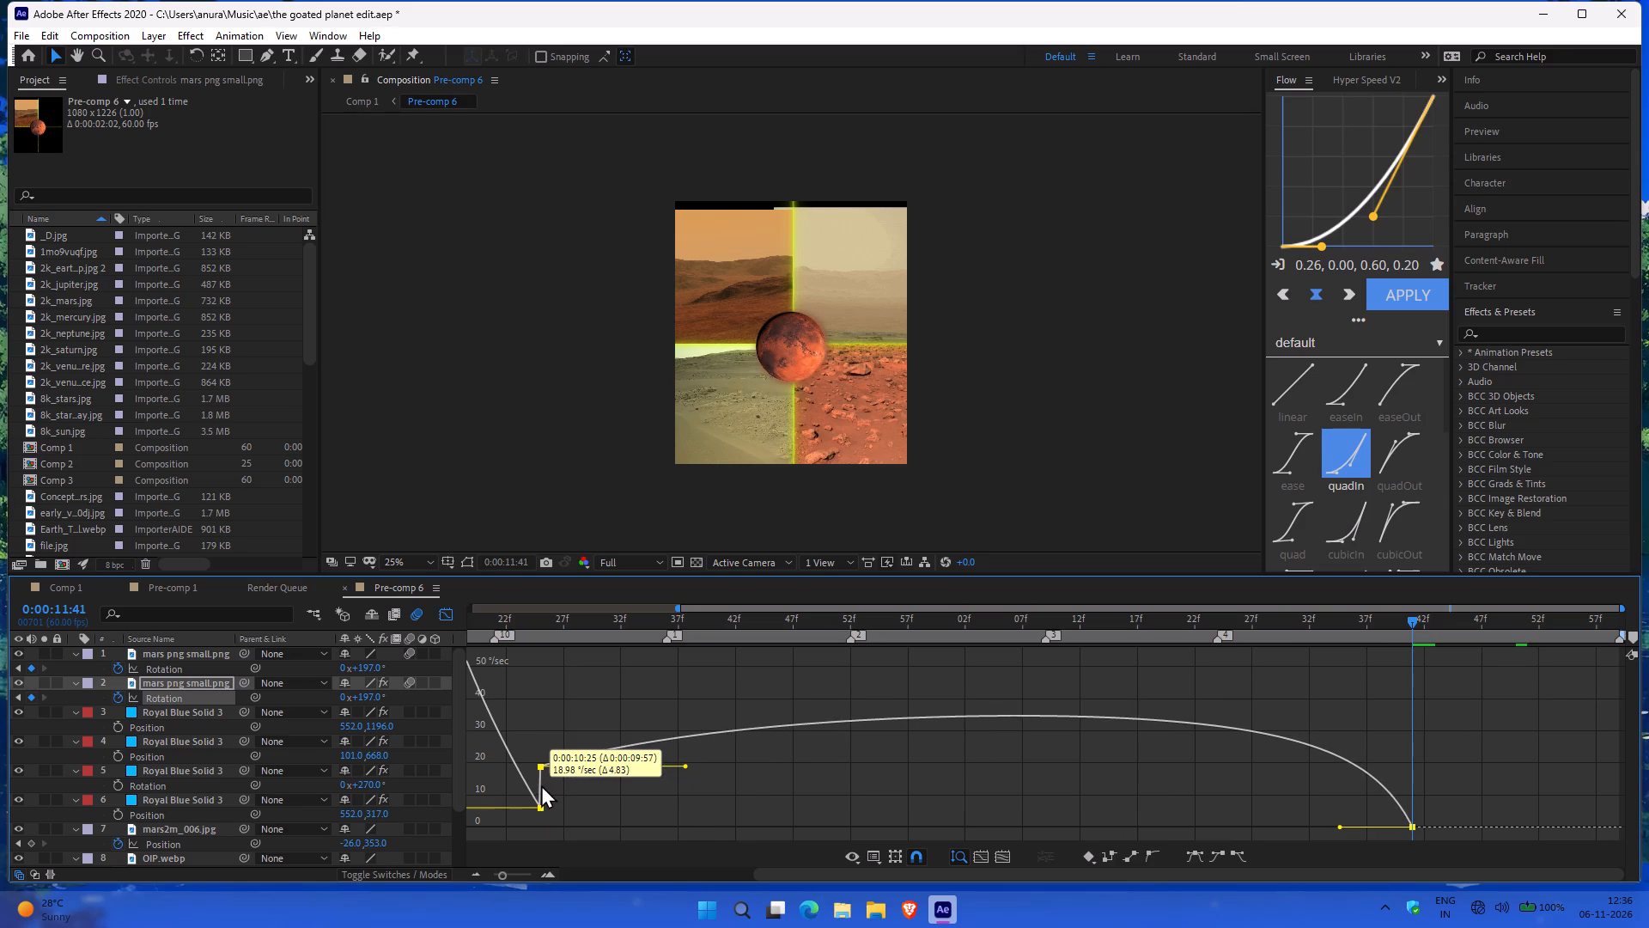
Match the incoming and outgoing speeds of the second mars layer's Rotation keyframe at 0:00:10:25 at about 15.2°/sec.
left_click_drag(539, 809, 544, 778)
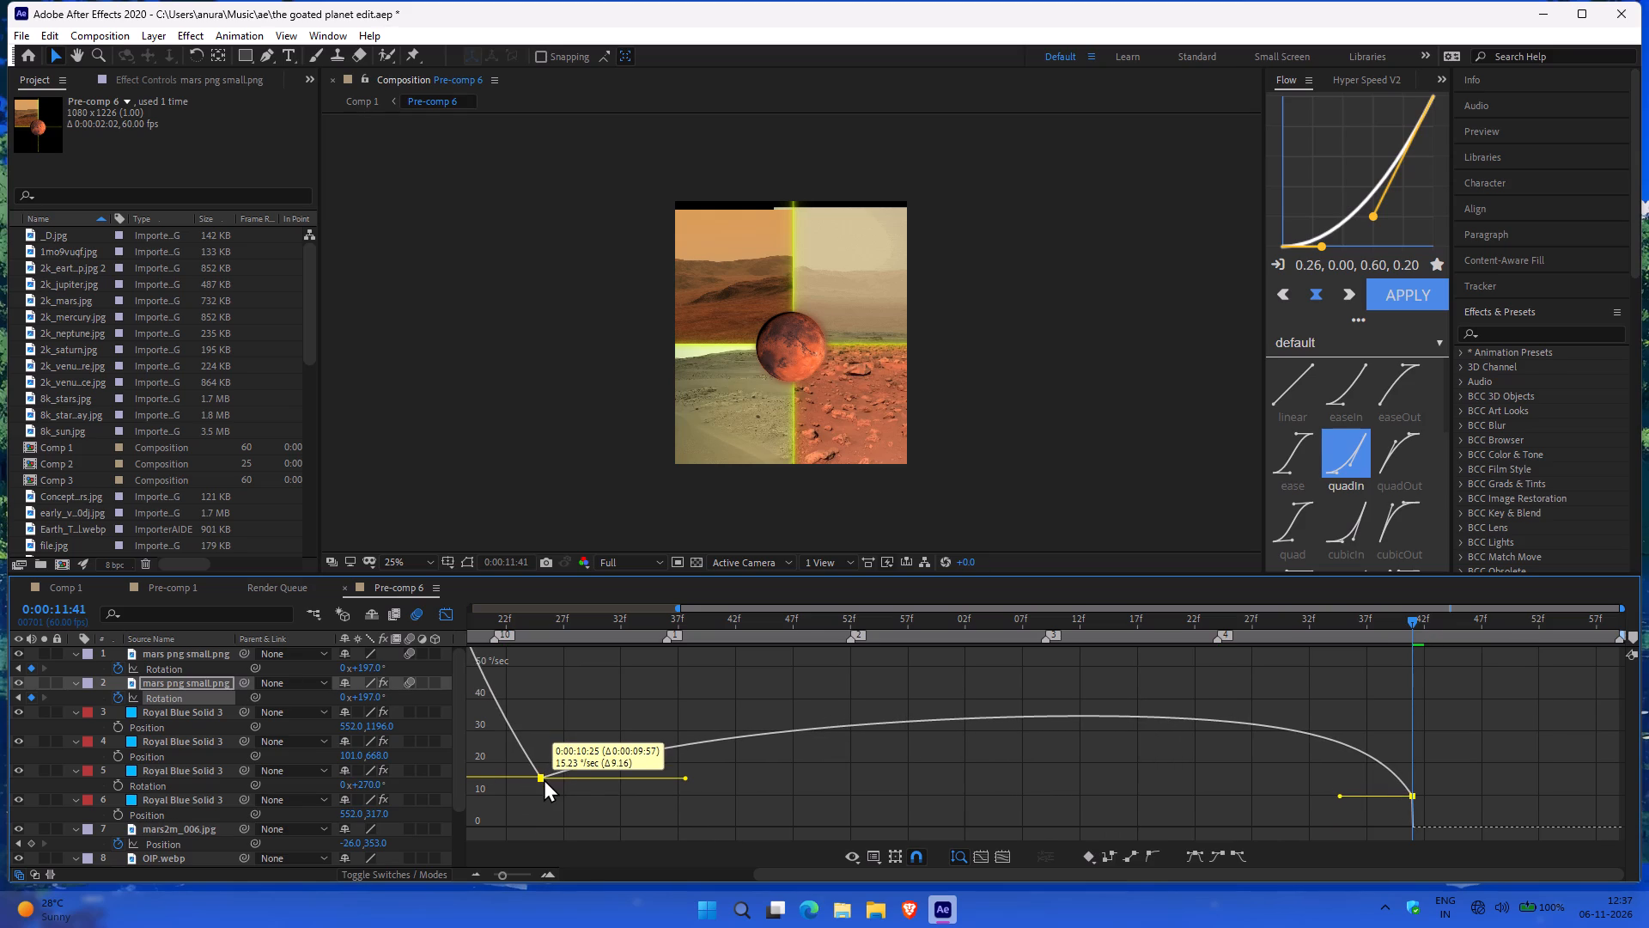
left_click_drag(544, 778, 545, 778)
left_click(446, 614)
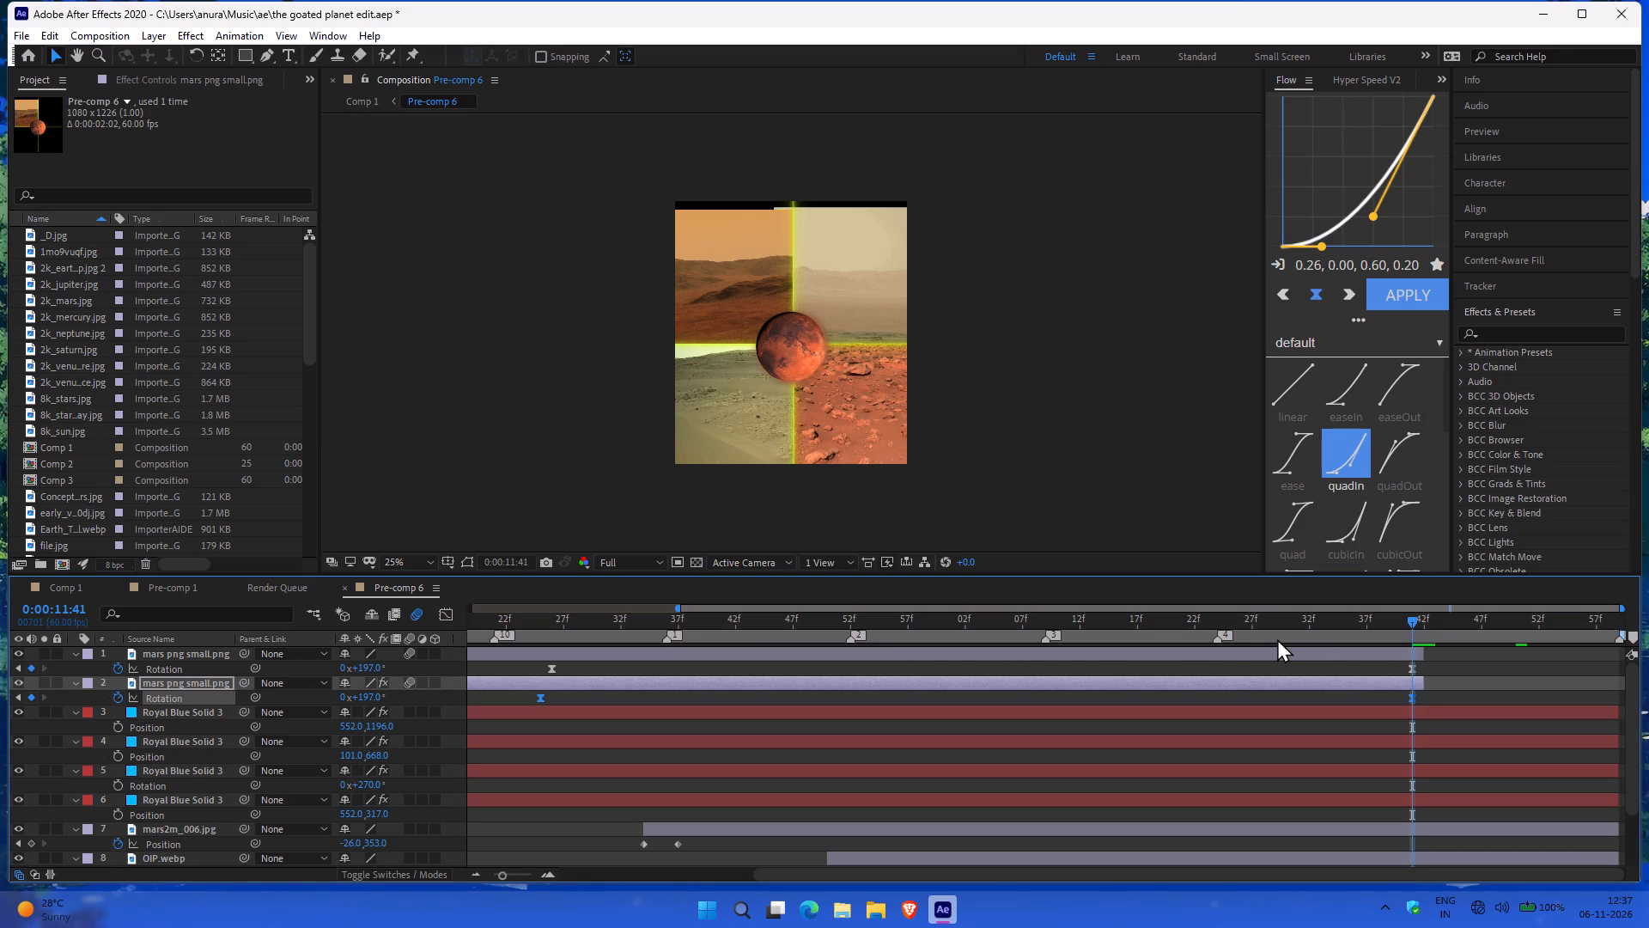
Reduce the topmost mars png small.png layer's Rotation at the 0:00:11:41 keyframe to 174°.
left_click(1237, 620)
left_click_drag(1237, 620, 1367, 615)
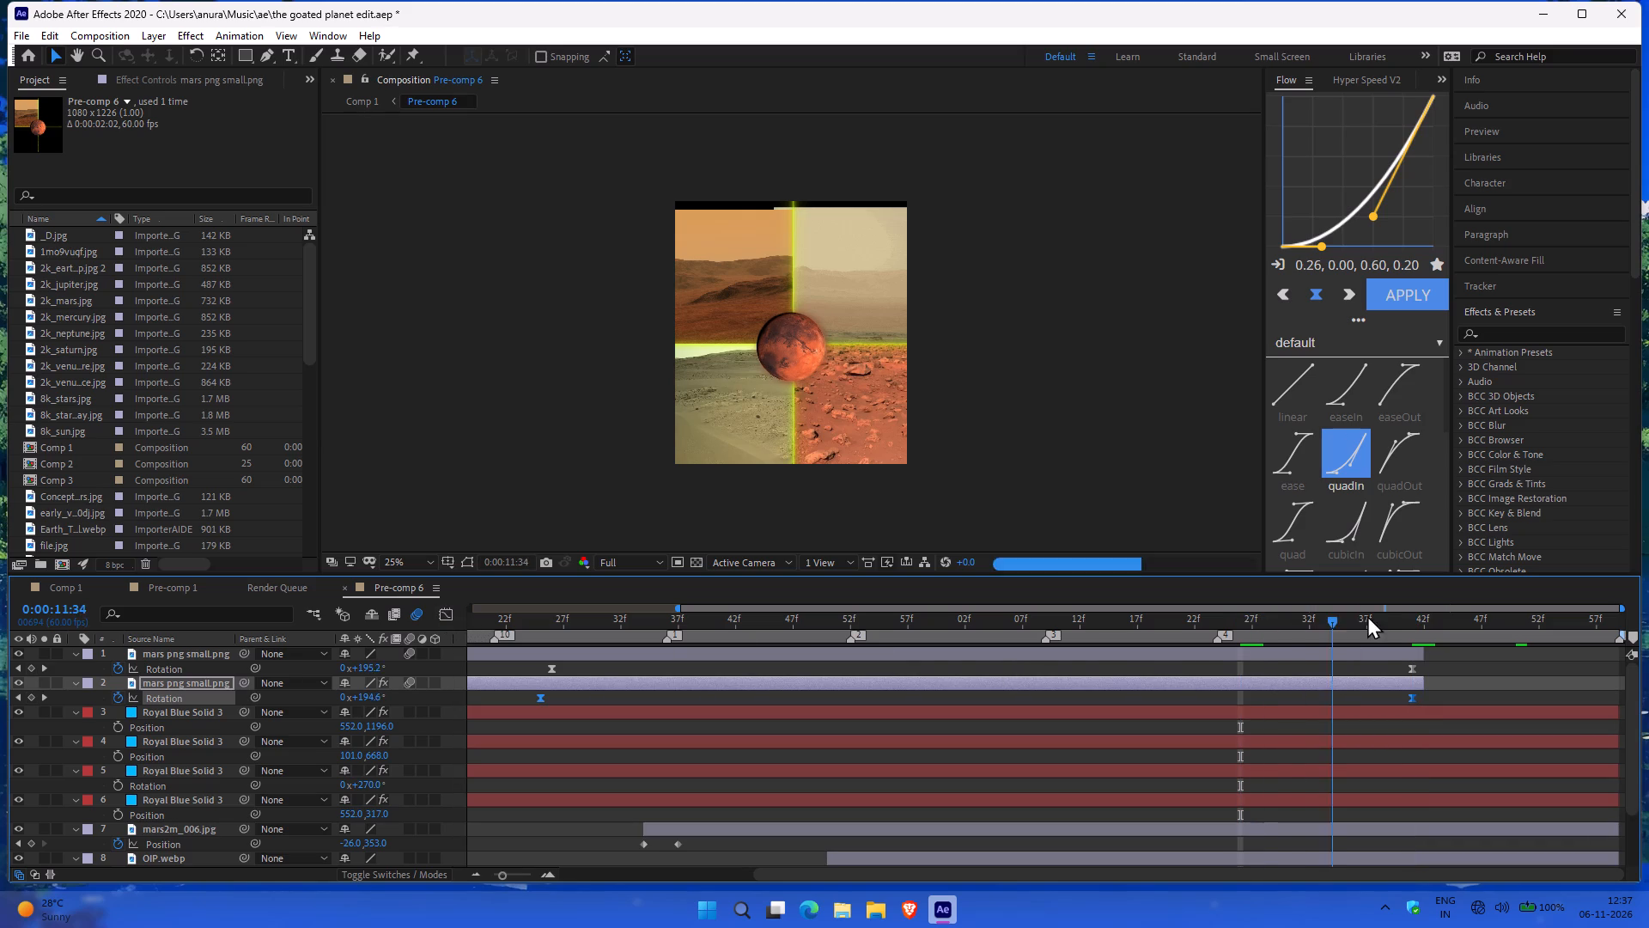
left_click_drag(1367, 615, 1404, 615)
left_click(1404, 615)
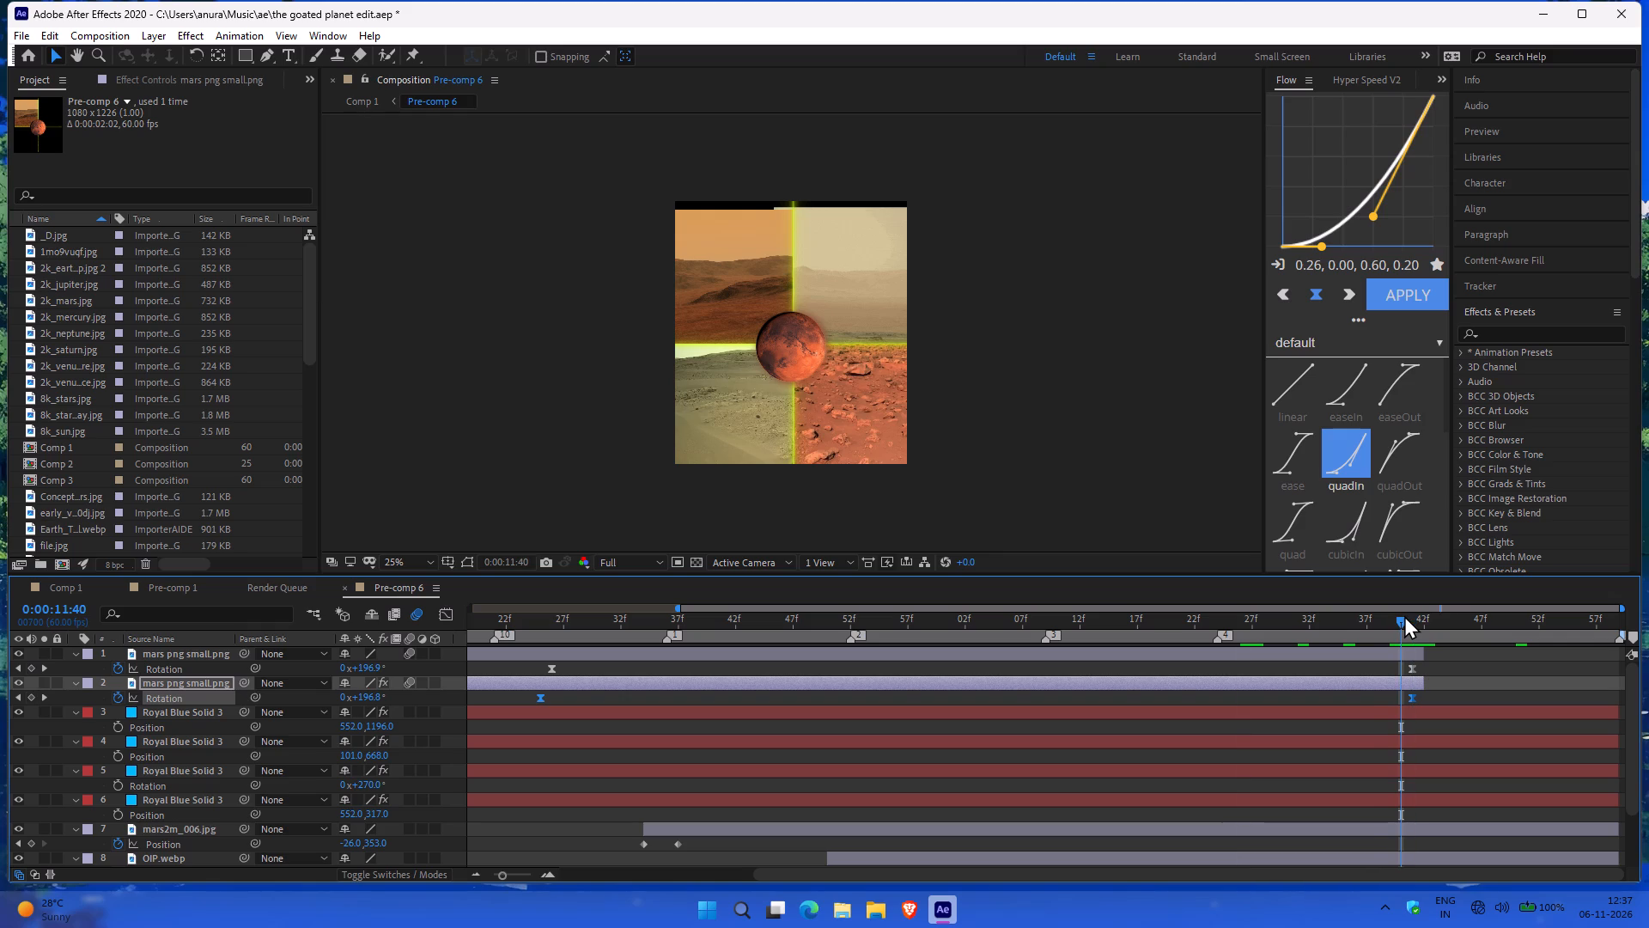
left_click_drag(1404, 615, 1412, 618)
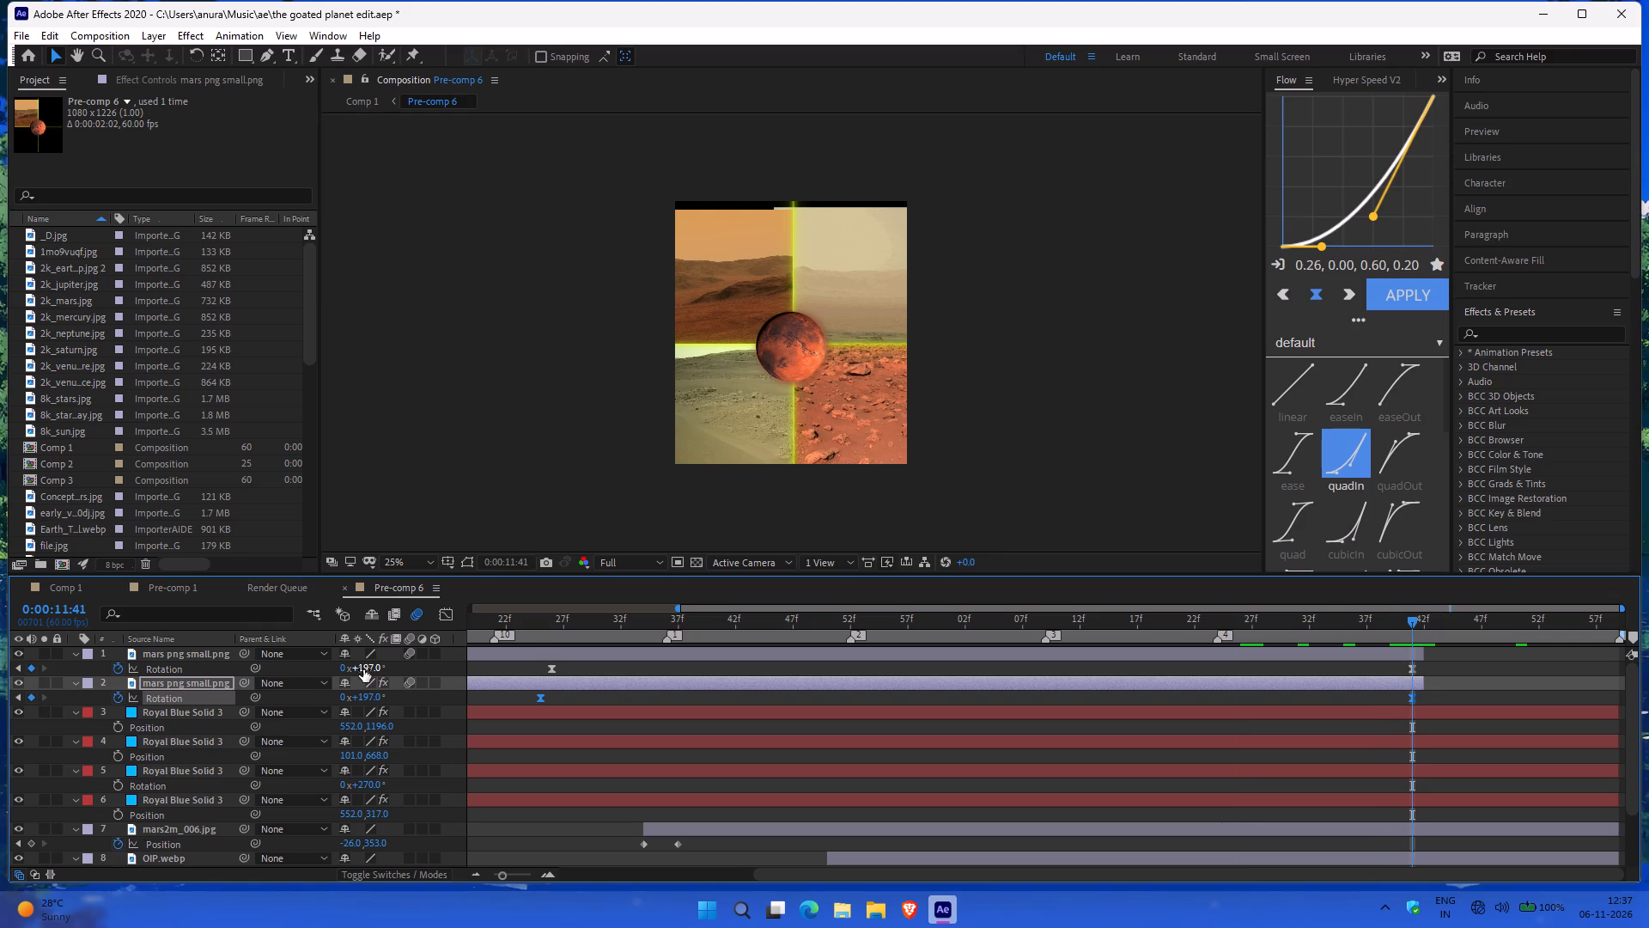
left_click_drag(365, 669, 363, 669)
left_click_drag(363, 669, 357, 681)
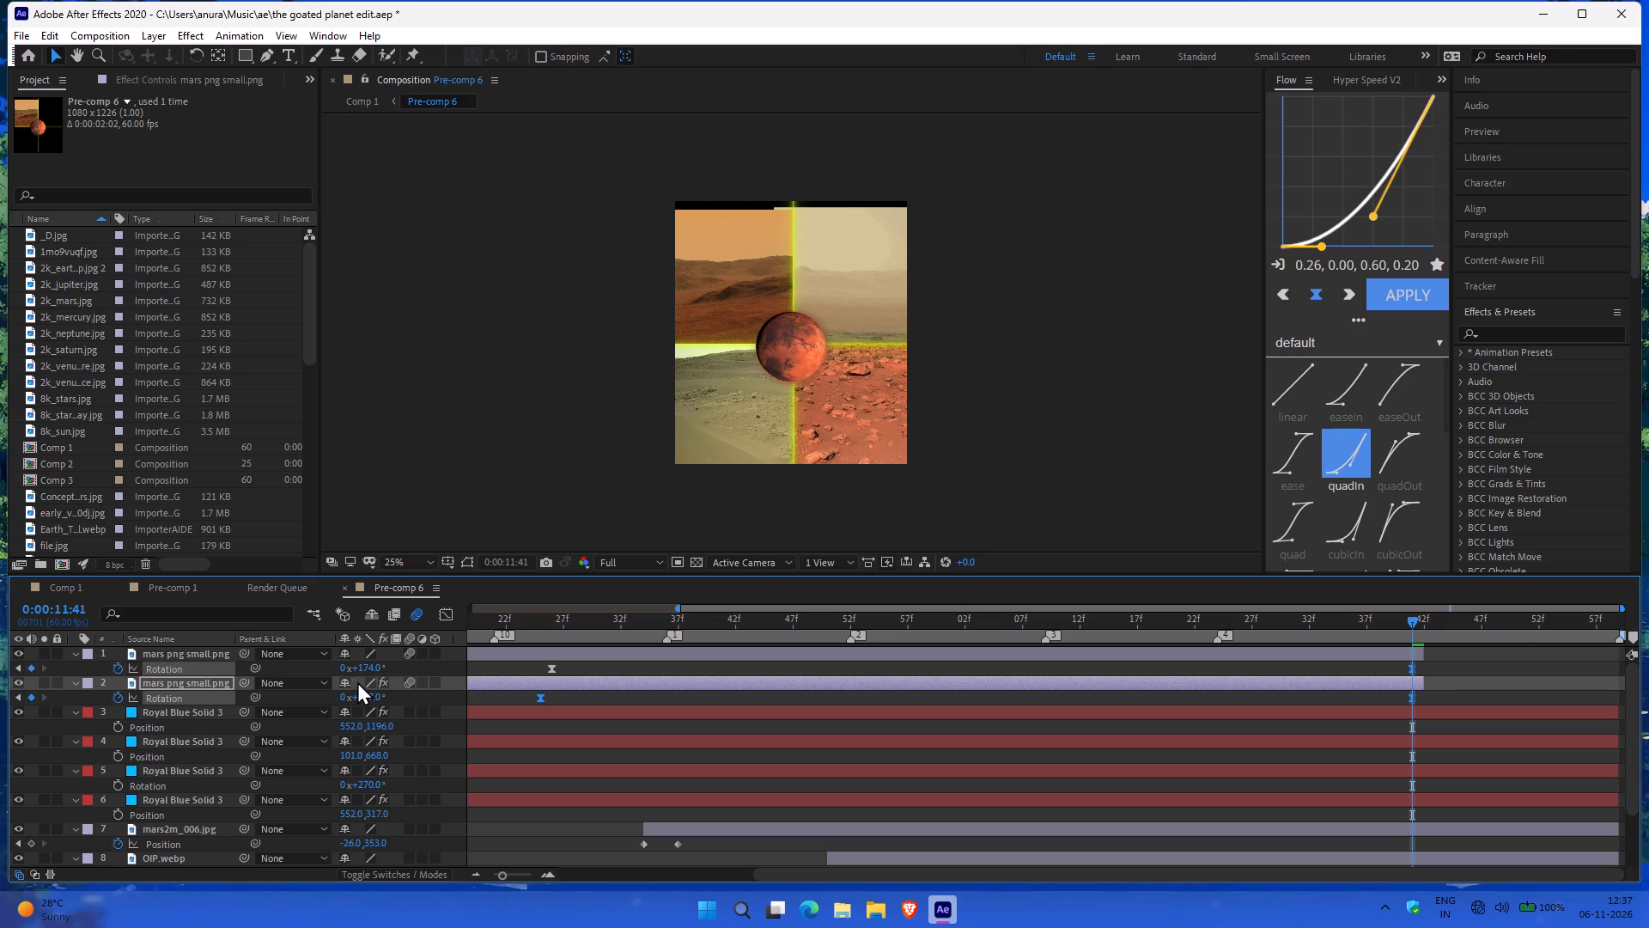
left_click(370, 672)
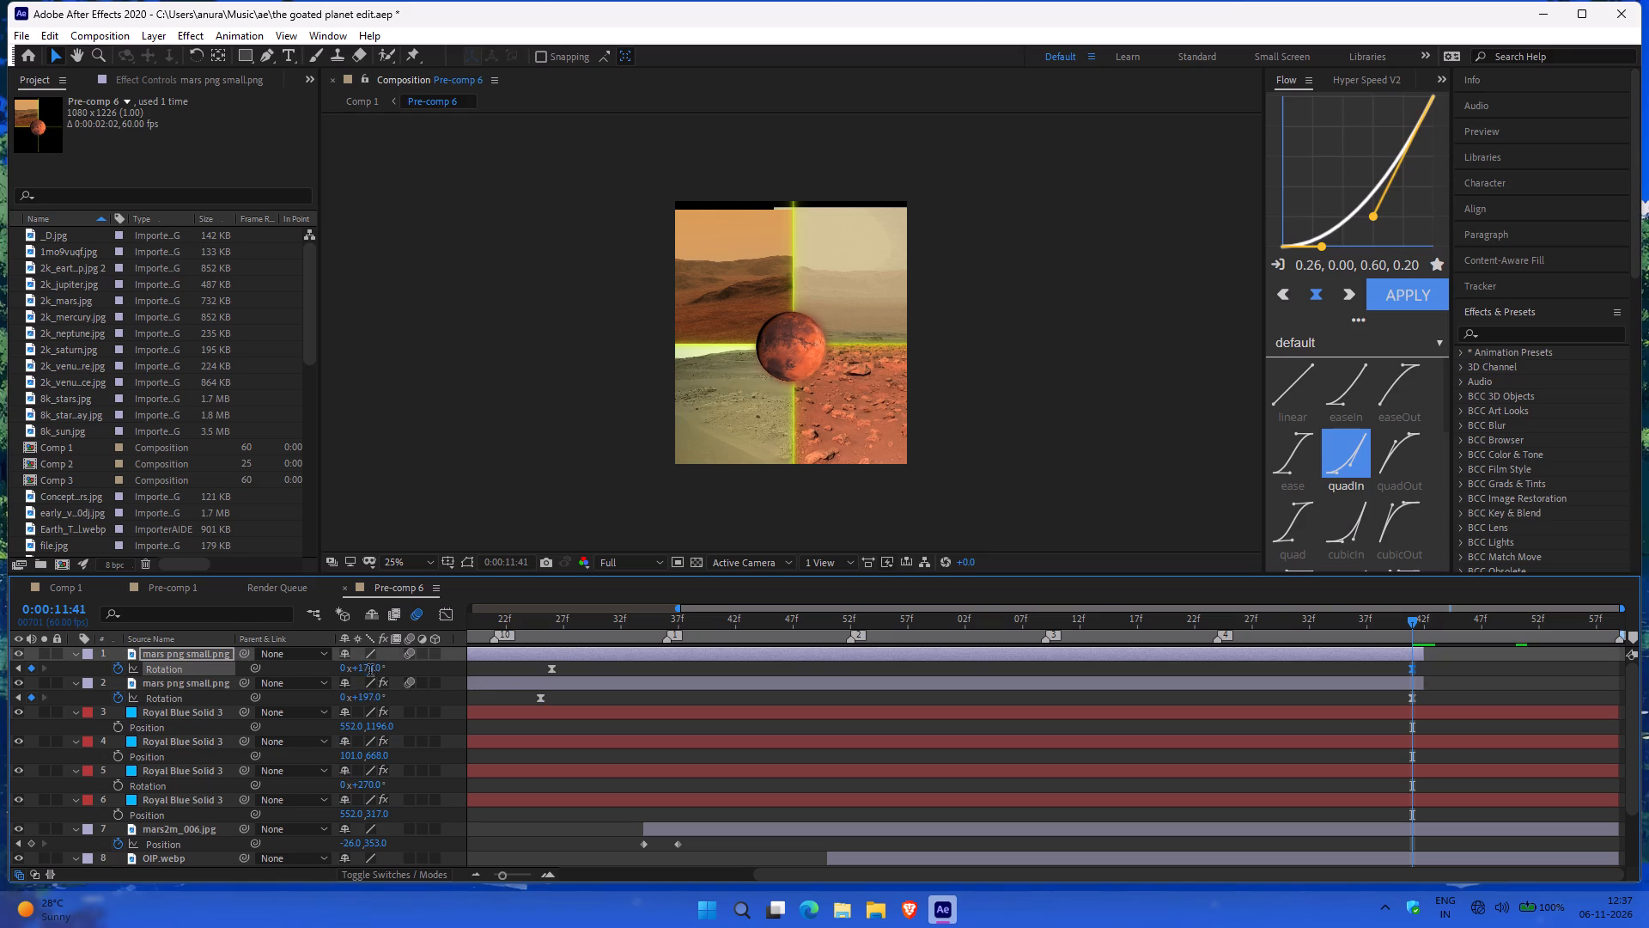
Move the topmost mars layer's Rotation keyframe from 0:00:10:26 to 0:00:10:25, aligning it with the second mars layer's keyframe.
left_click(574, 632)
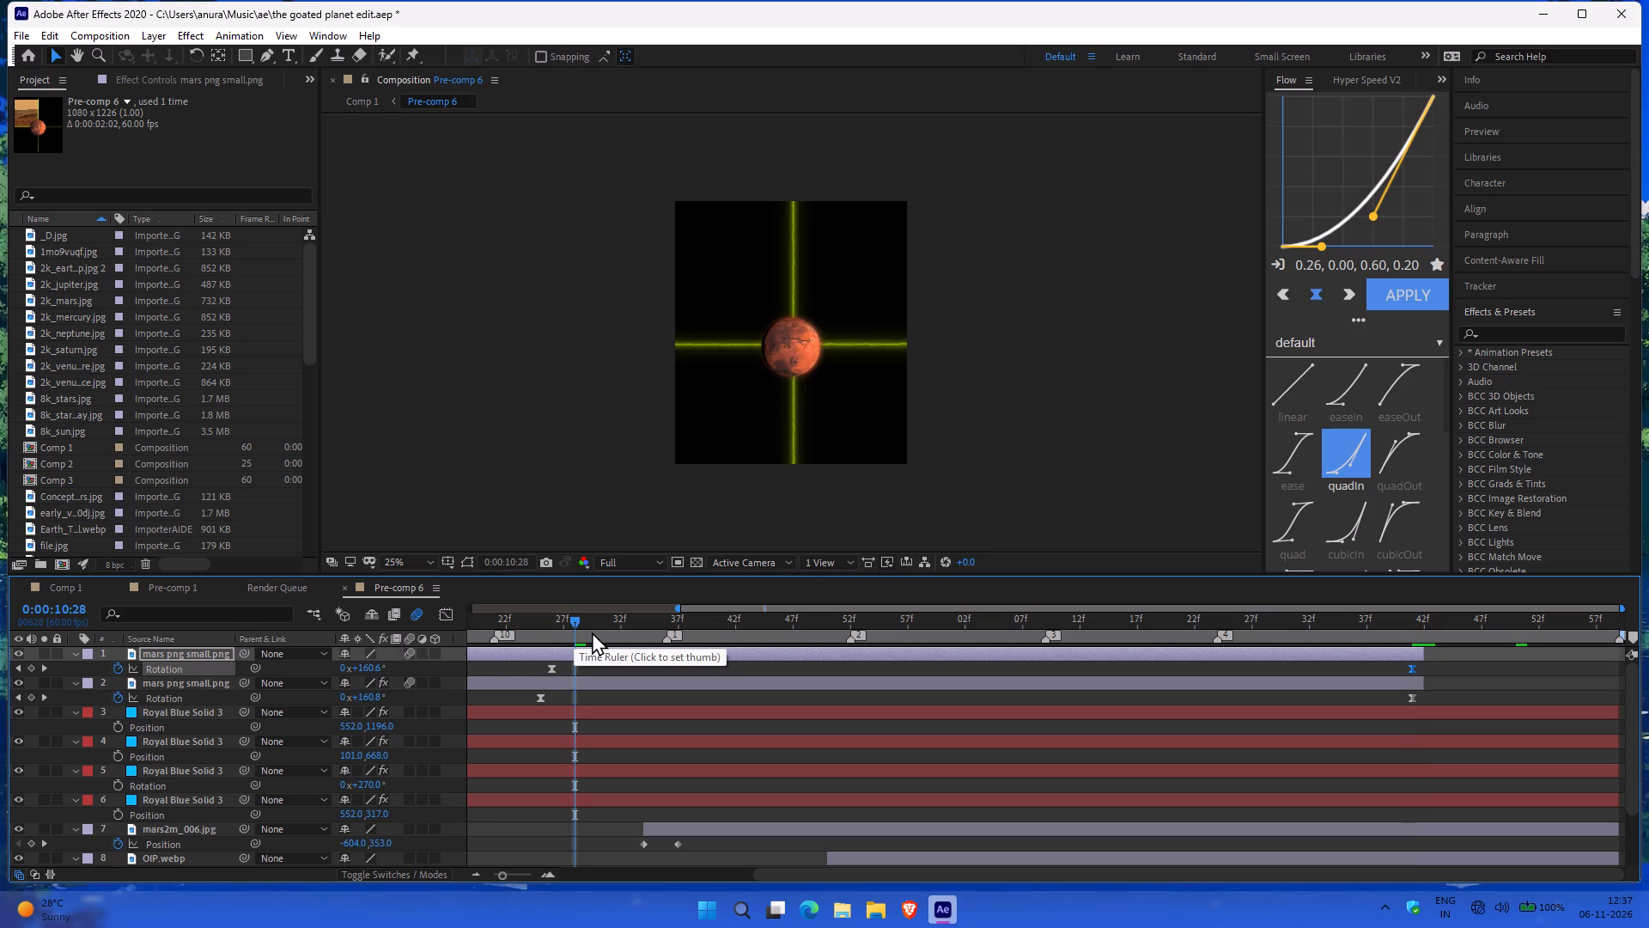
left_click(520, 627)
left_click_drag(520, 627, 640, 627)
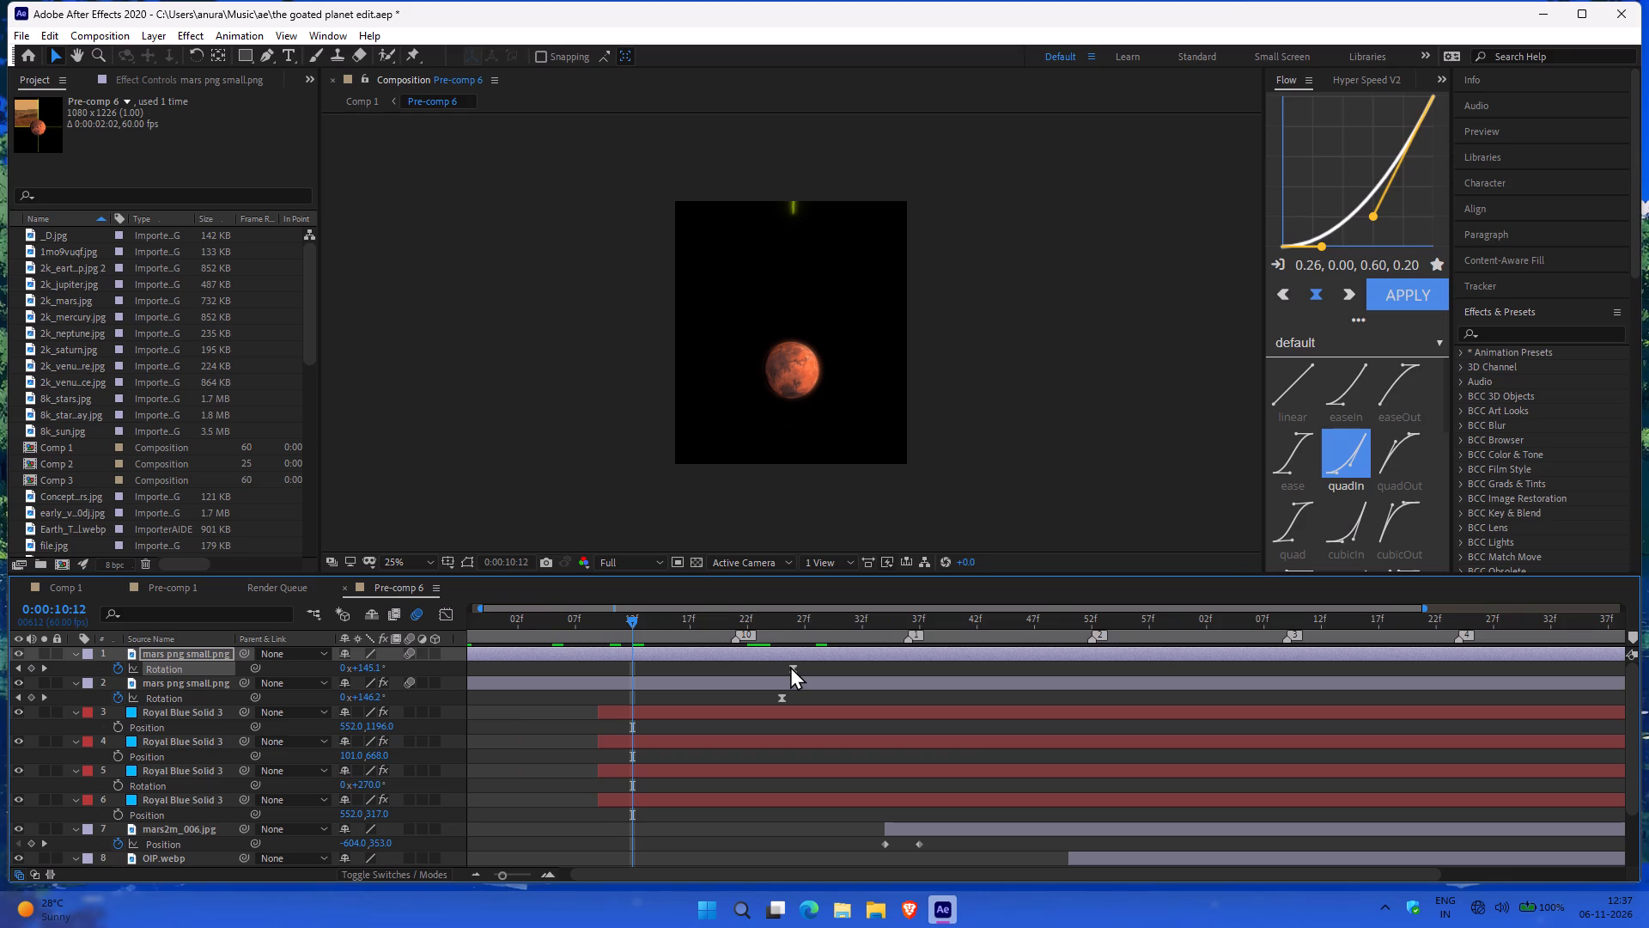
left_click_drag(790, 666, 780, 666)
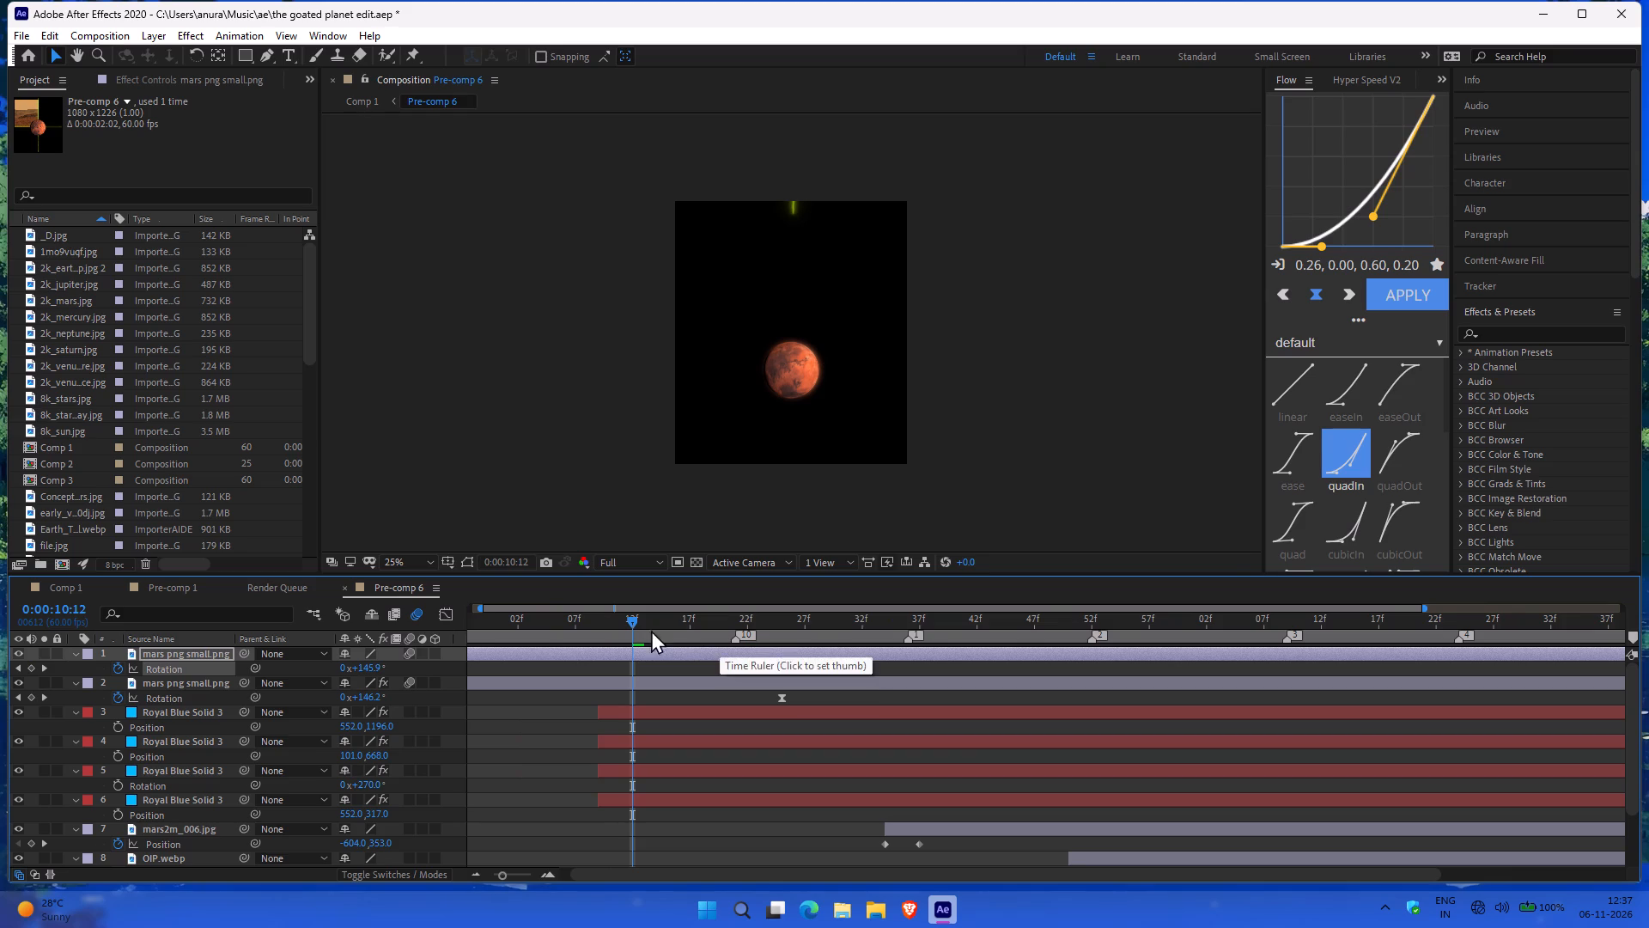
Scrub Mars's rotation between about 0:00:10:12 and 0:00:10:50, and examine the topmost layer's Rotation speed graph through its final keyframe.
left_click_drag(630, 620, 747, 628)
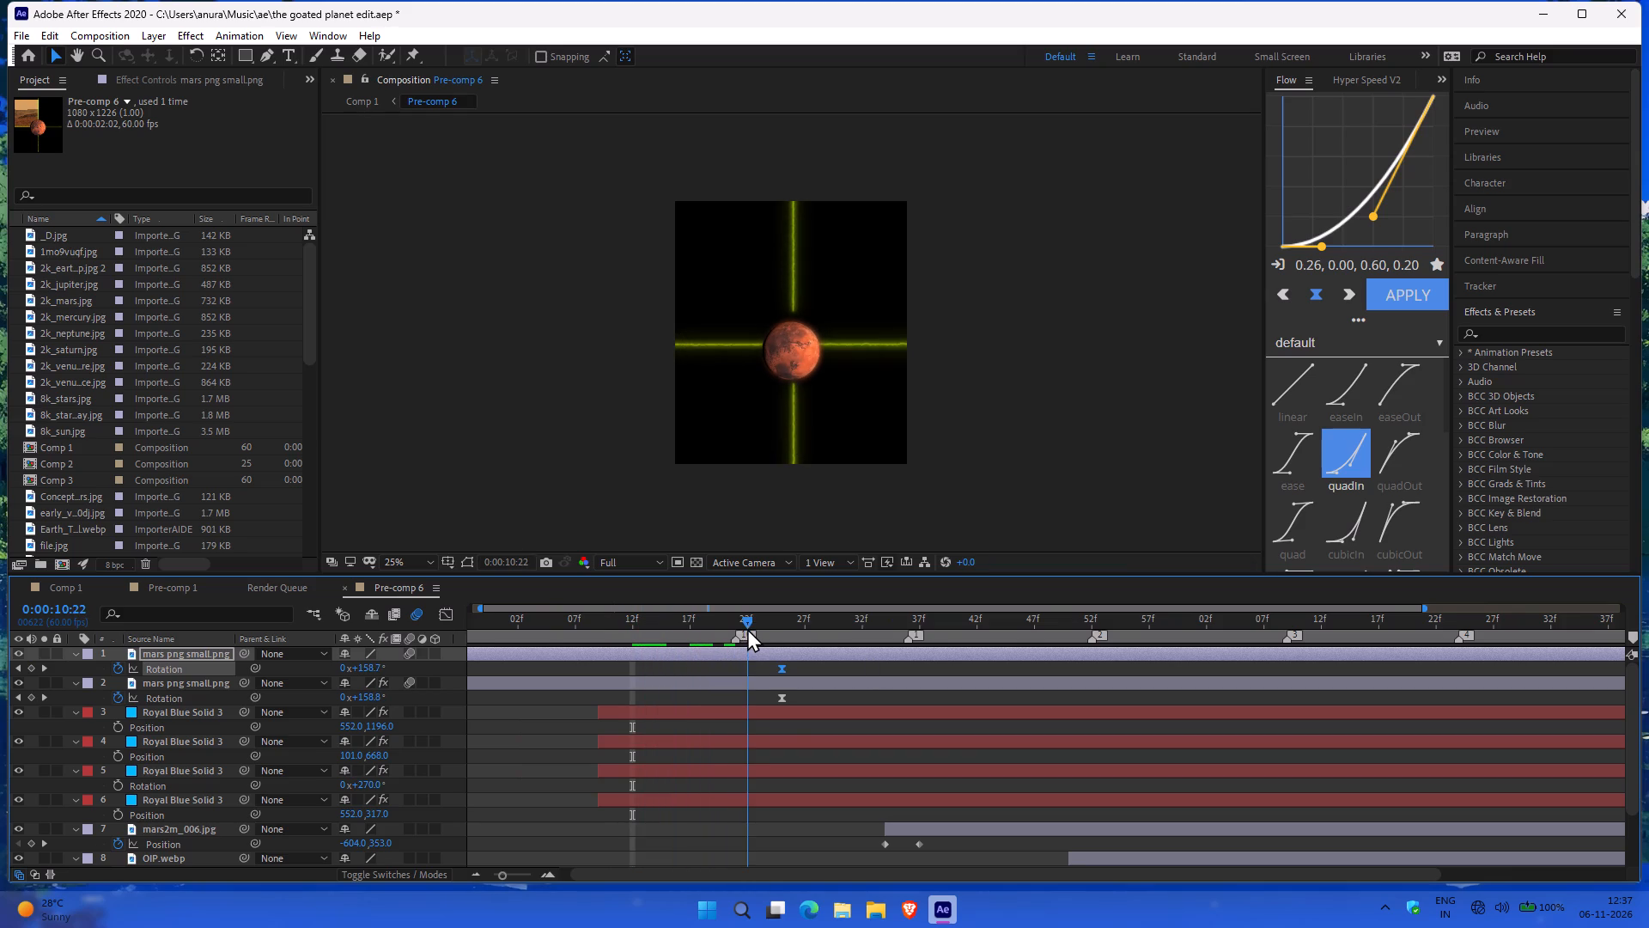
left_click_drag(747, 628, 639, 644)
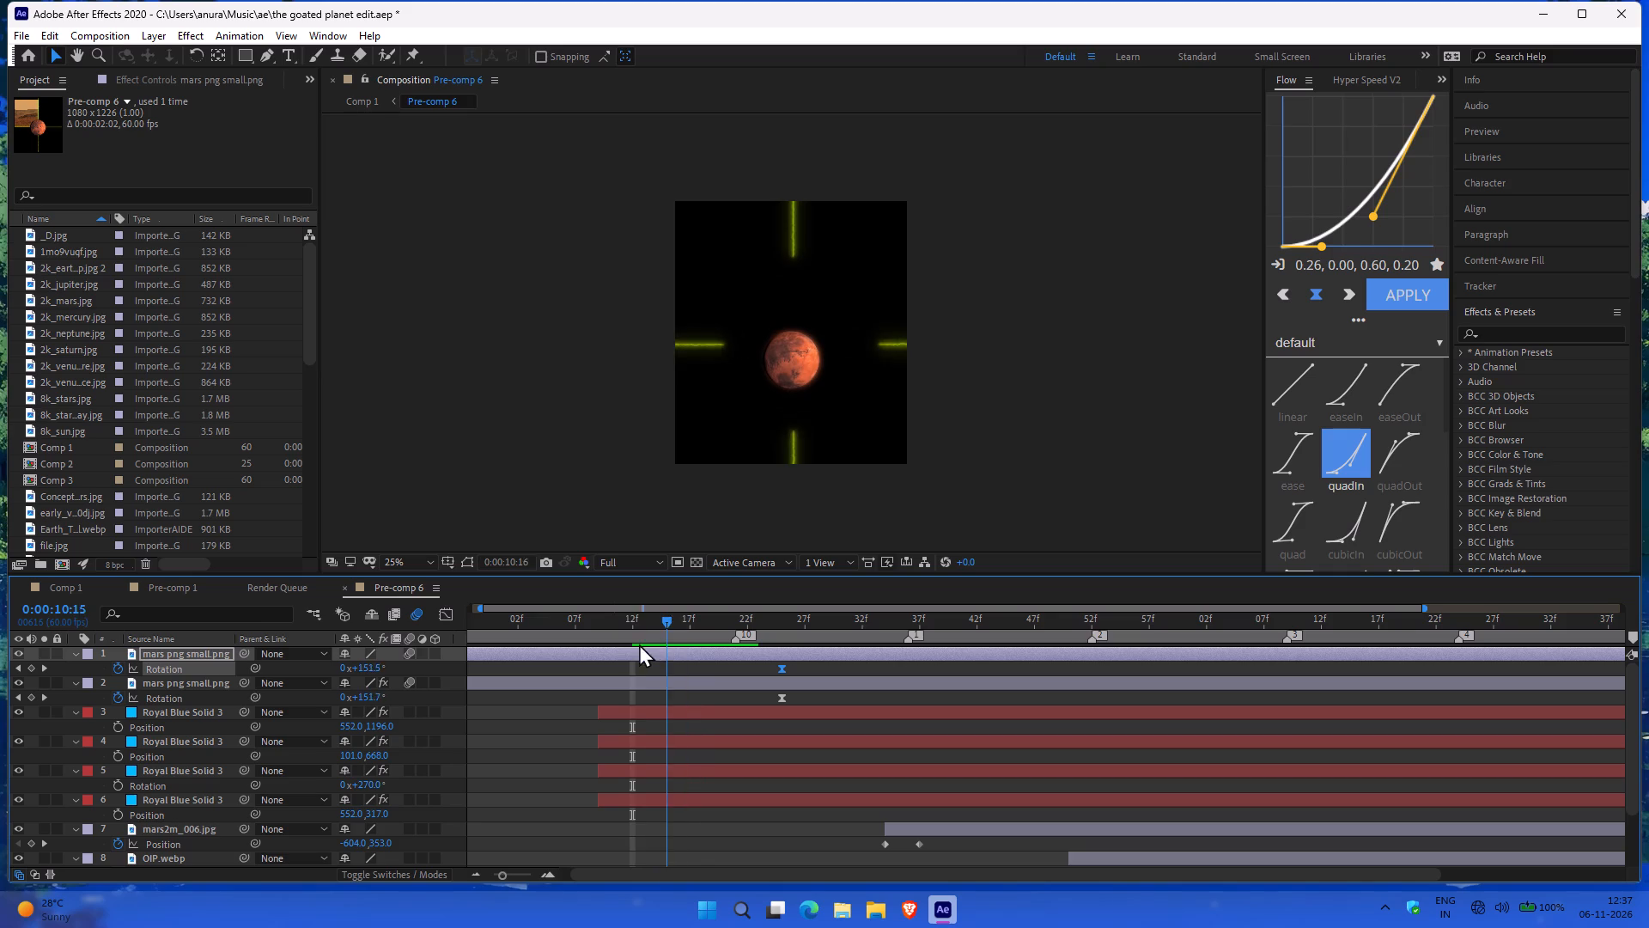
left_click_drag(639, 644, 703, 644)
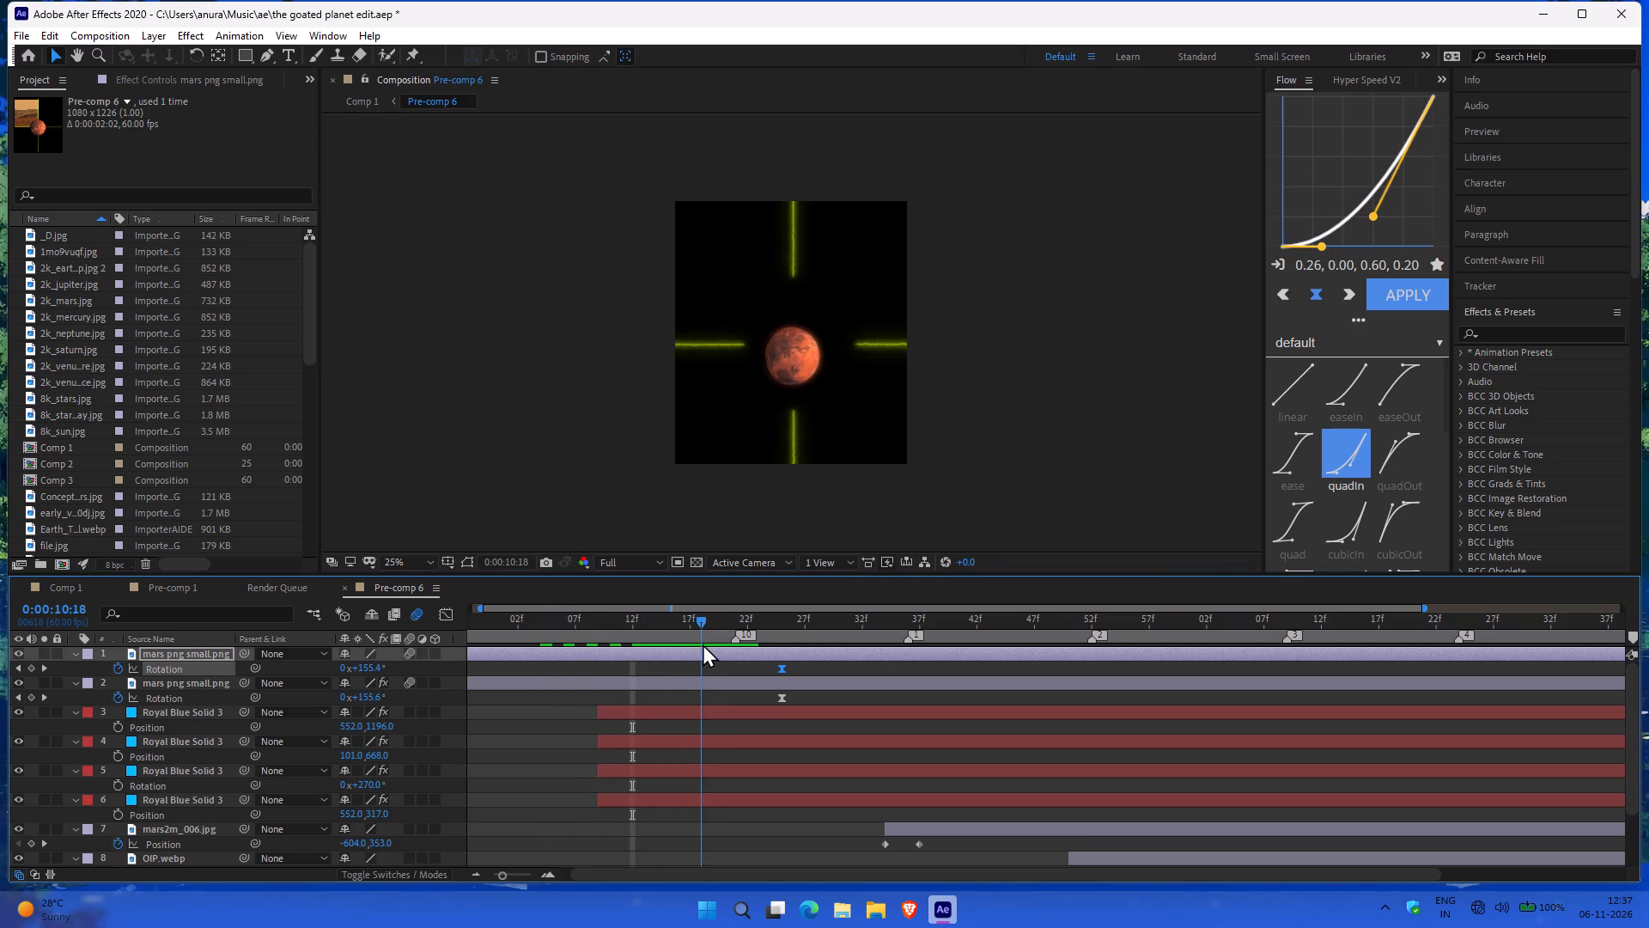
left_click_drag(703, 644, 890, 654)
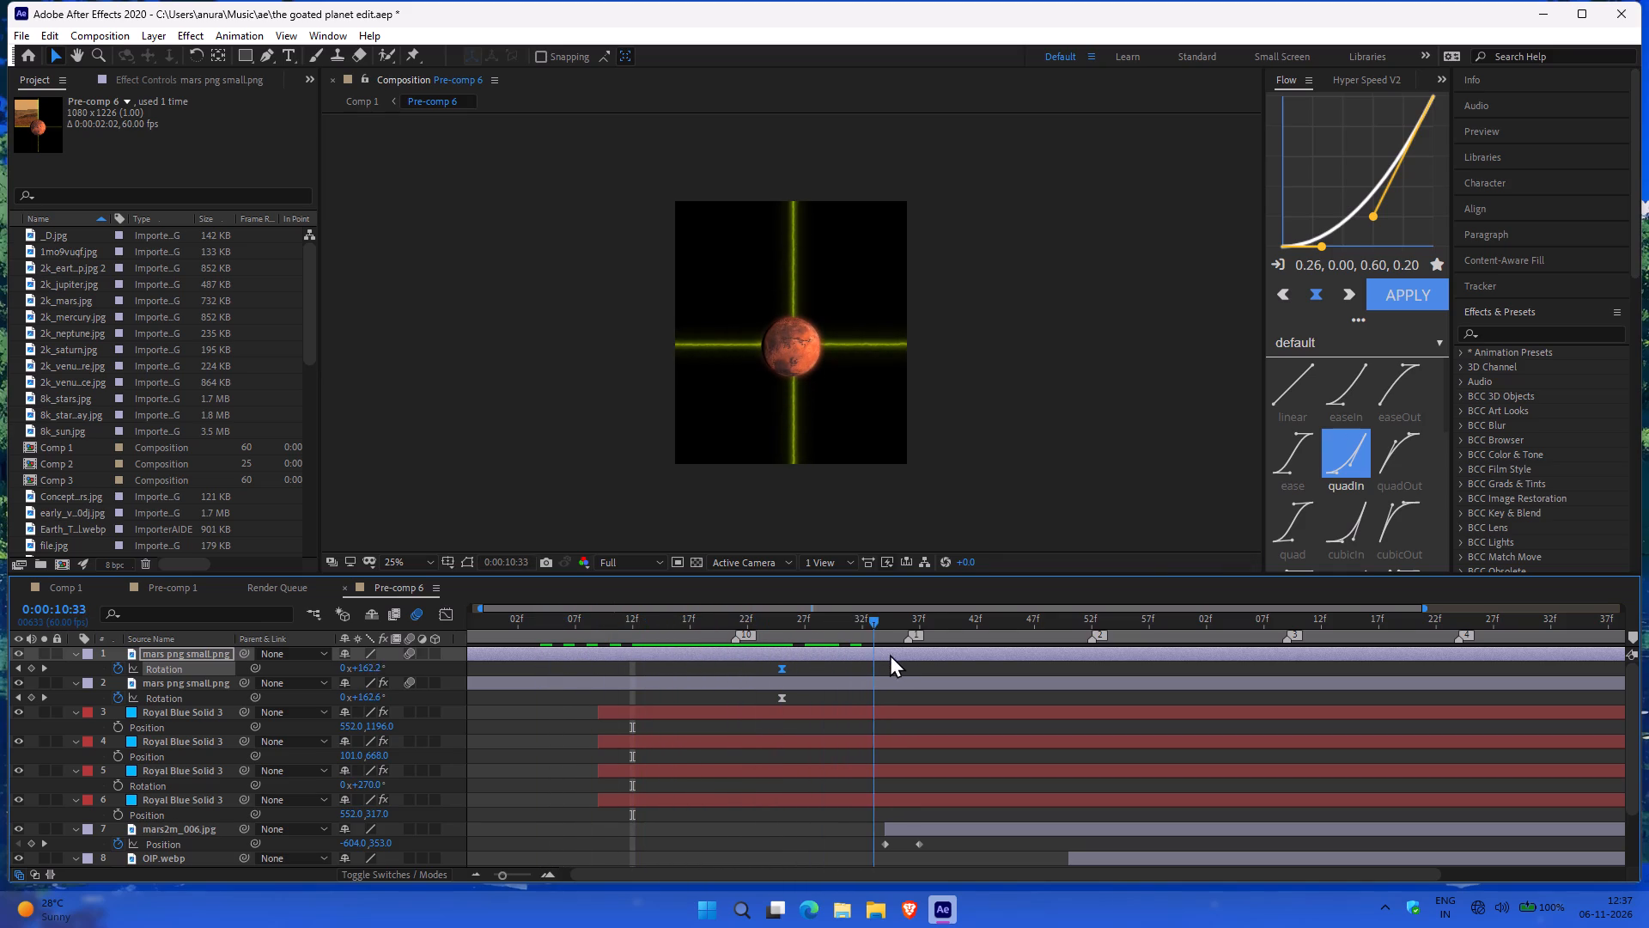
left_click_drag(890, 654, 1065, 645)
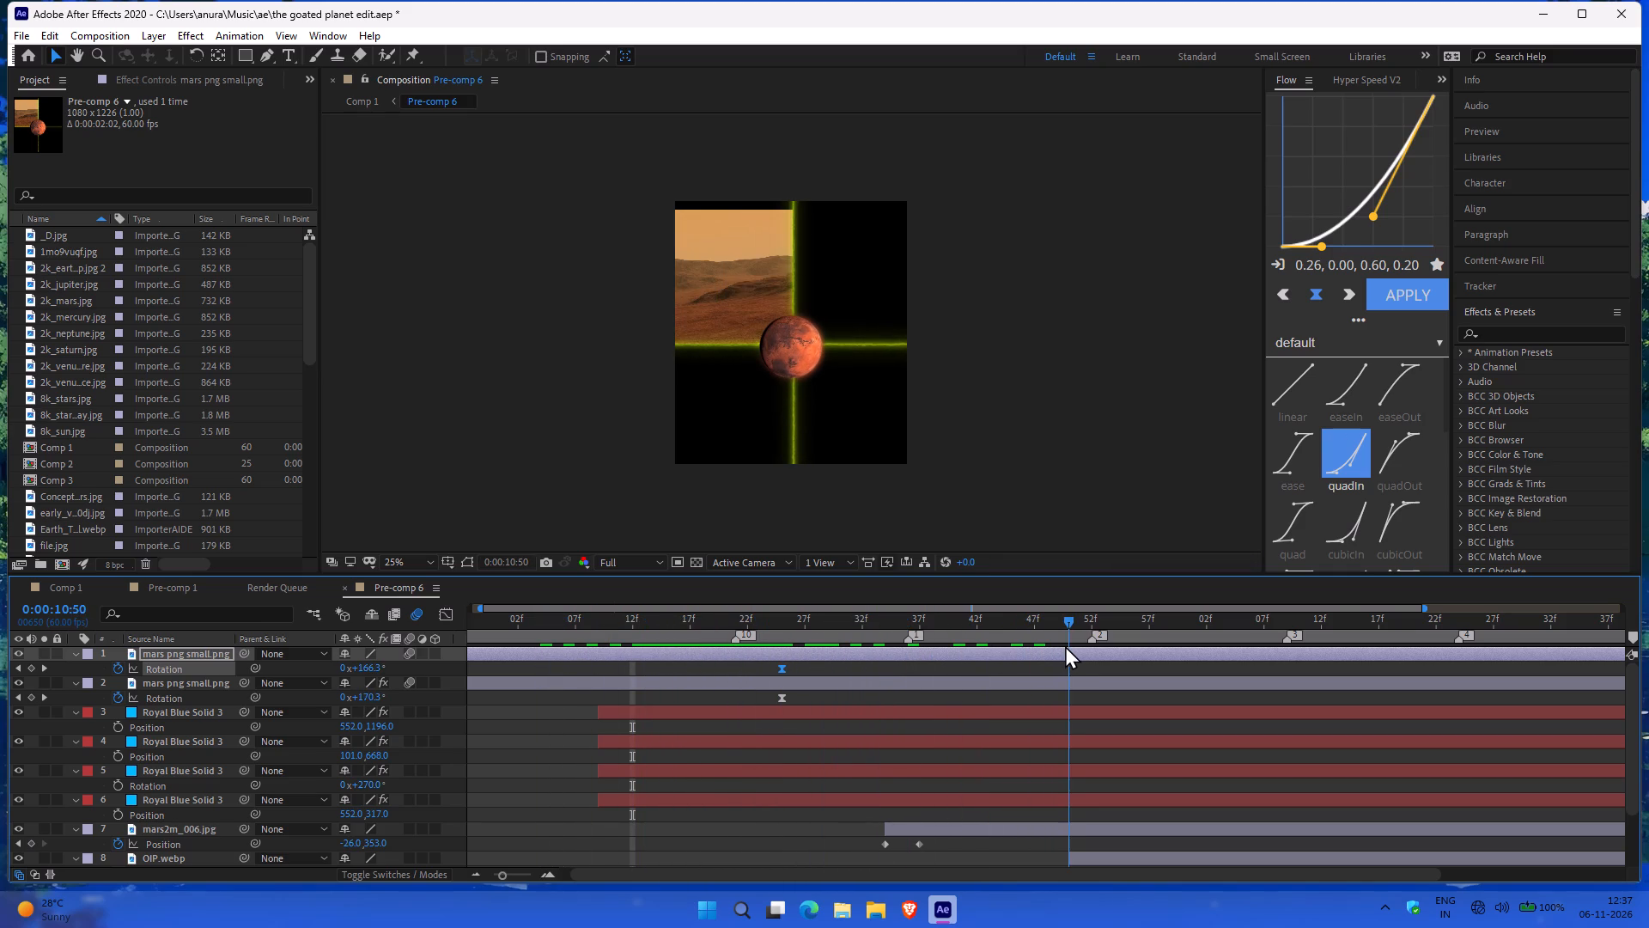
left_click_drag(1065, 645, 977, 653)
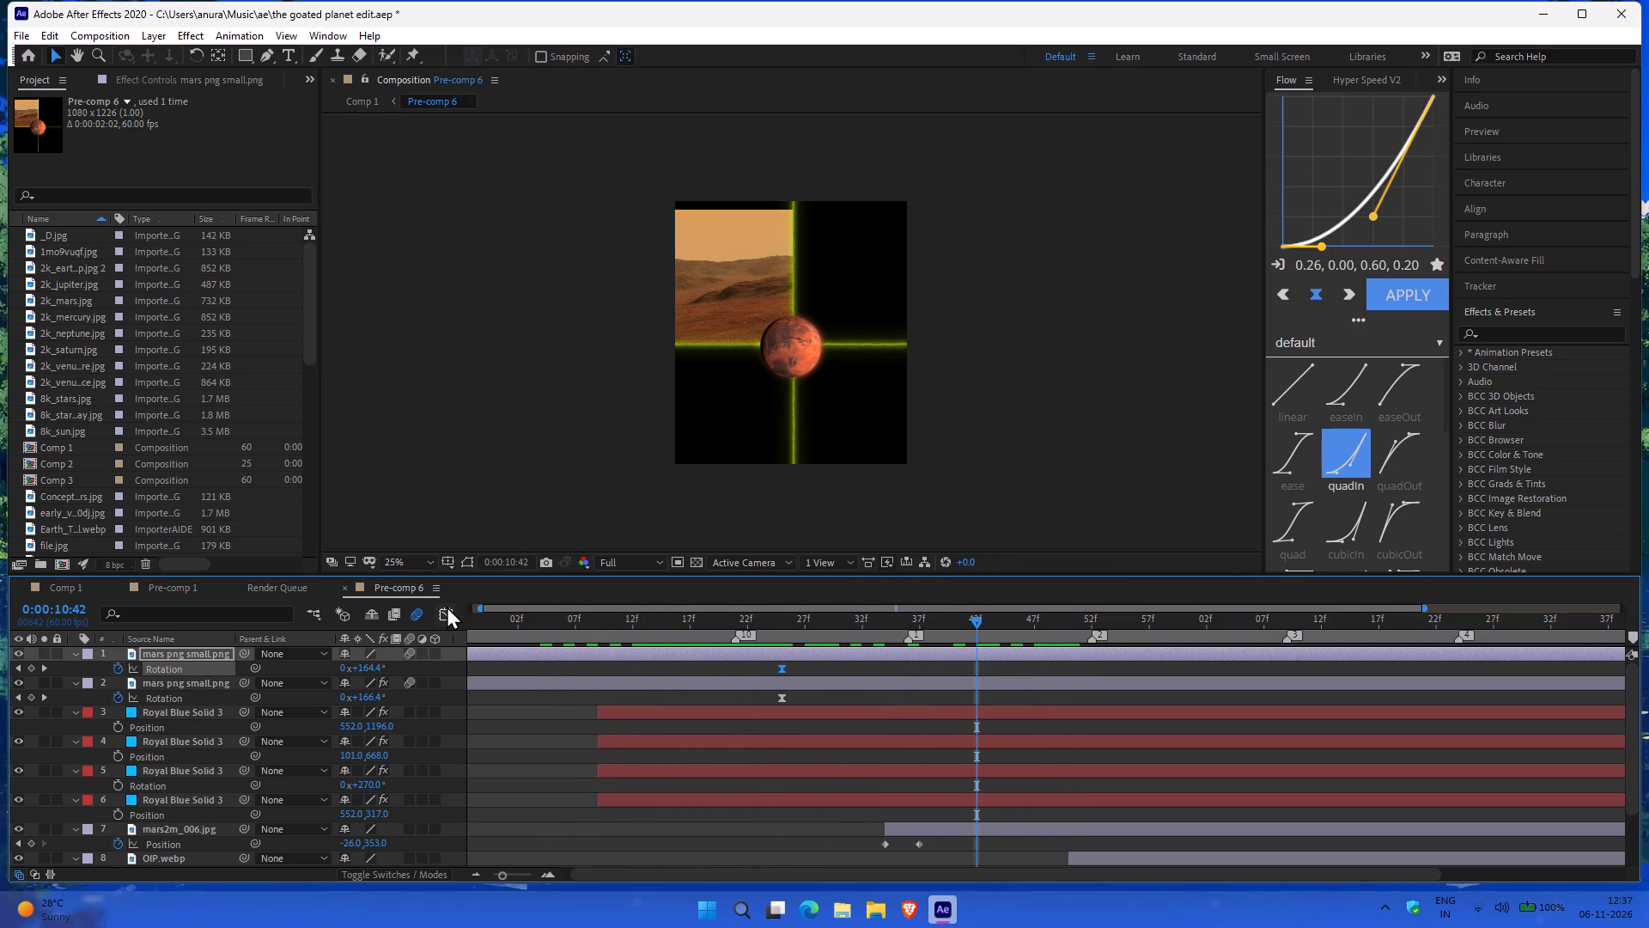
left_click(447, 606)
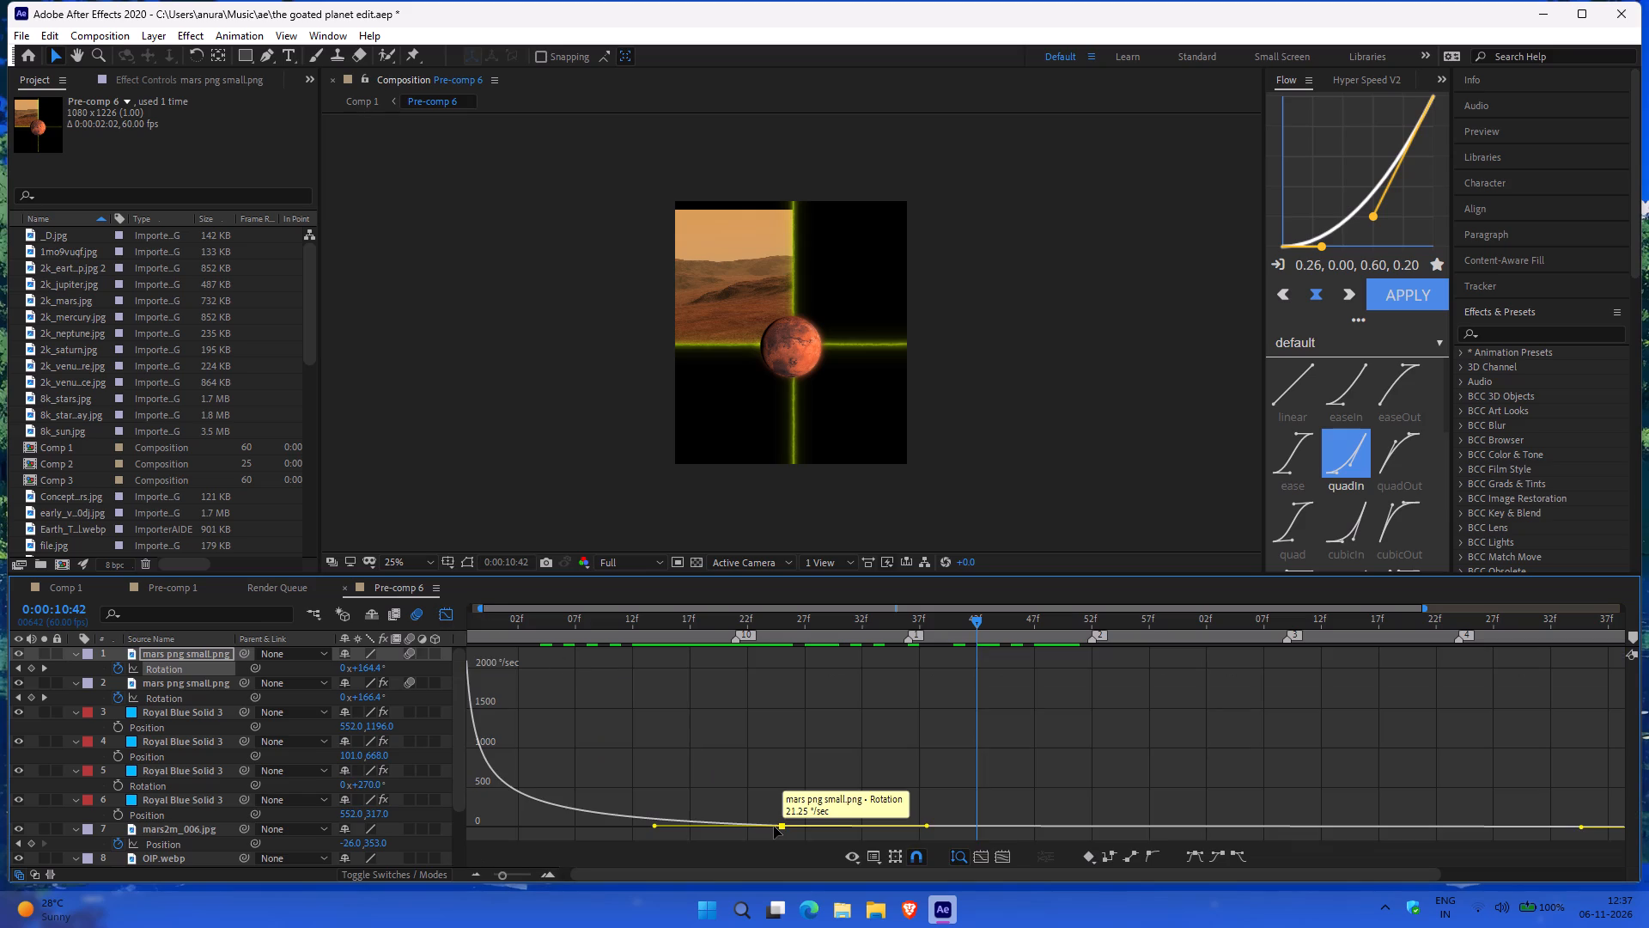
scroll(774, 827, "up", 1, "ctrl")
scroll(885, 714, "left", 1)
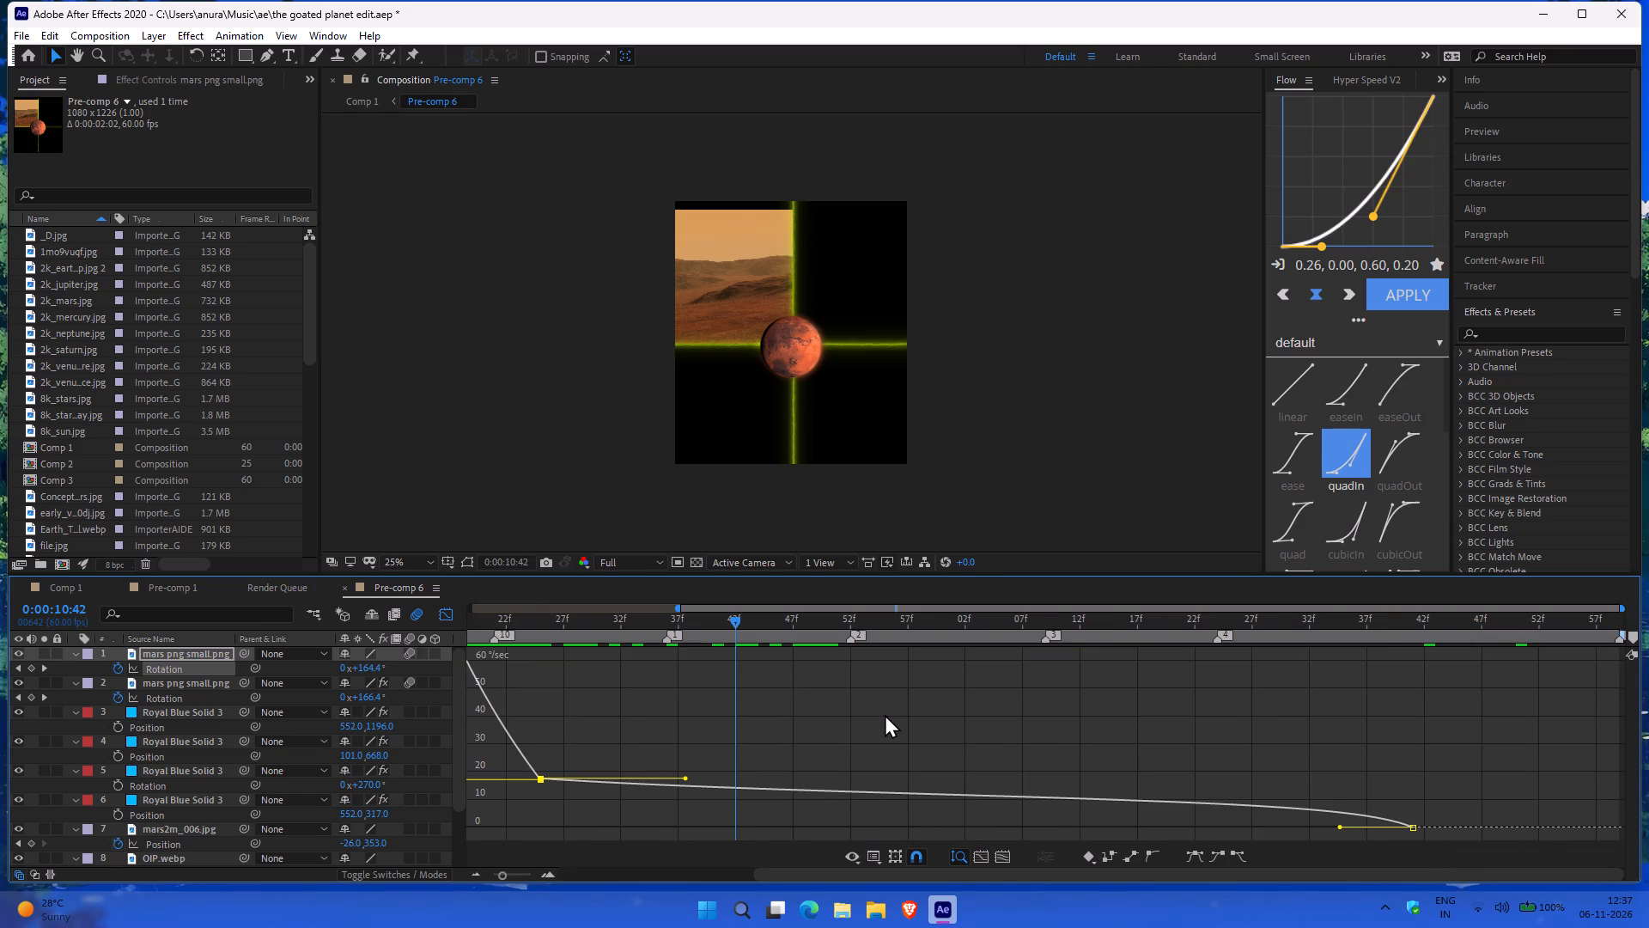
scroll(885, 714, "left", 1)
left_click(454, 609)
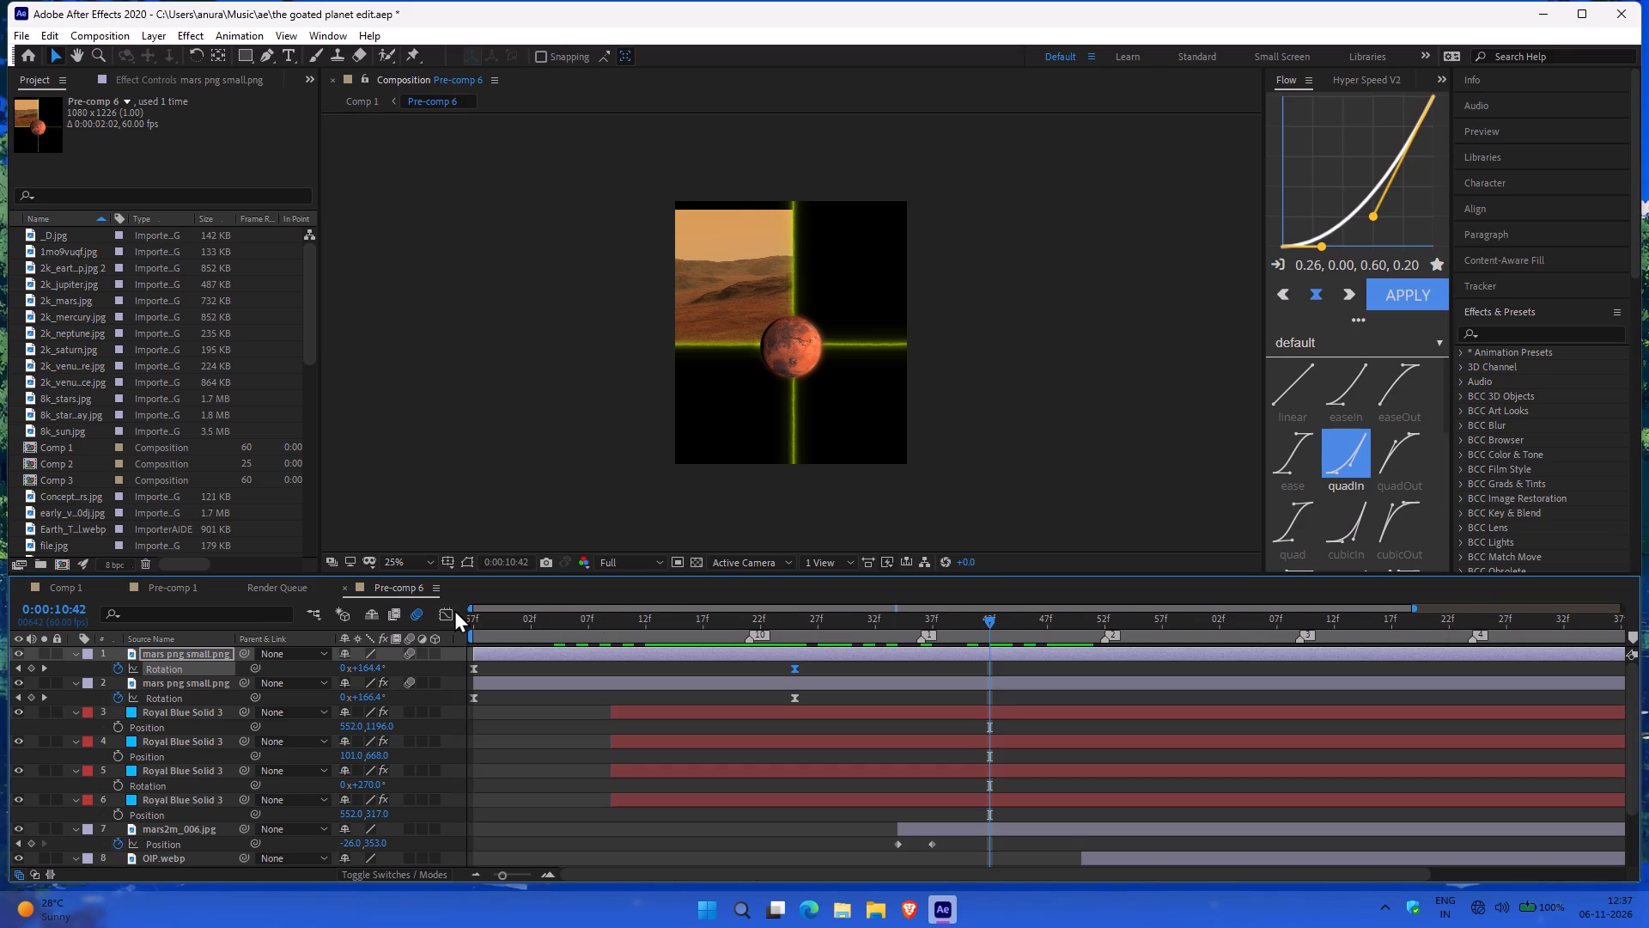
Play back Pre-comp 6 from 0:00:09:59 to check how smoothly Mars rotates as the surface images slide in.
left_click_drag(631, 614, 492, 607)
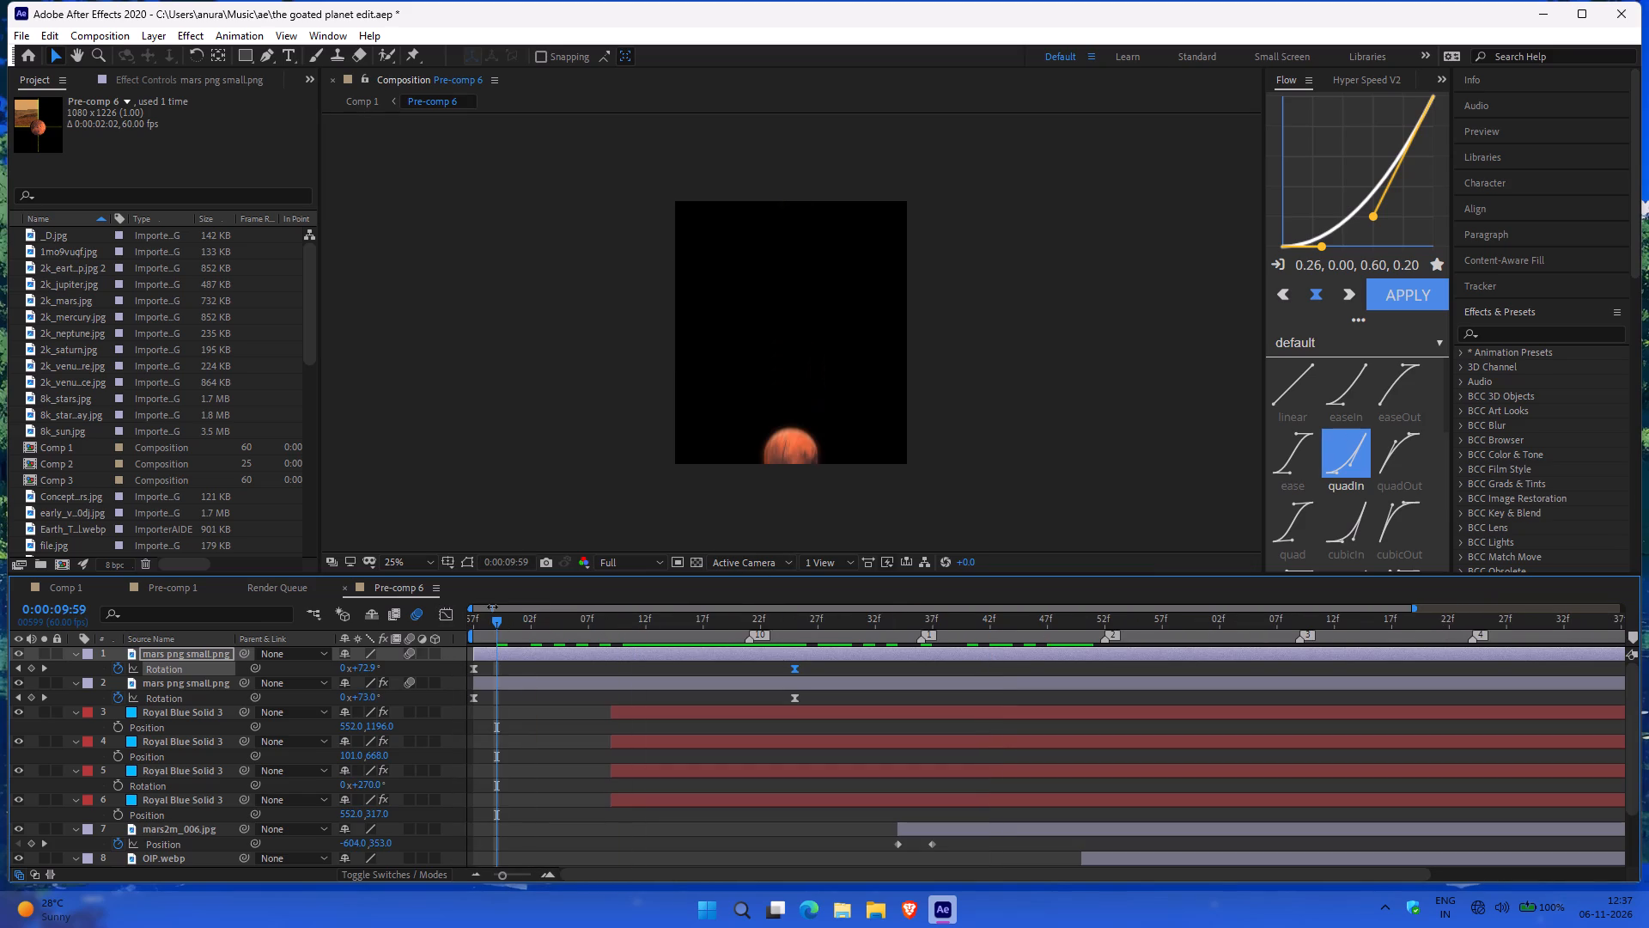
key("space")
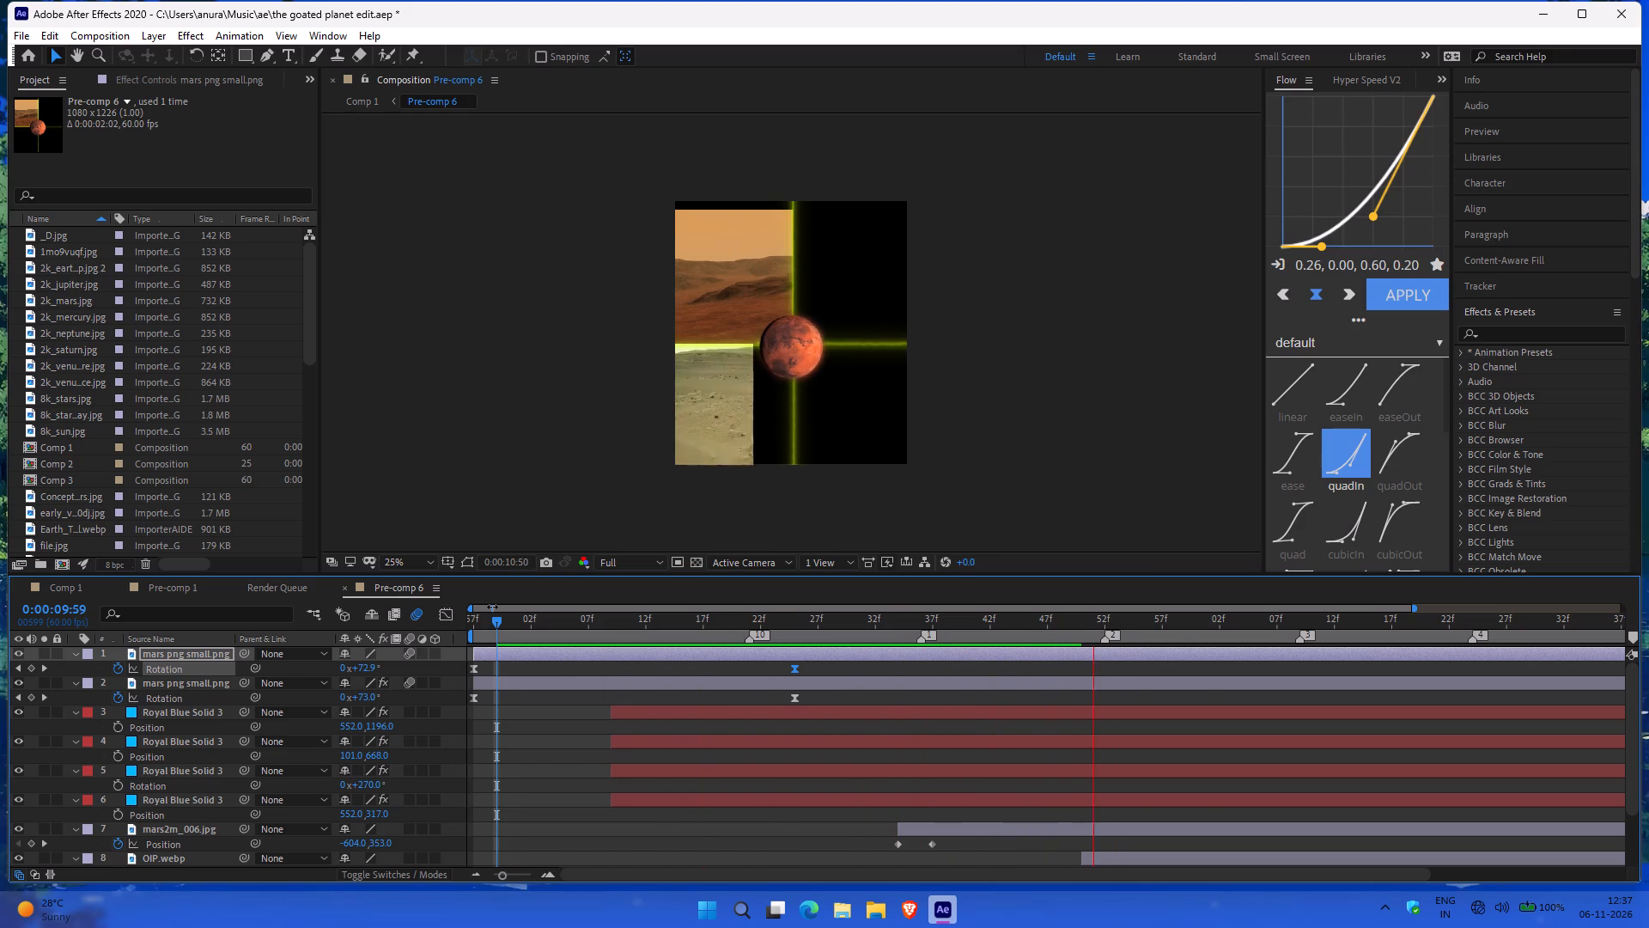
key("space")
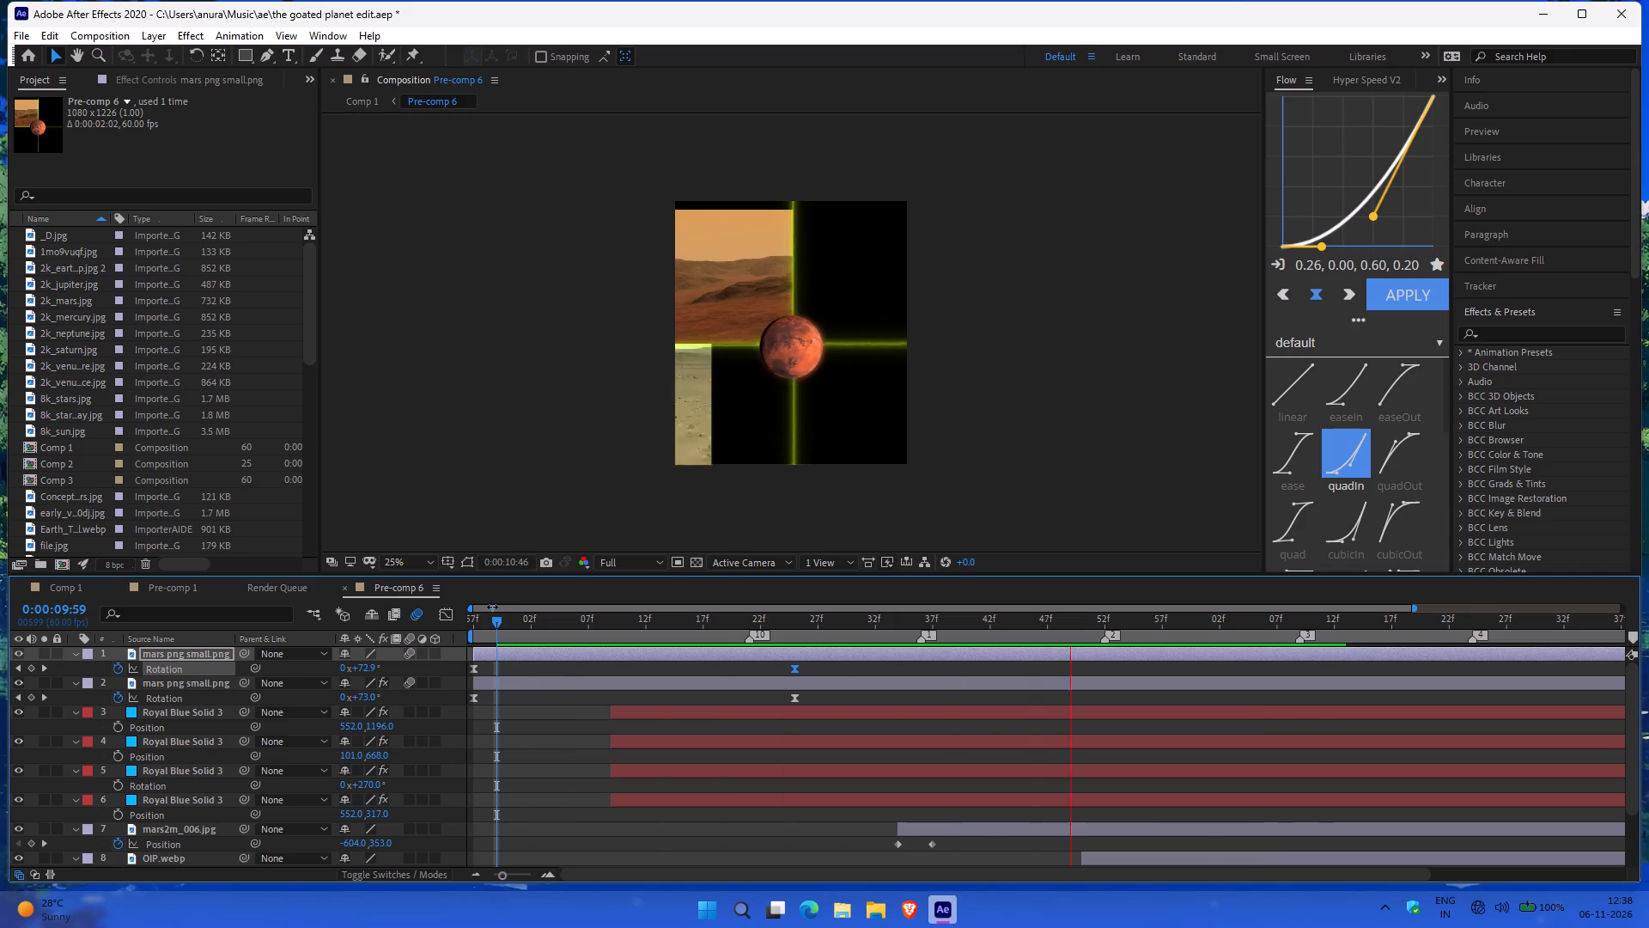
key("space")
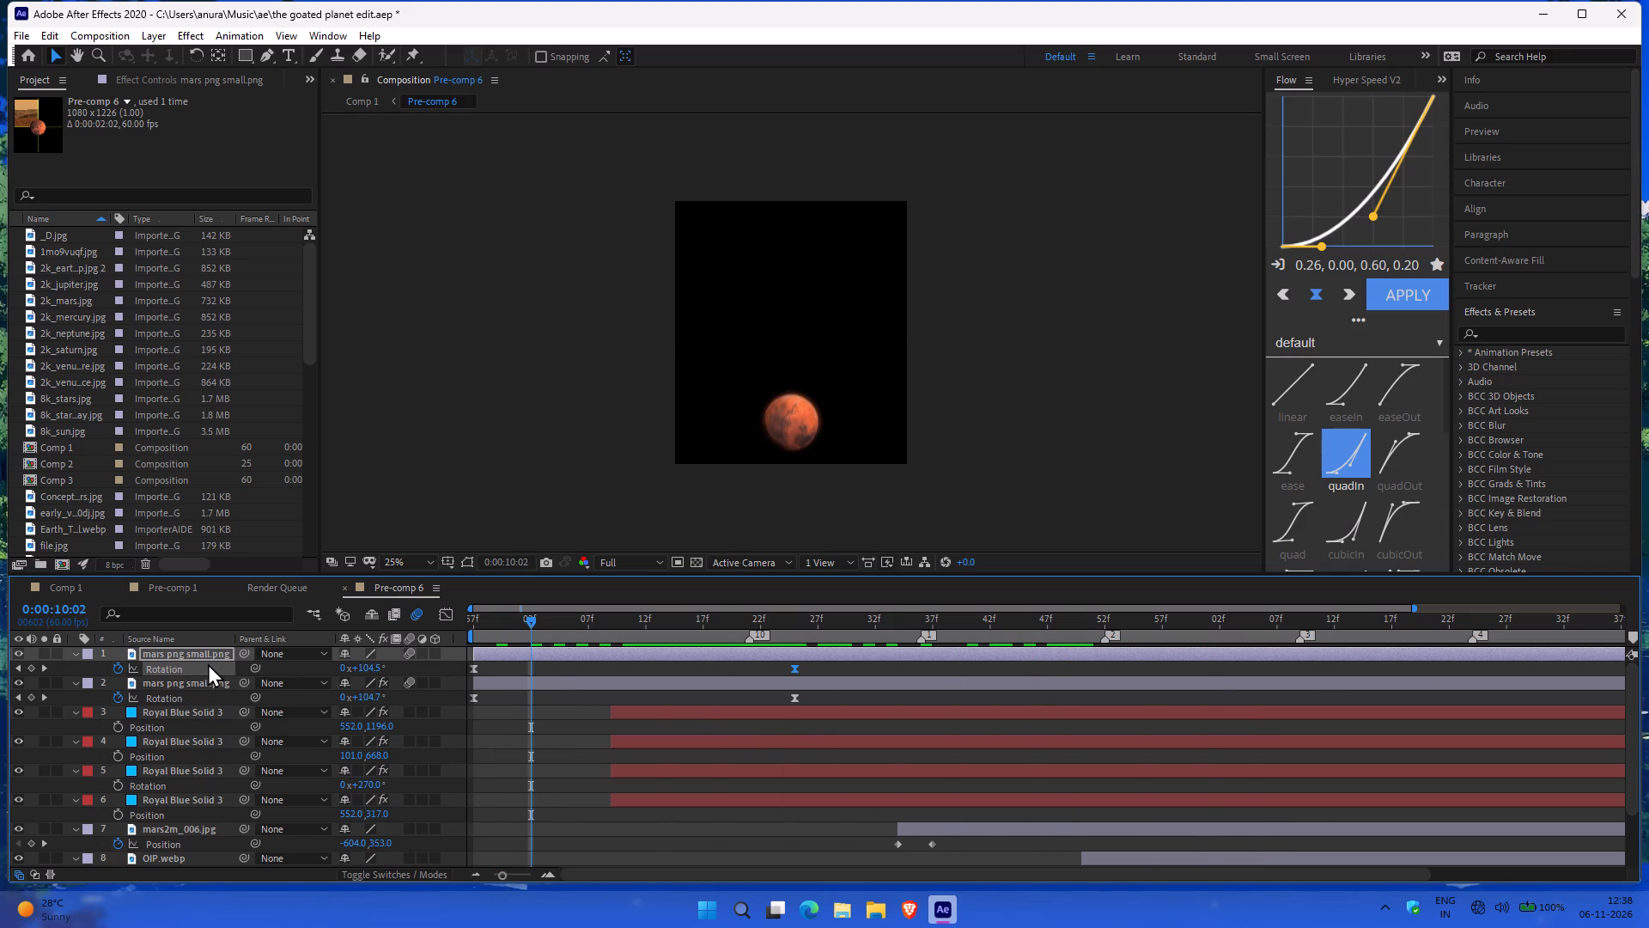
Reveal Scale on both mars png small.png layers and set it to 59% at their 0:00:11:33 keyframes.
left_click(220, 686)
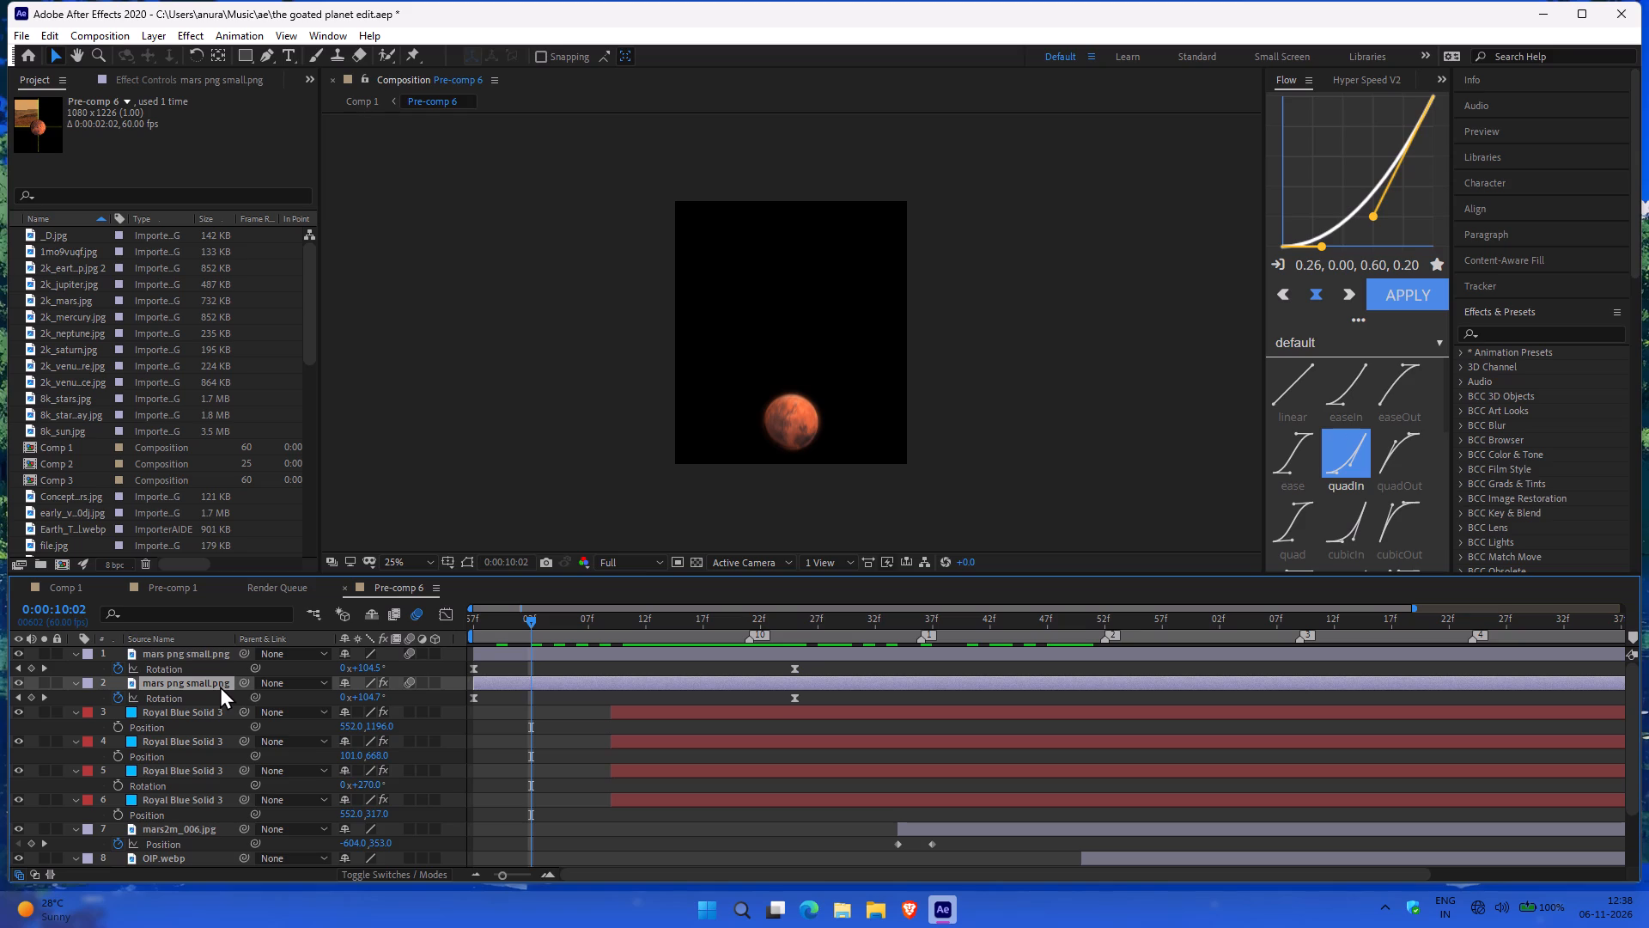
key("shift+s")
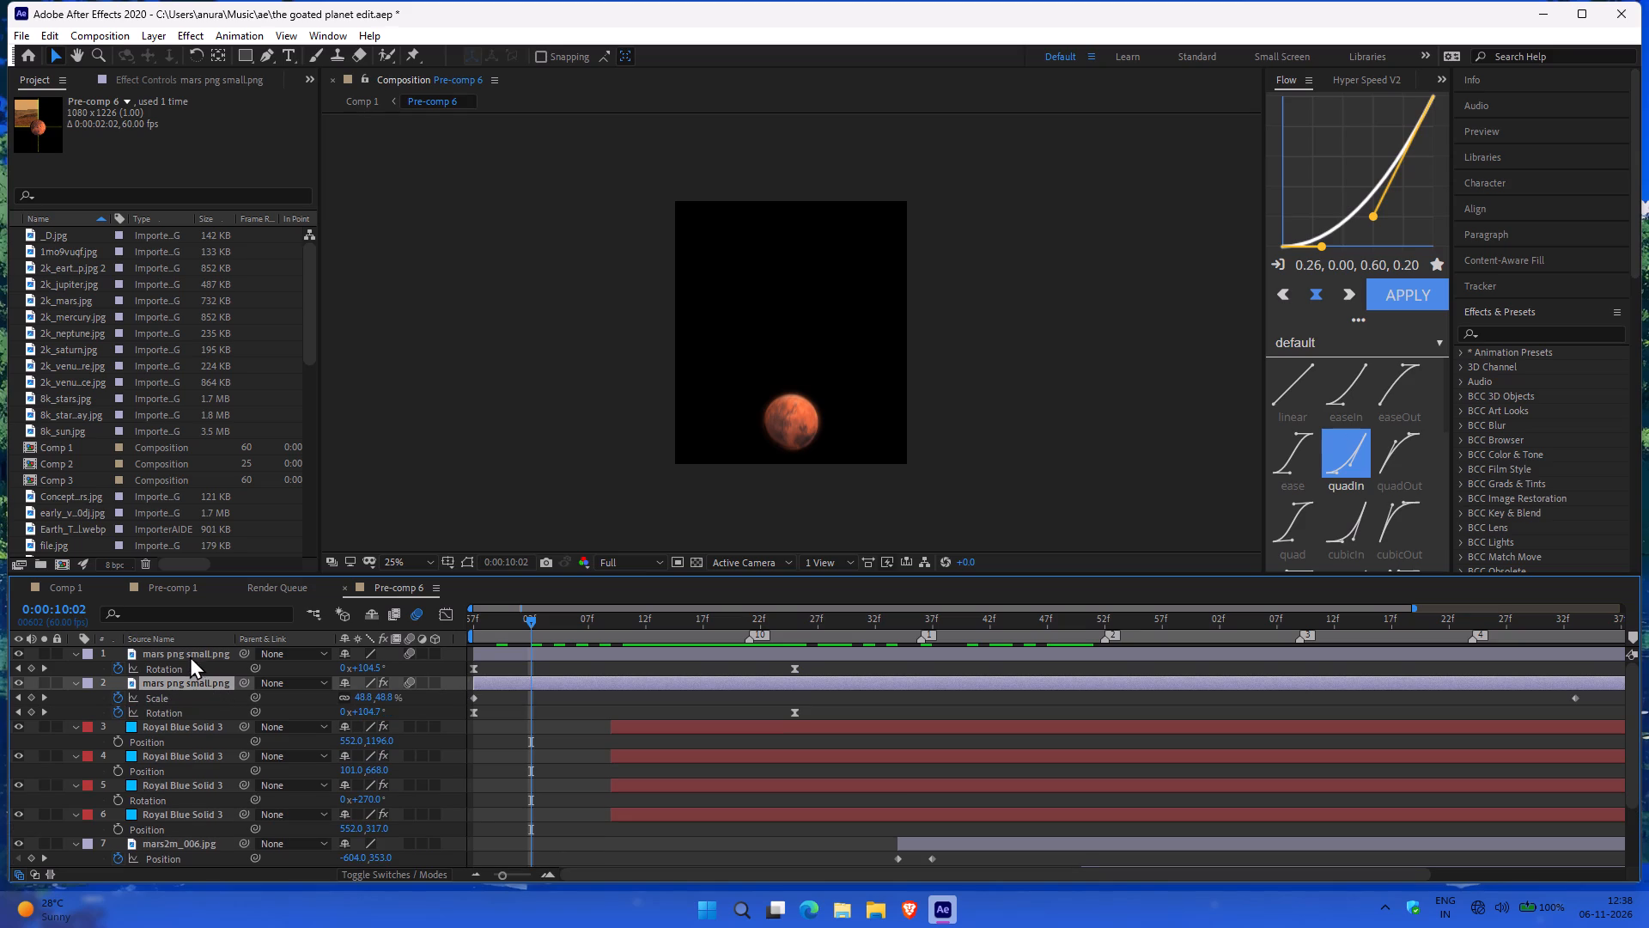
left_click(183, 651, "shift")
key("shift+s")
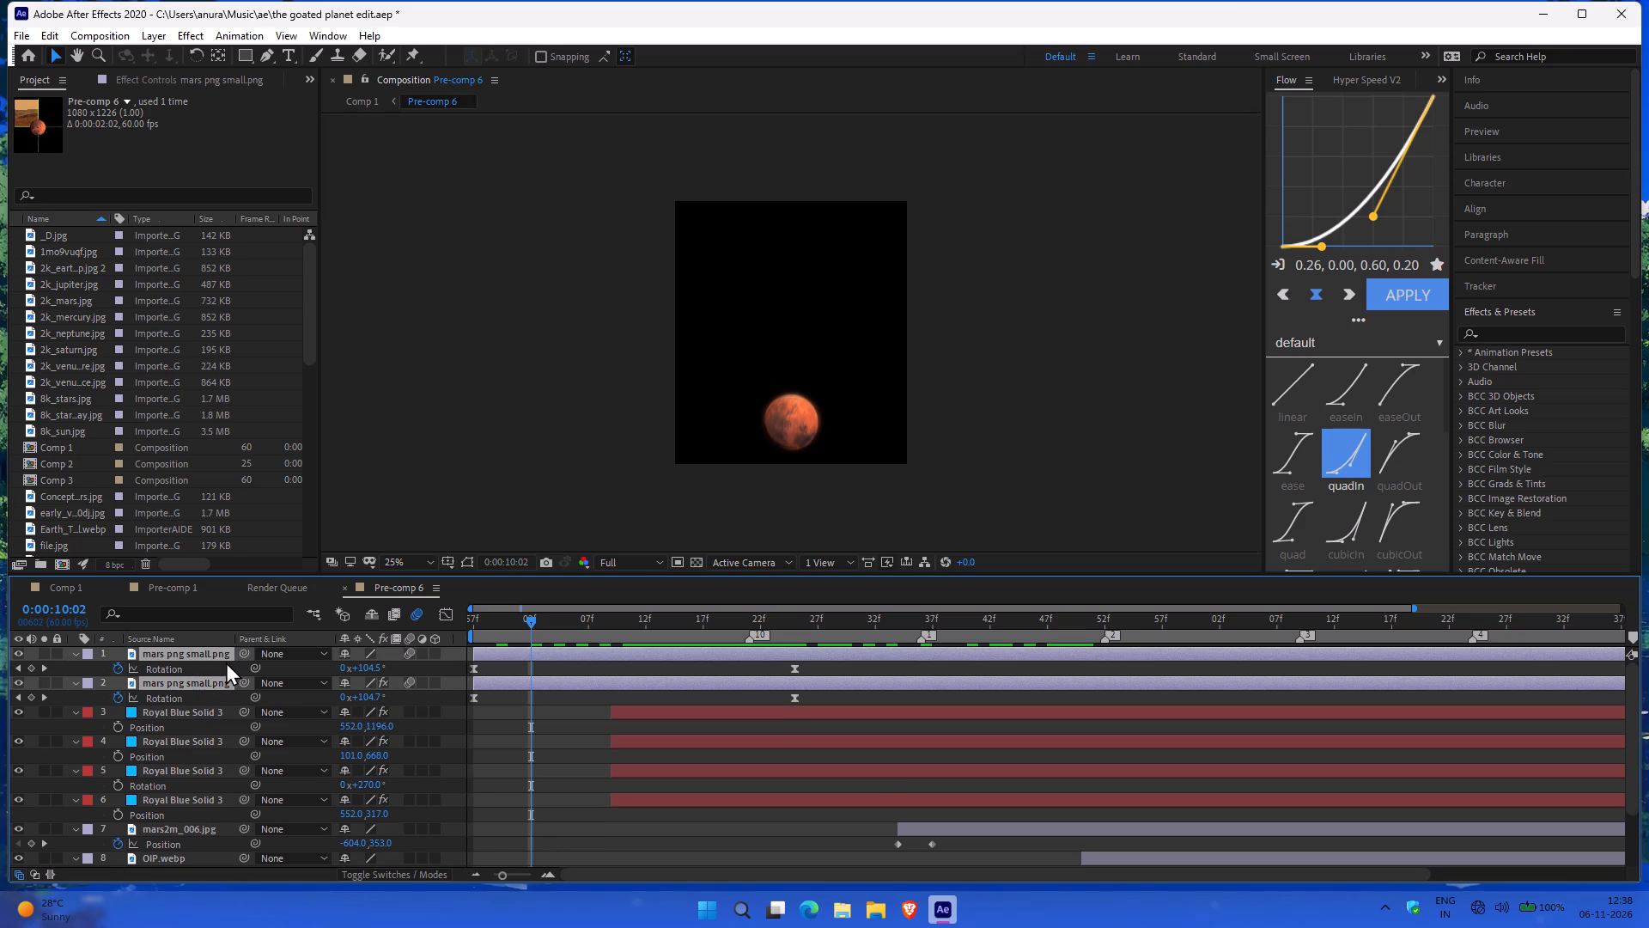
key("shift+s")
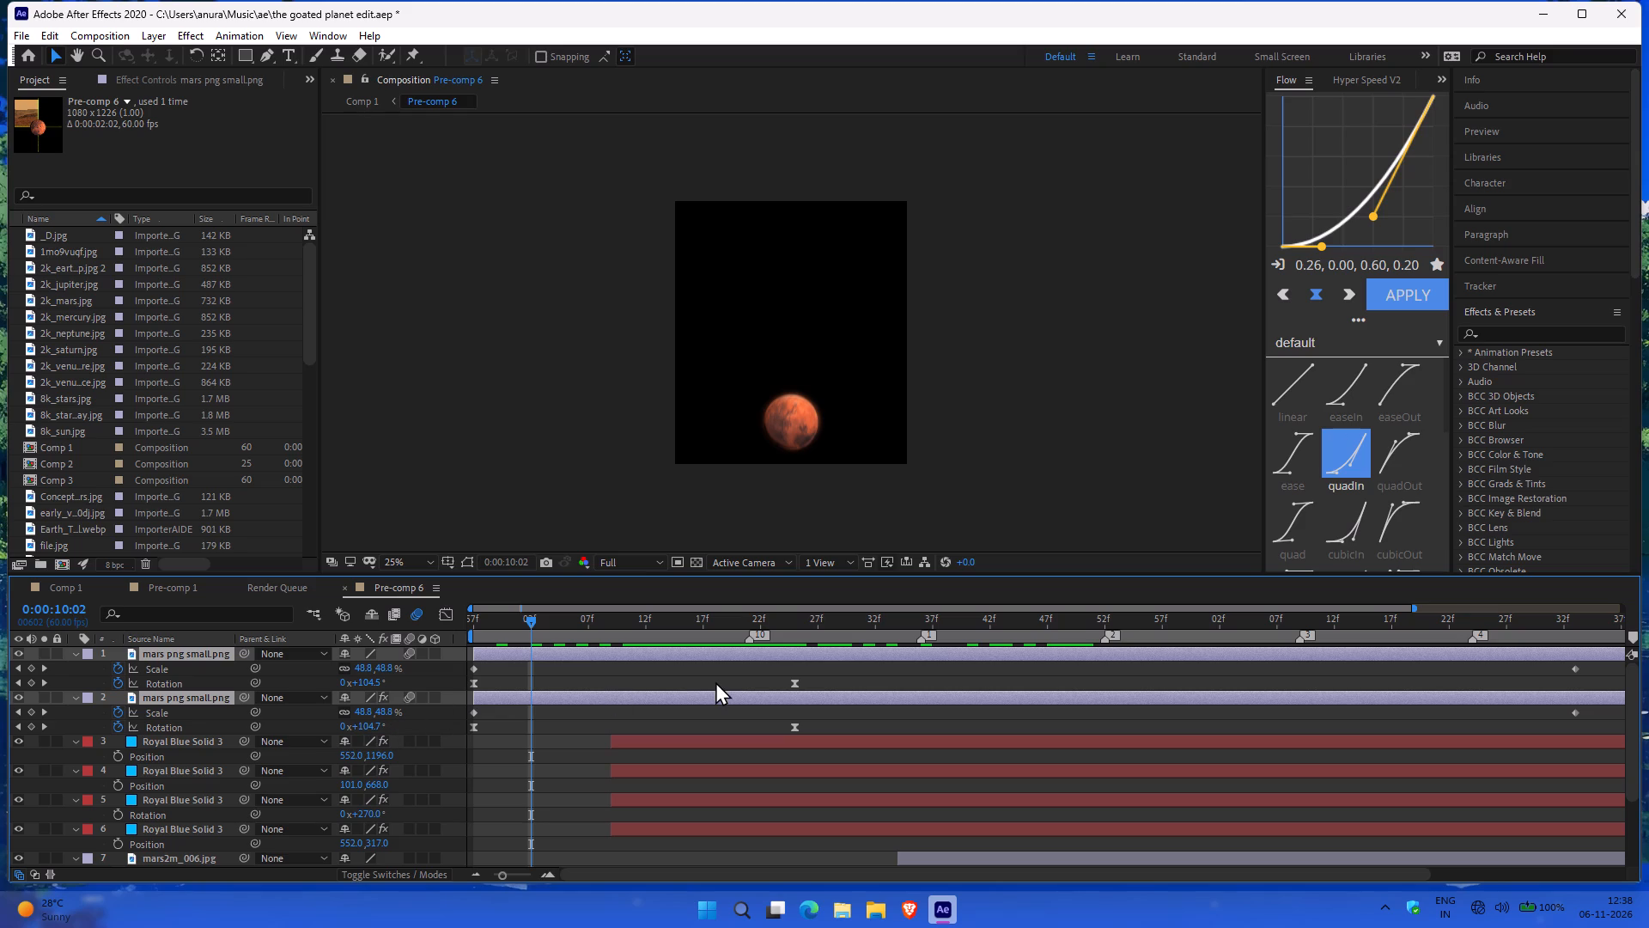
scroll(707, 668, "right", 1)
left_click_drag(532, 623, 1557, 631)
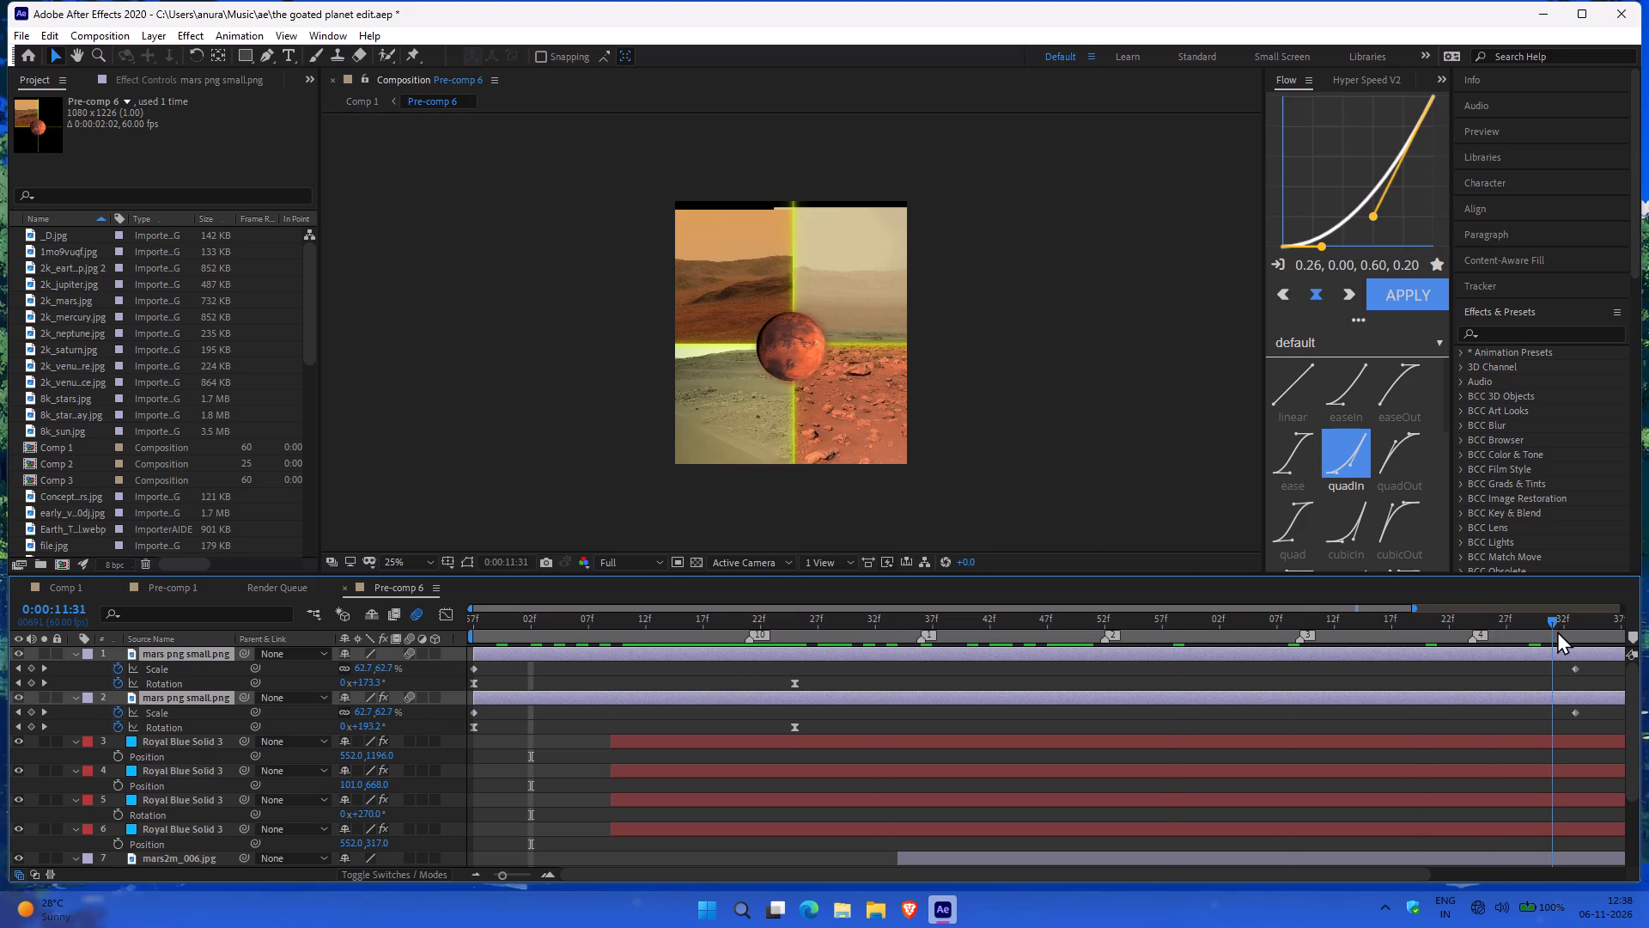
left_click_drag(1557, 631, 1579, 629)
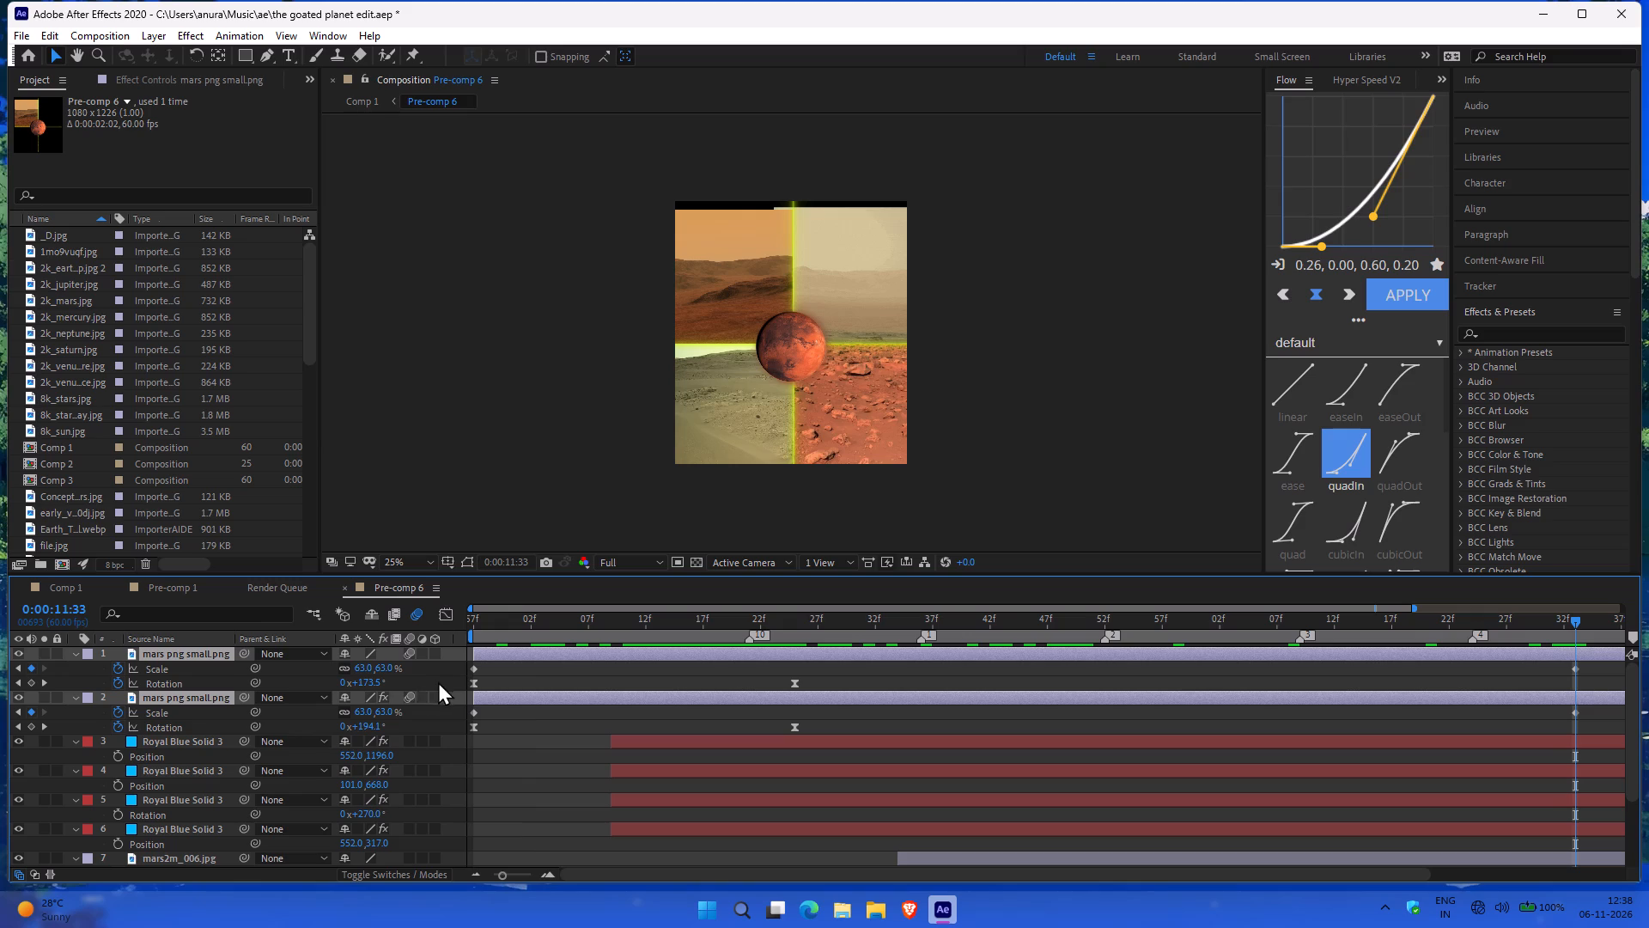
left_click(383, 717)
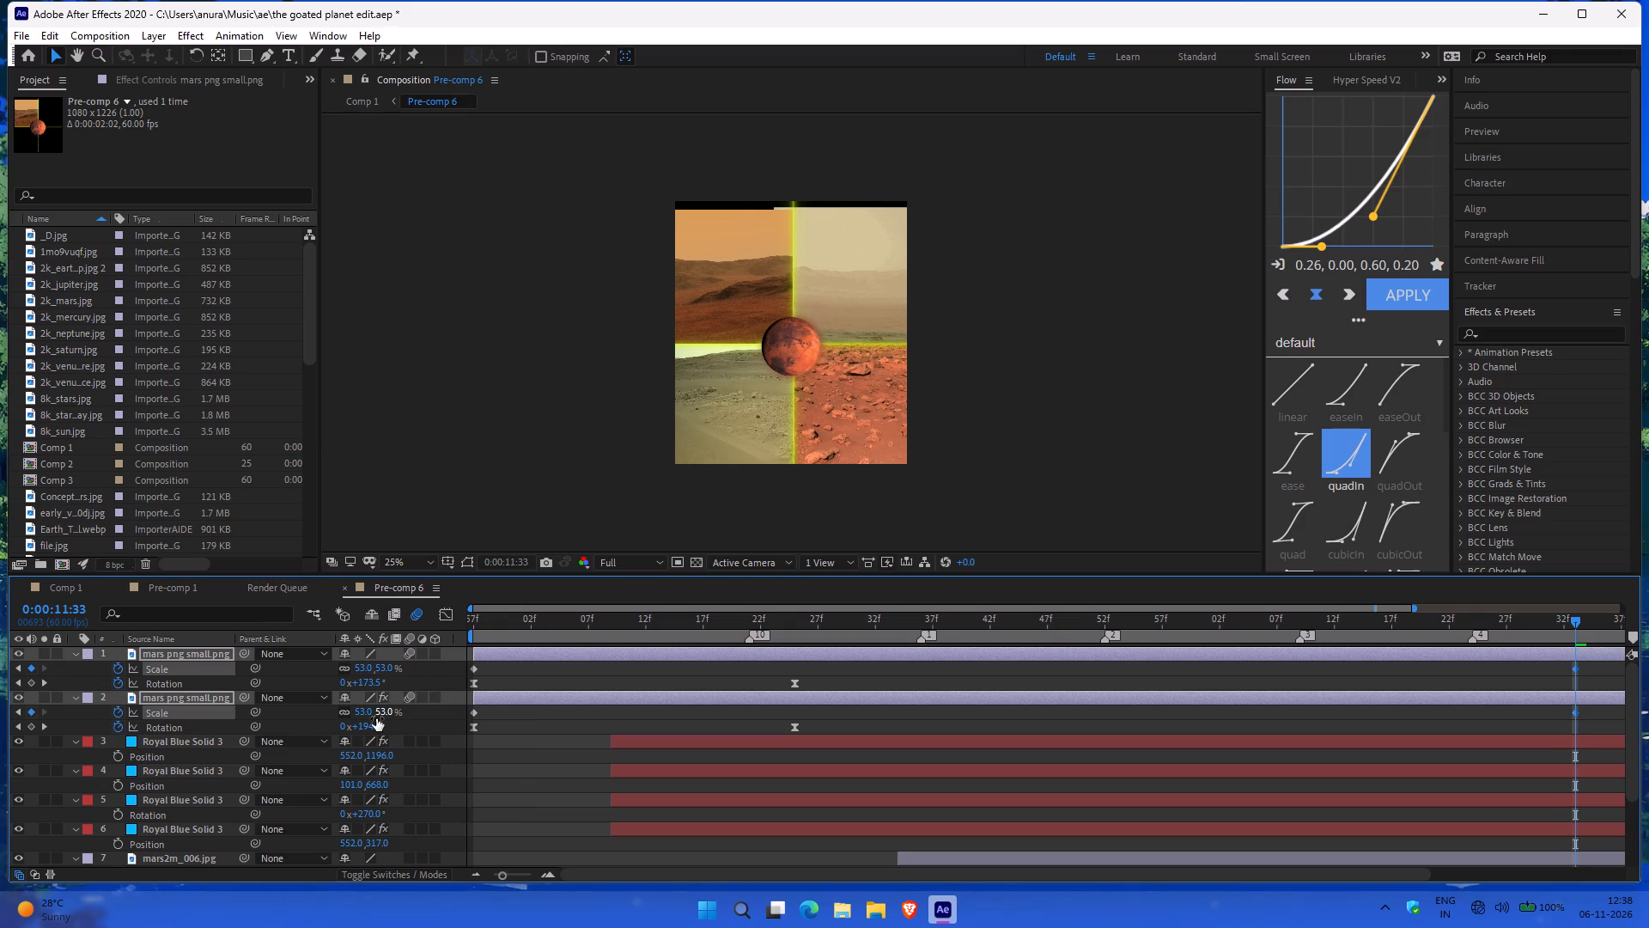
left_click(387, 718)
type("59")
key("Return")
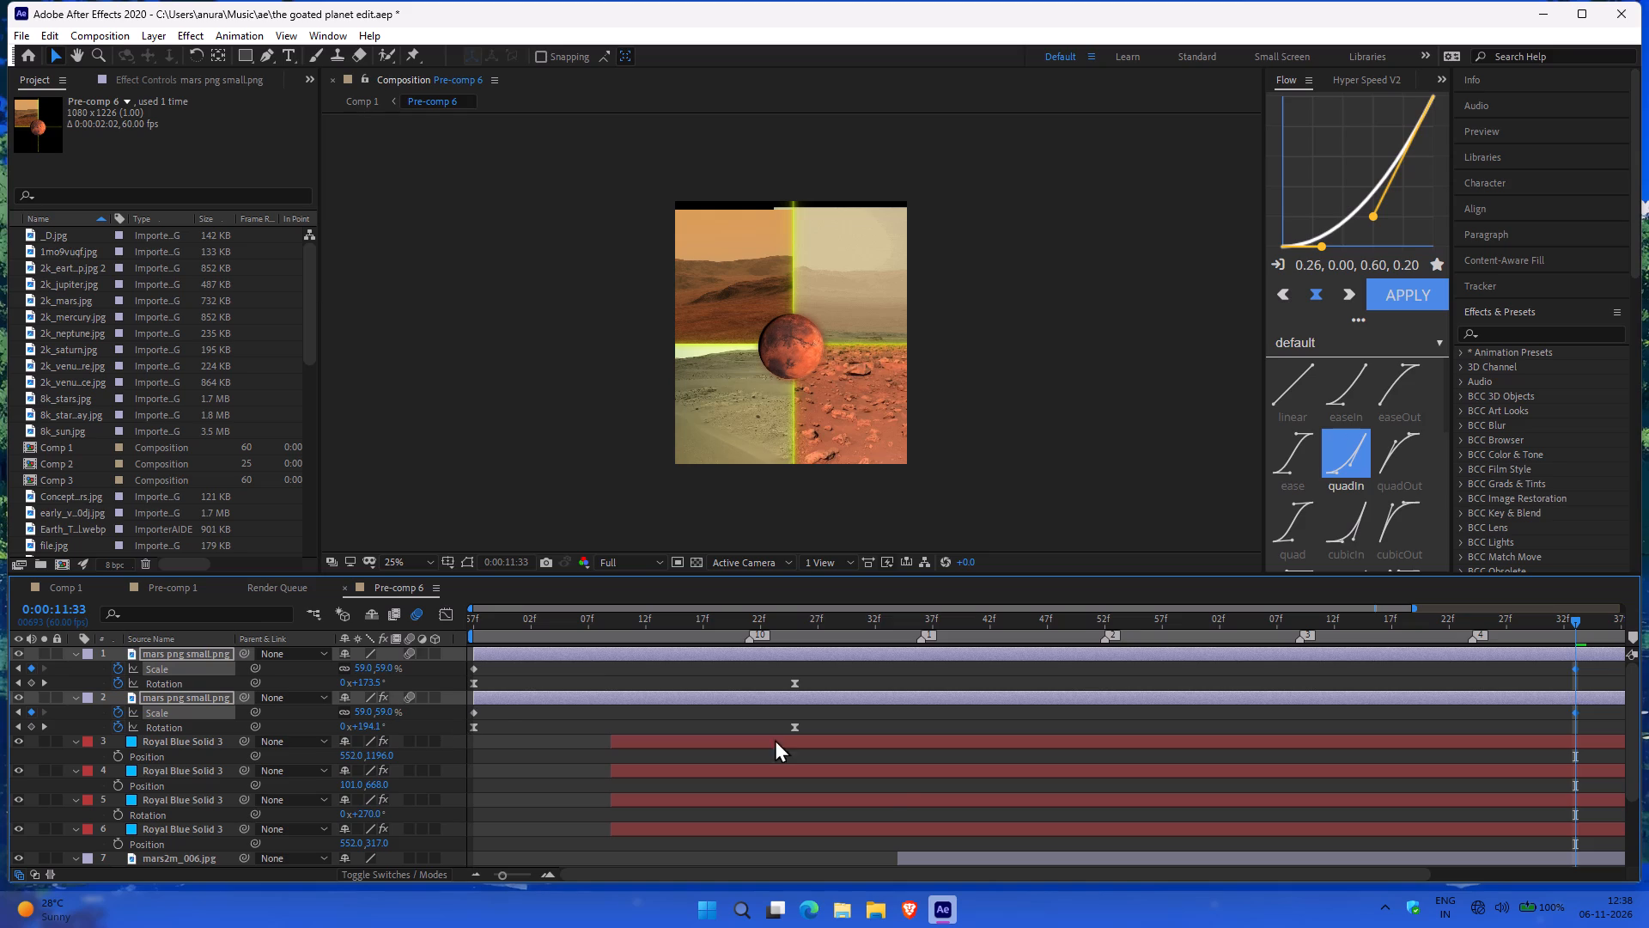
Play back Pre-comp 6 from 0:00:10:02 to check Mars's adjusted scaling as the surface images slide in.
left_click(526, 621)
left_click(526, 621)
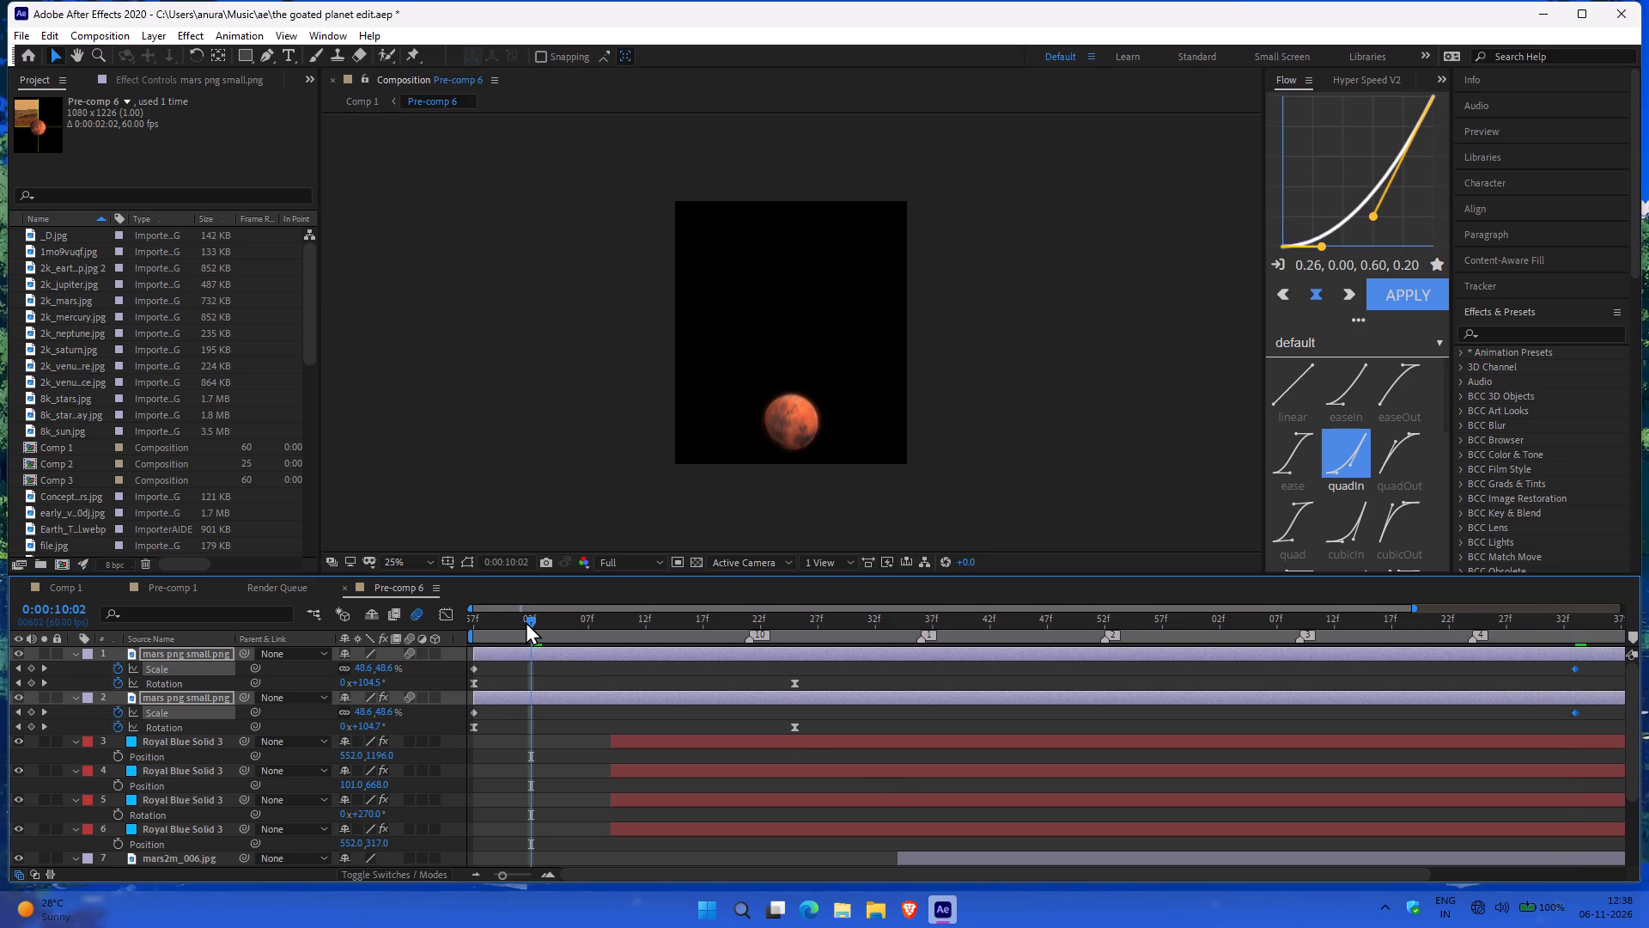
key("space")
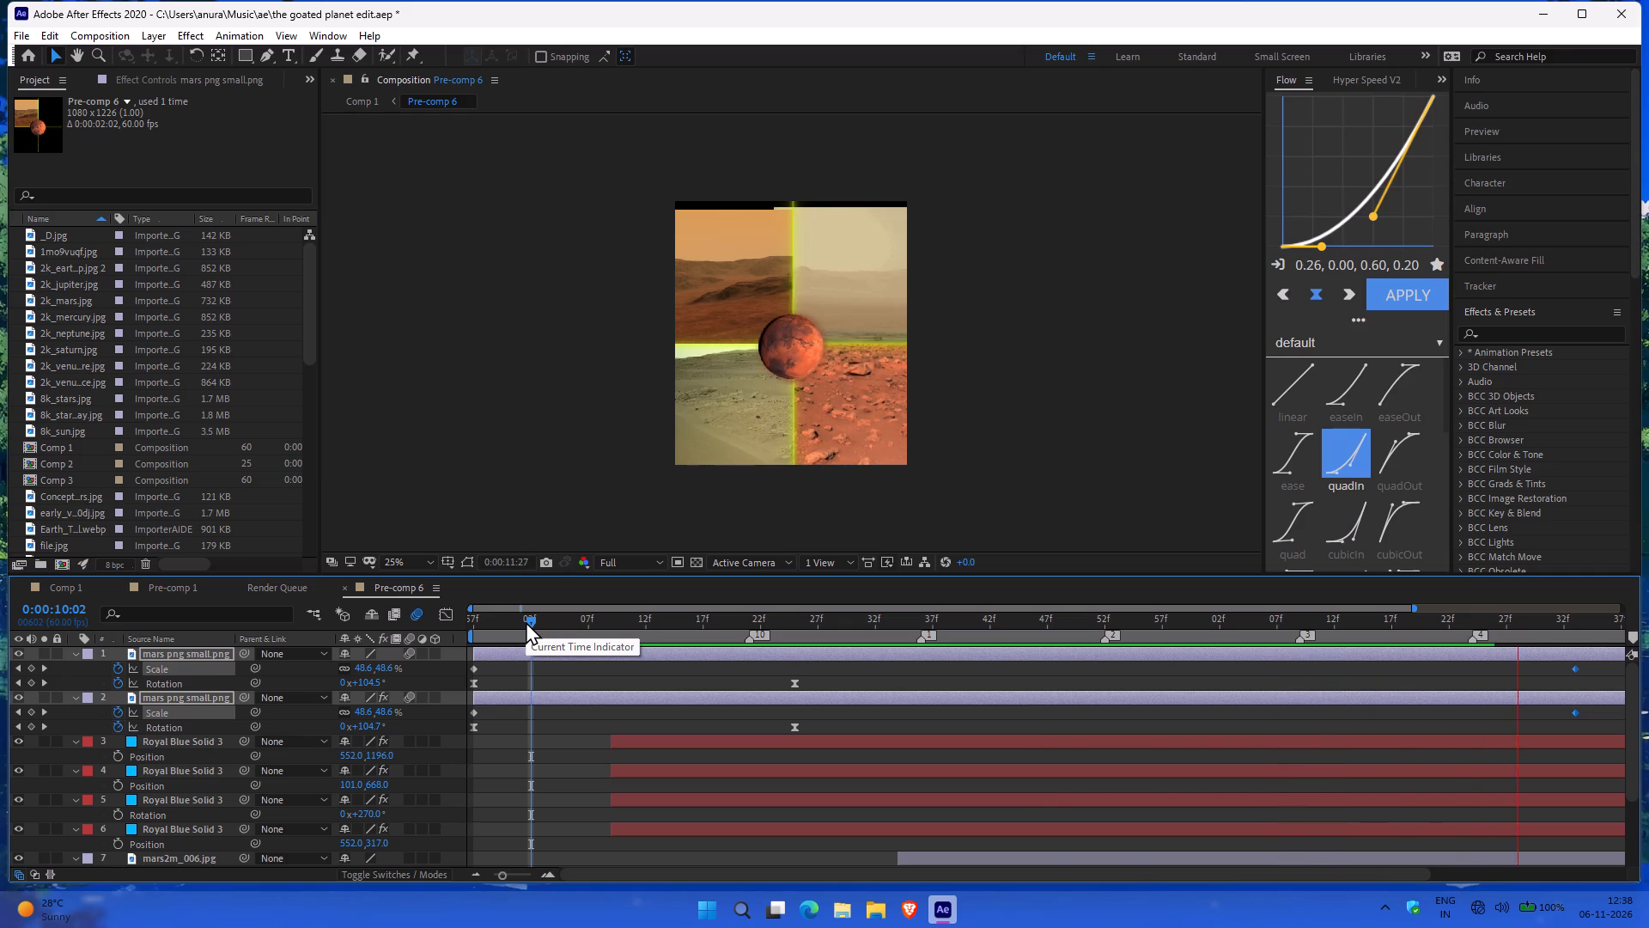
key("space")
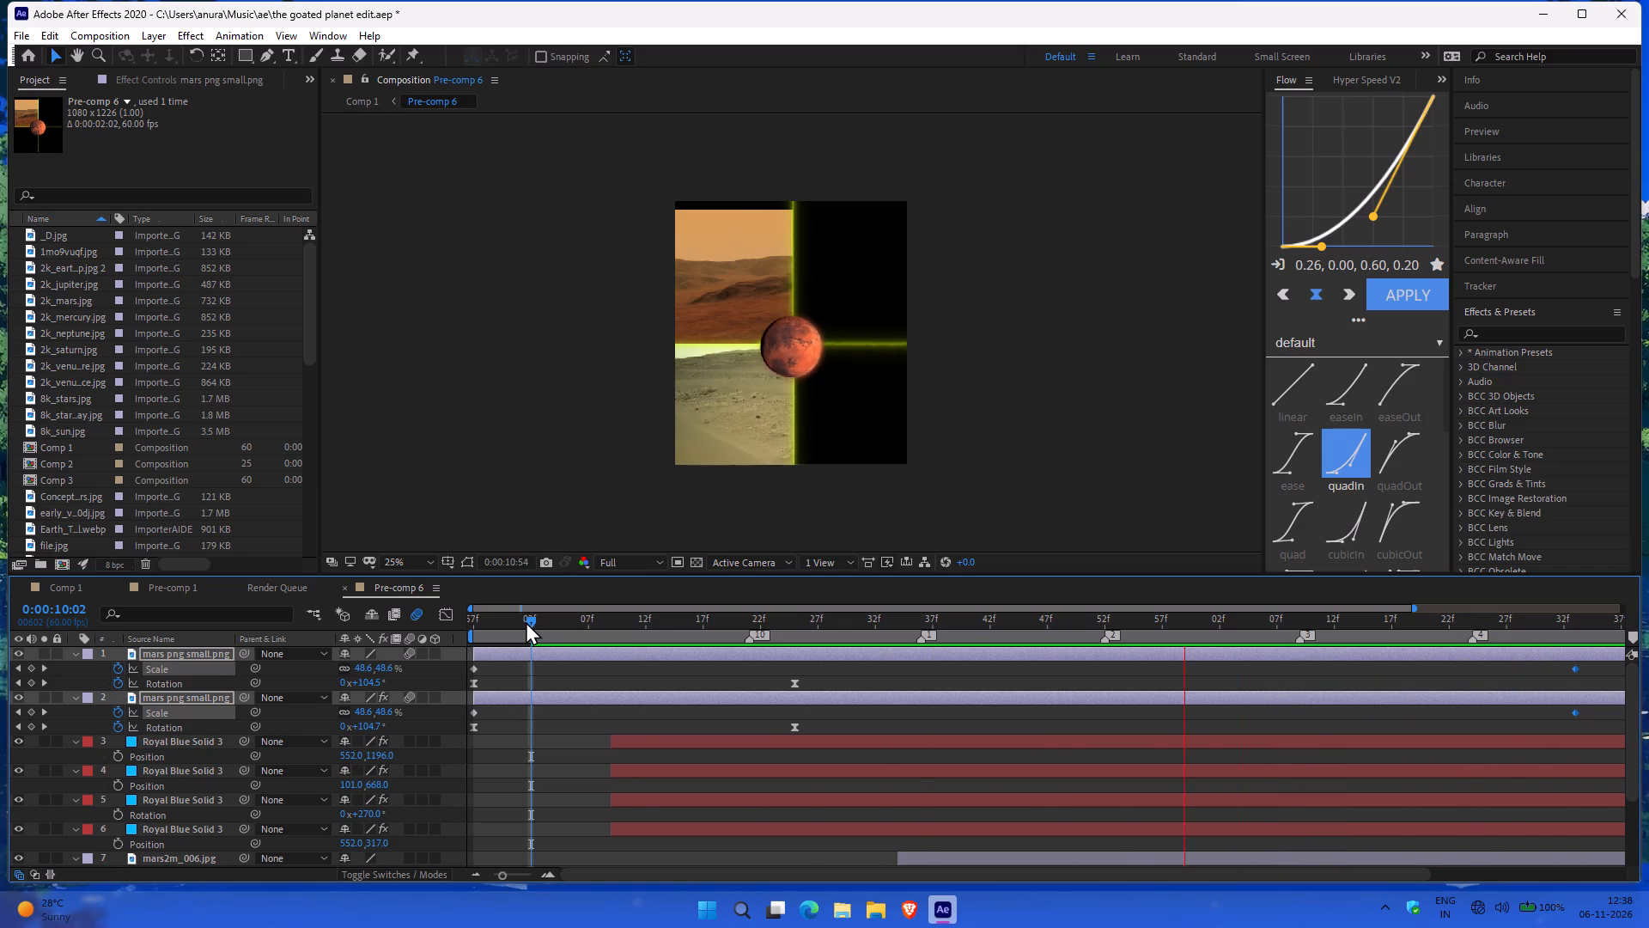
Preview the Mars segment in Comp 1, then scrub between 0:00:09:42 and 0:00:10:22 to check the transition from Saturn.
left_click(64, 589)
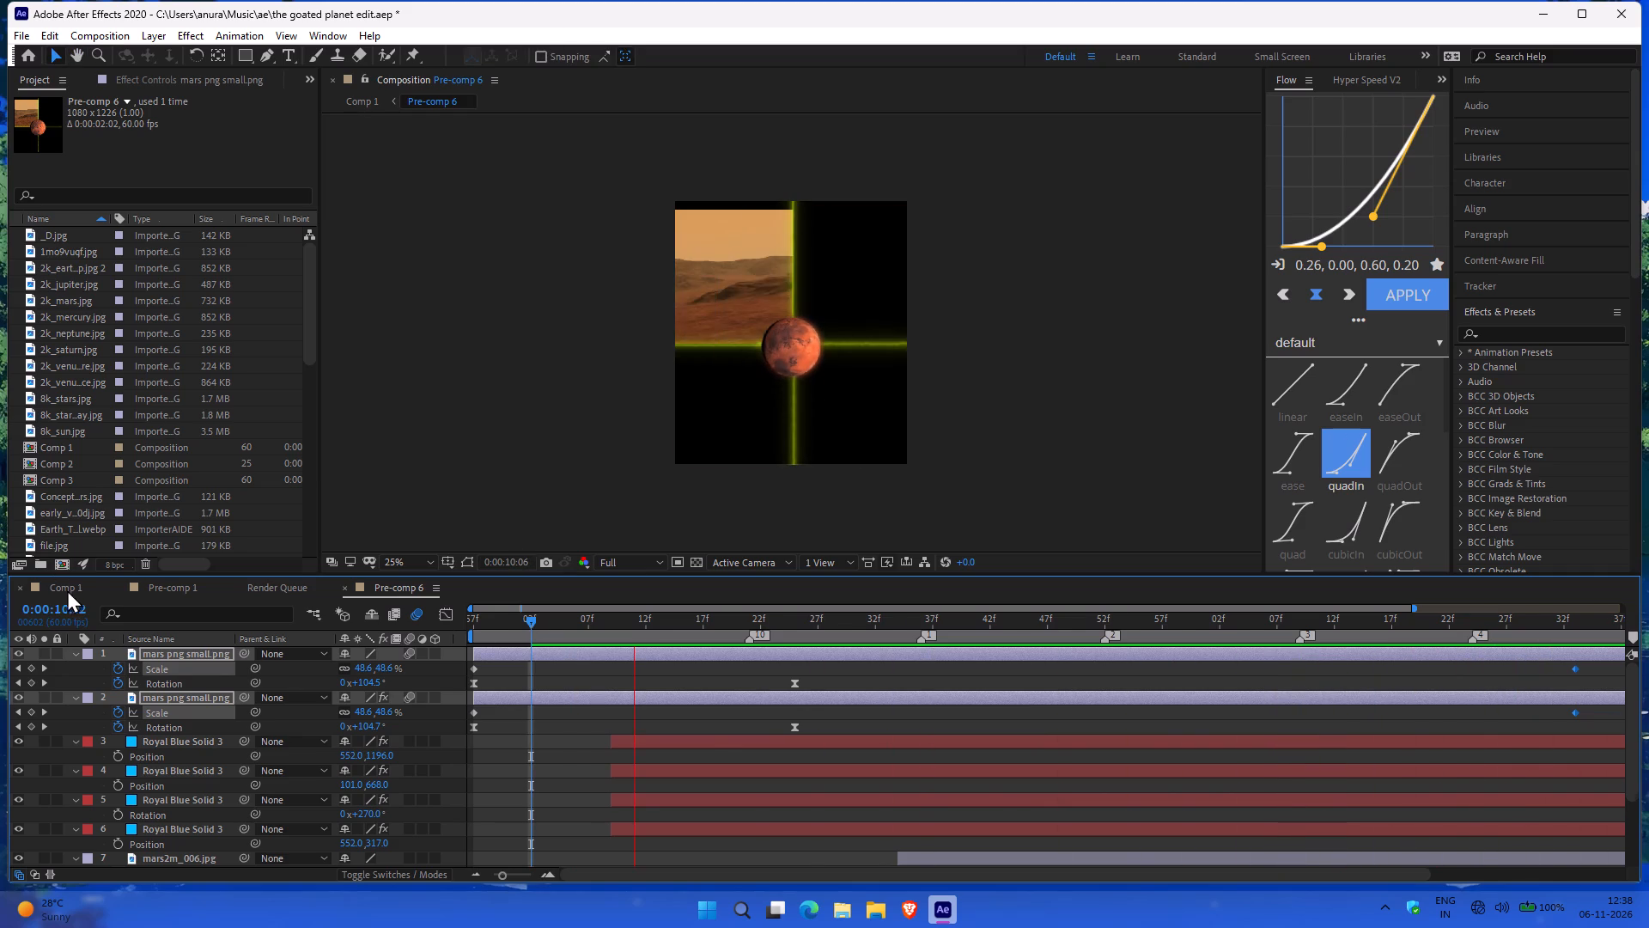
key("space")
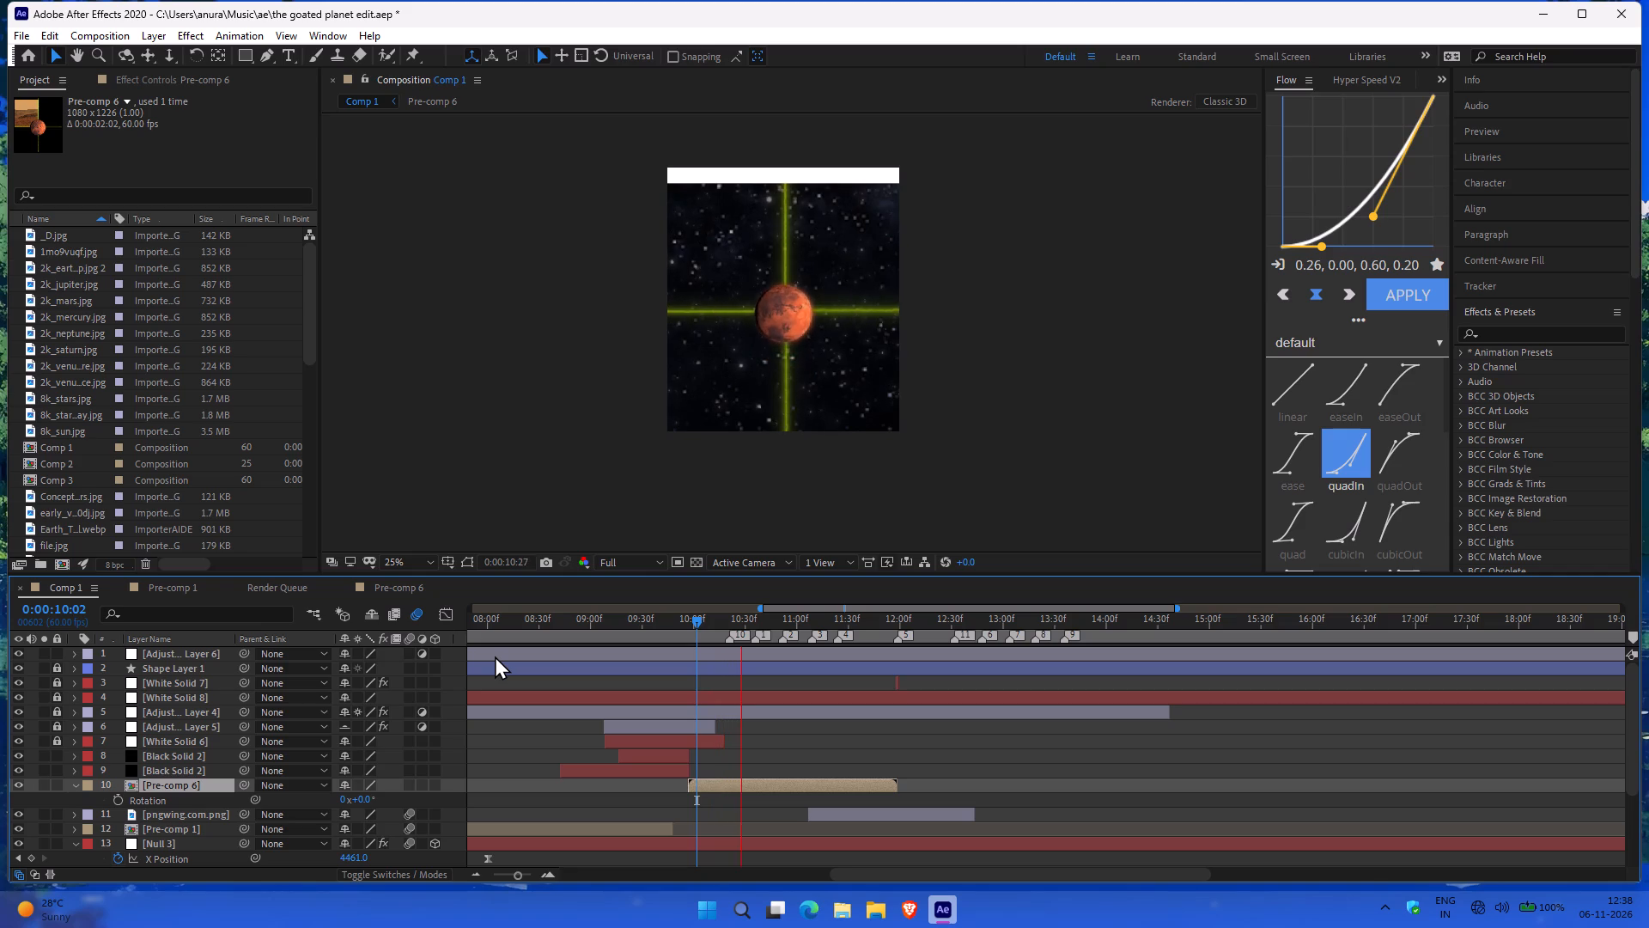
key("space")
key("space")
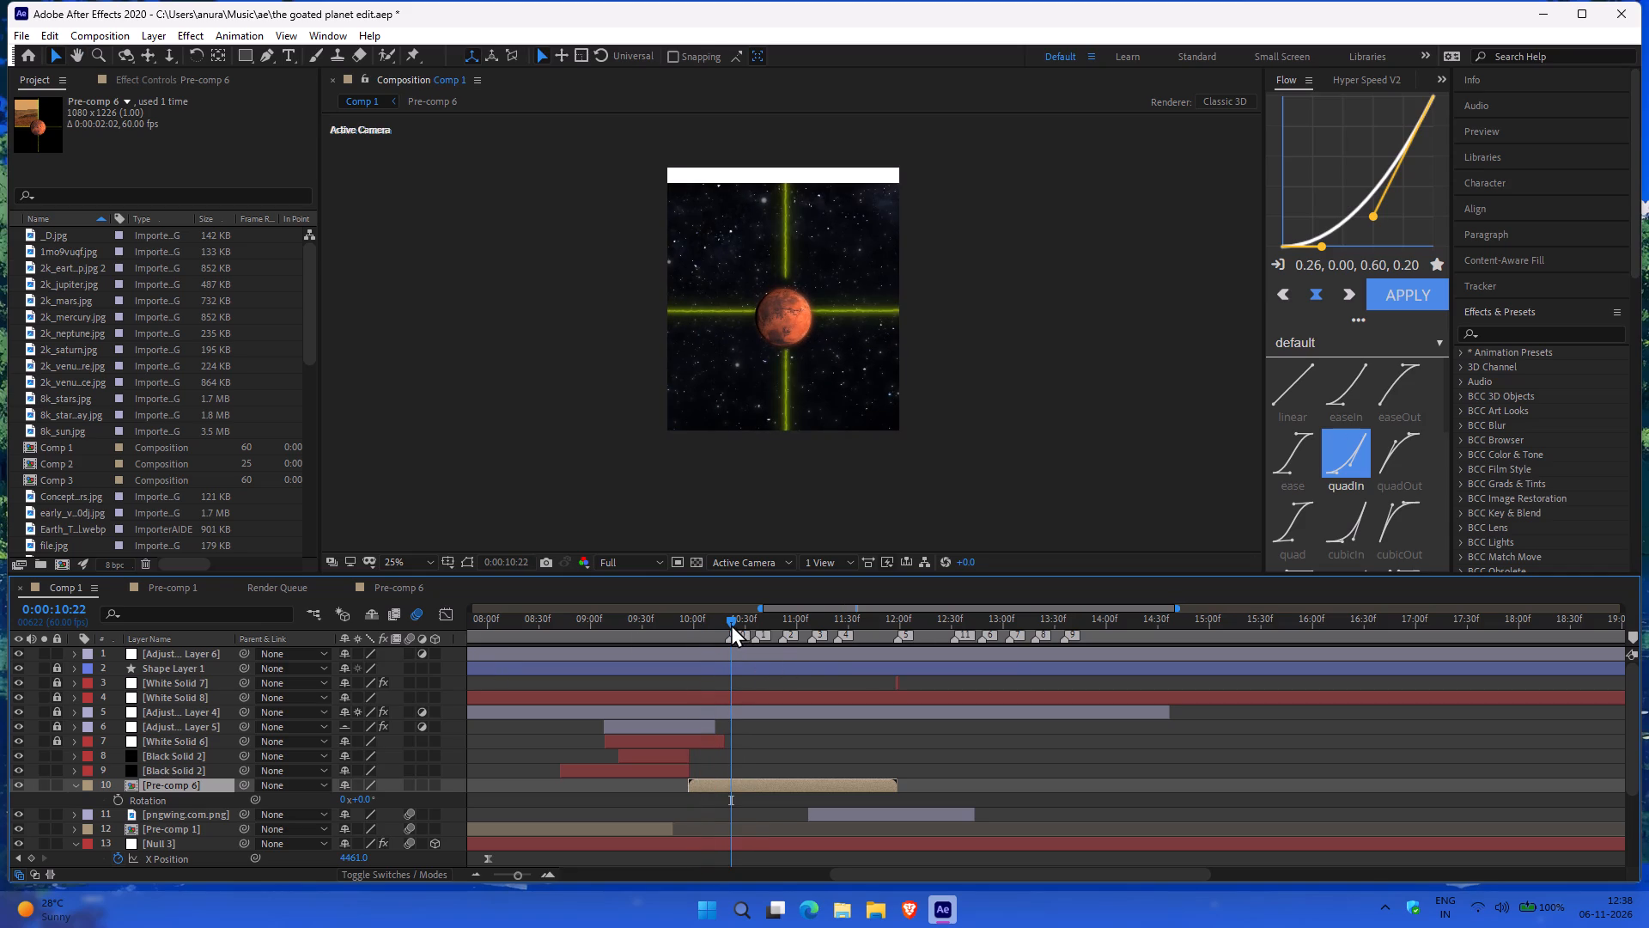
left_click_drag(731, 624, 692, 625)
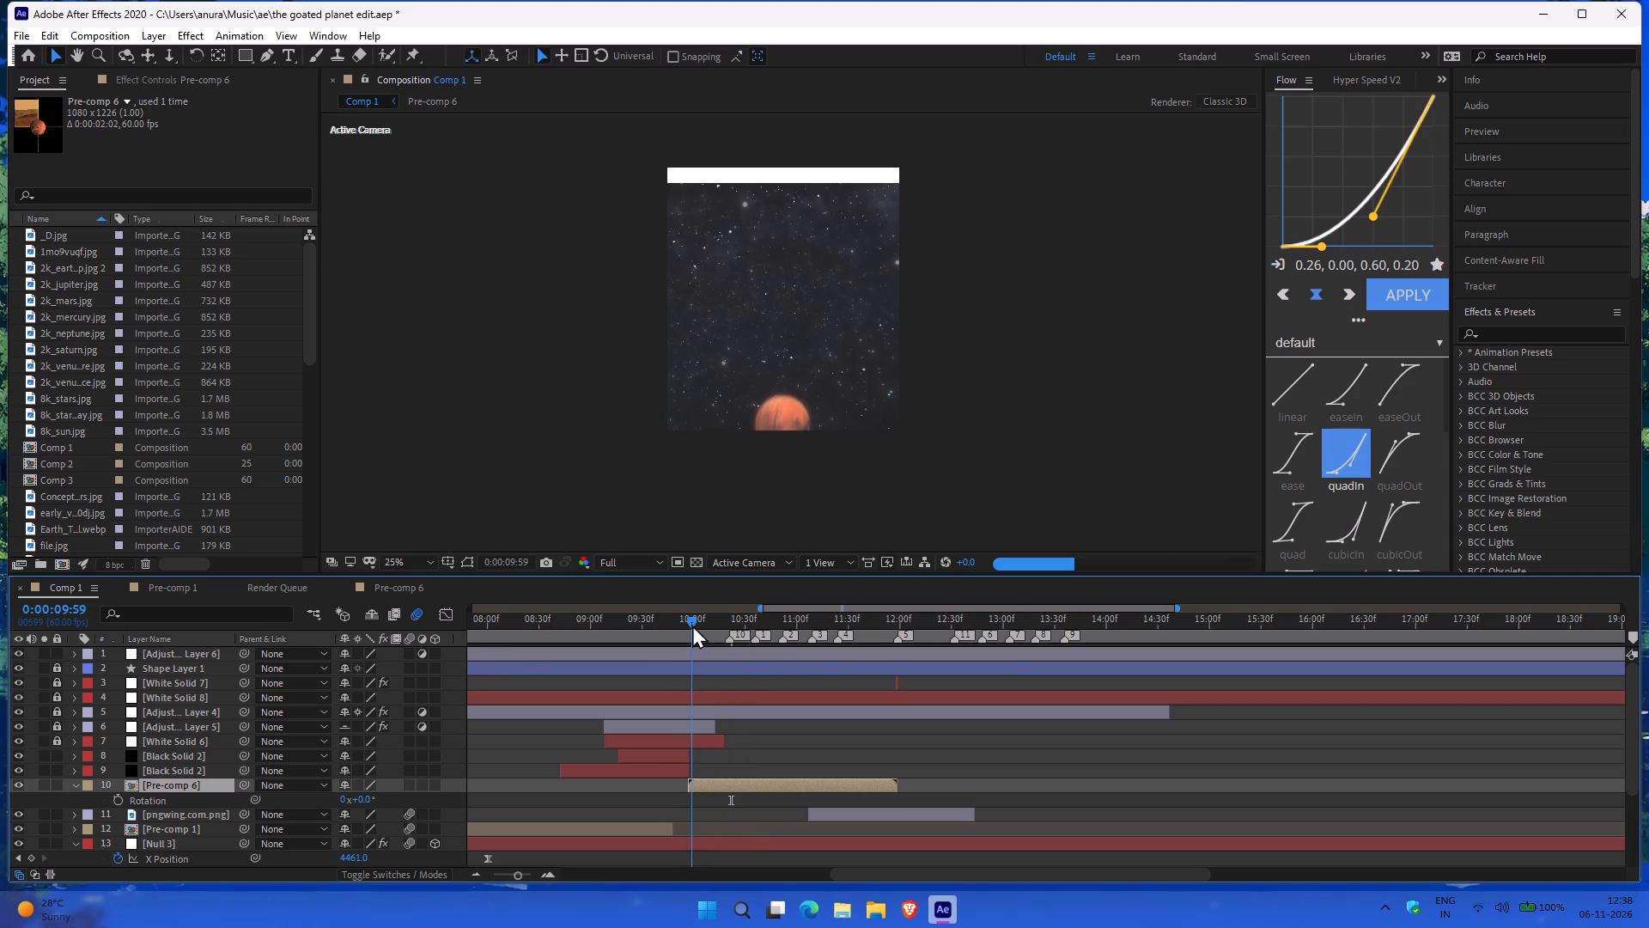
left_click_drag(692, 625, 662, 625)
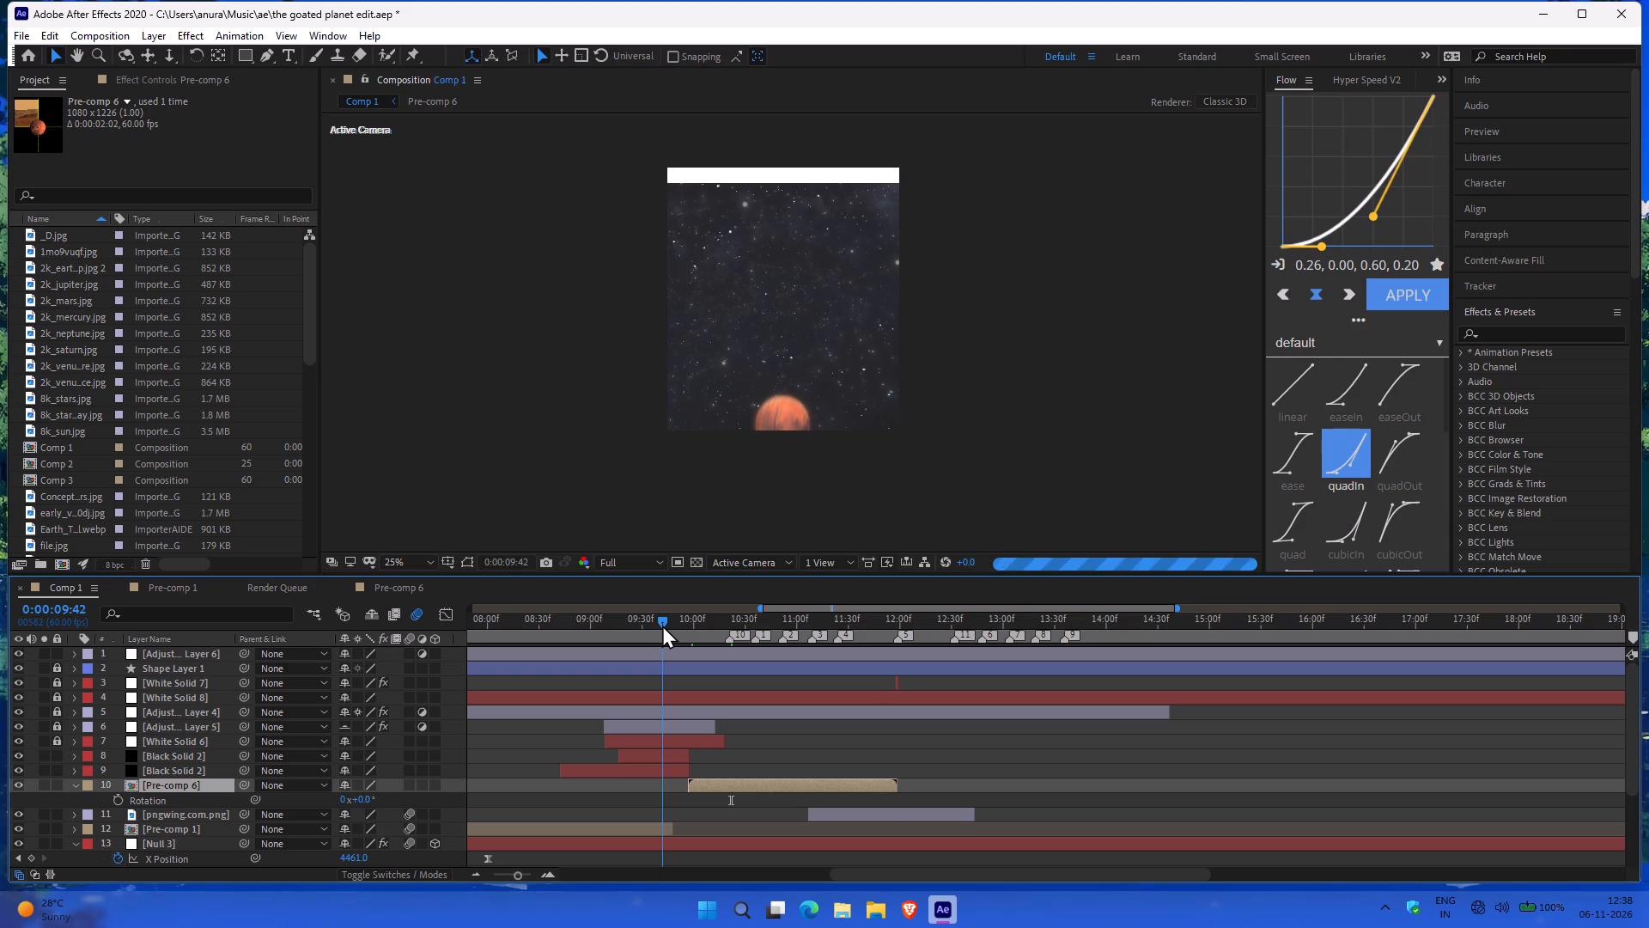
left_click_drag(662, 625, 697, 623)
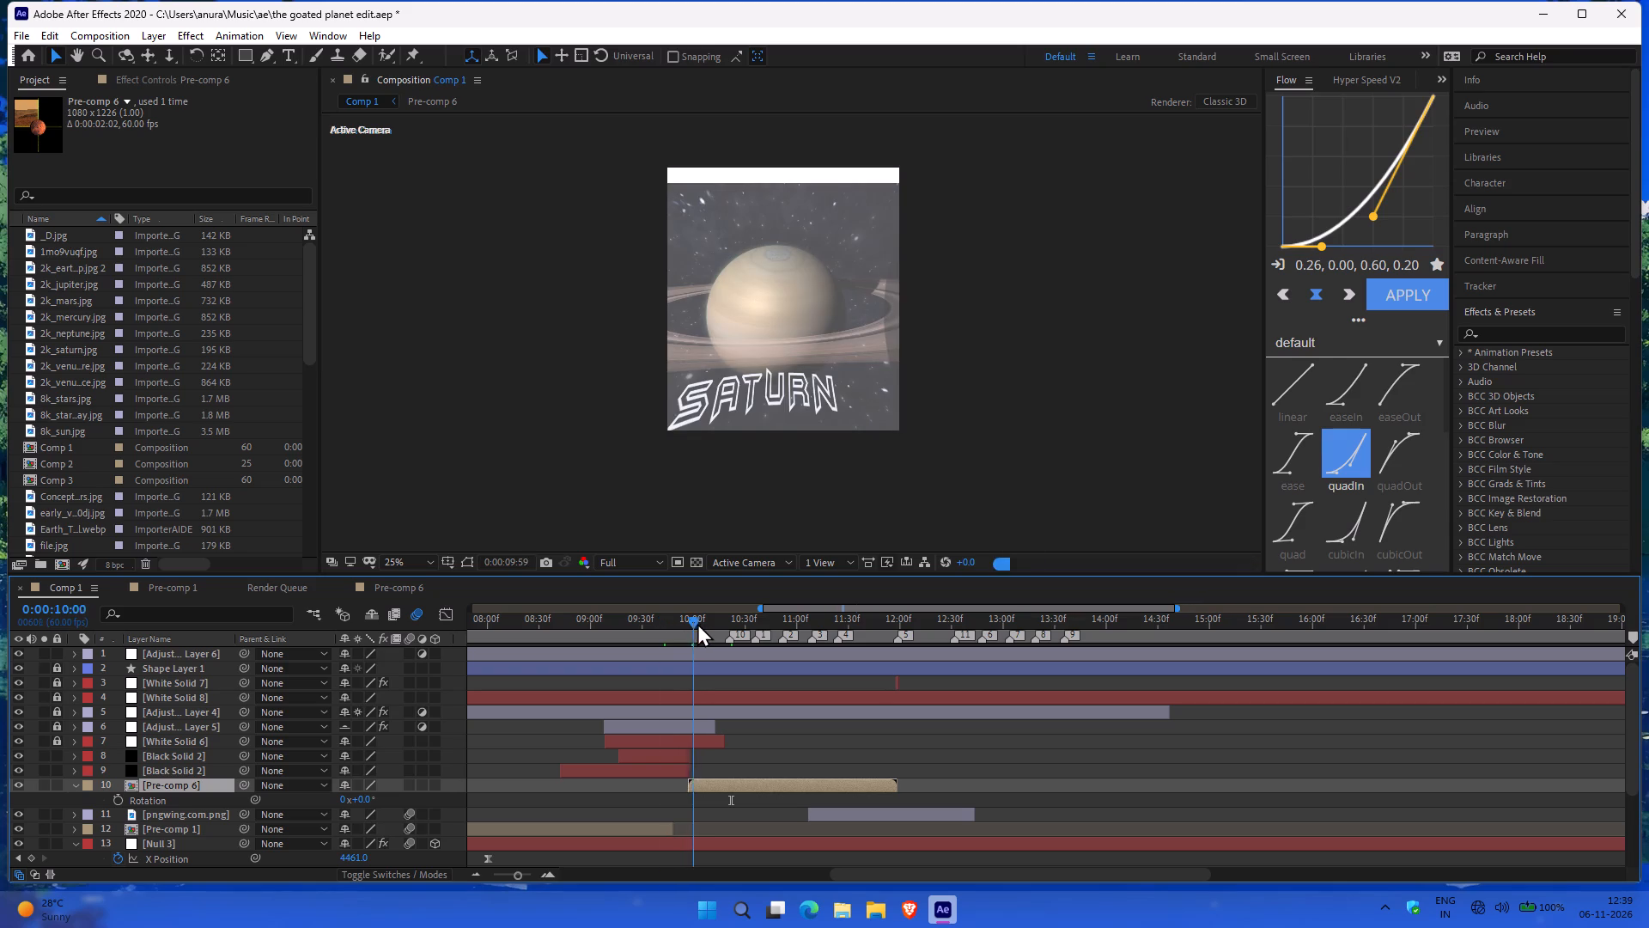
left_click_drag(697, 623, 709, 622)
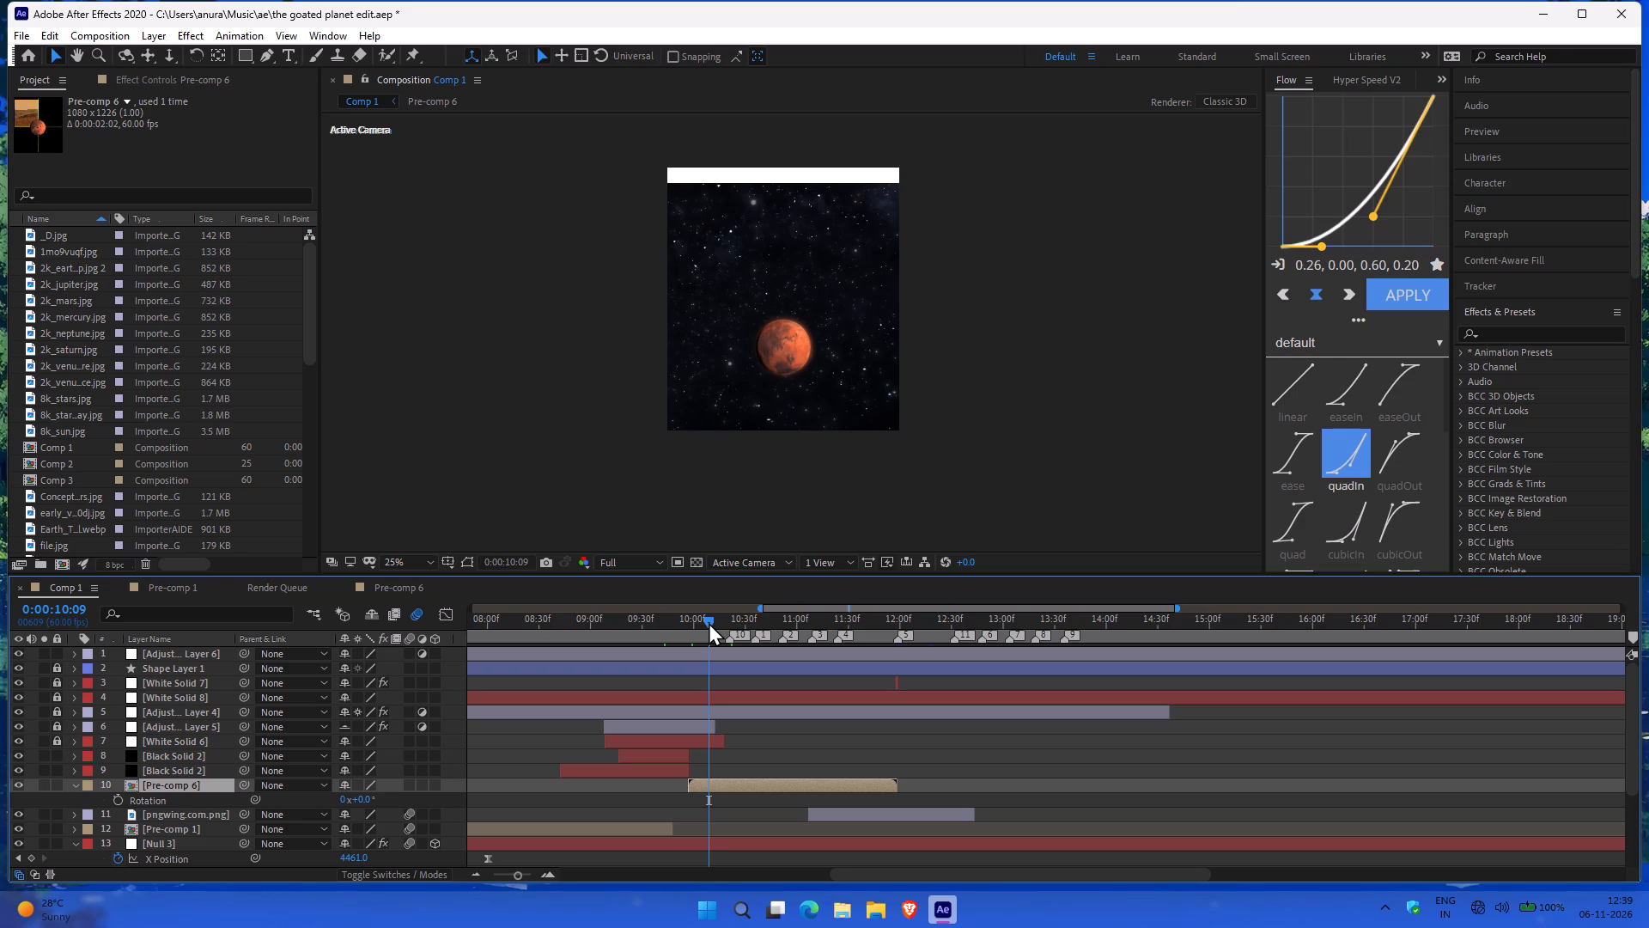
In Pre-comp 6, pre-compose the four Royal Blue Solid 3 layers and four surface image layers together, moving all attributes into the new composition.
double_click(176, 782)
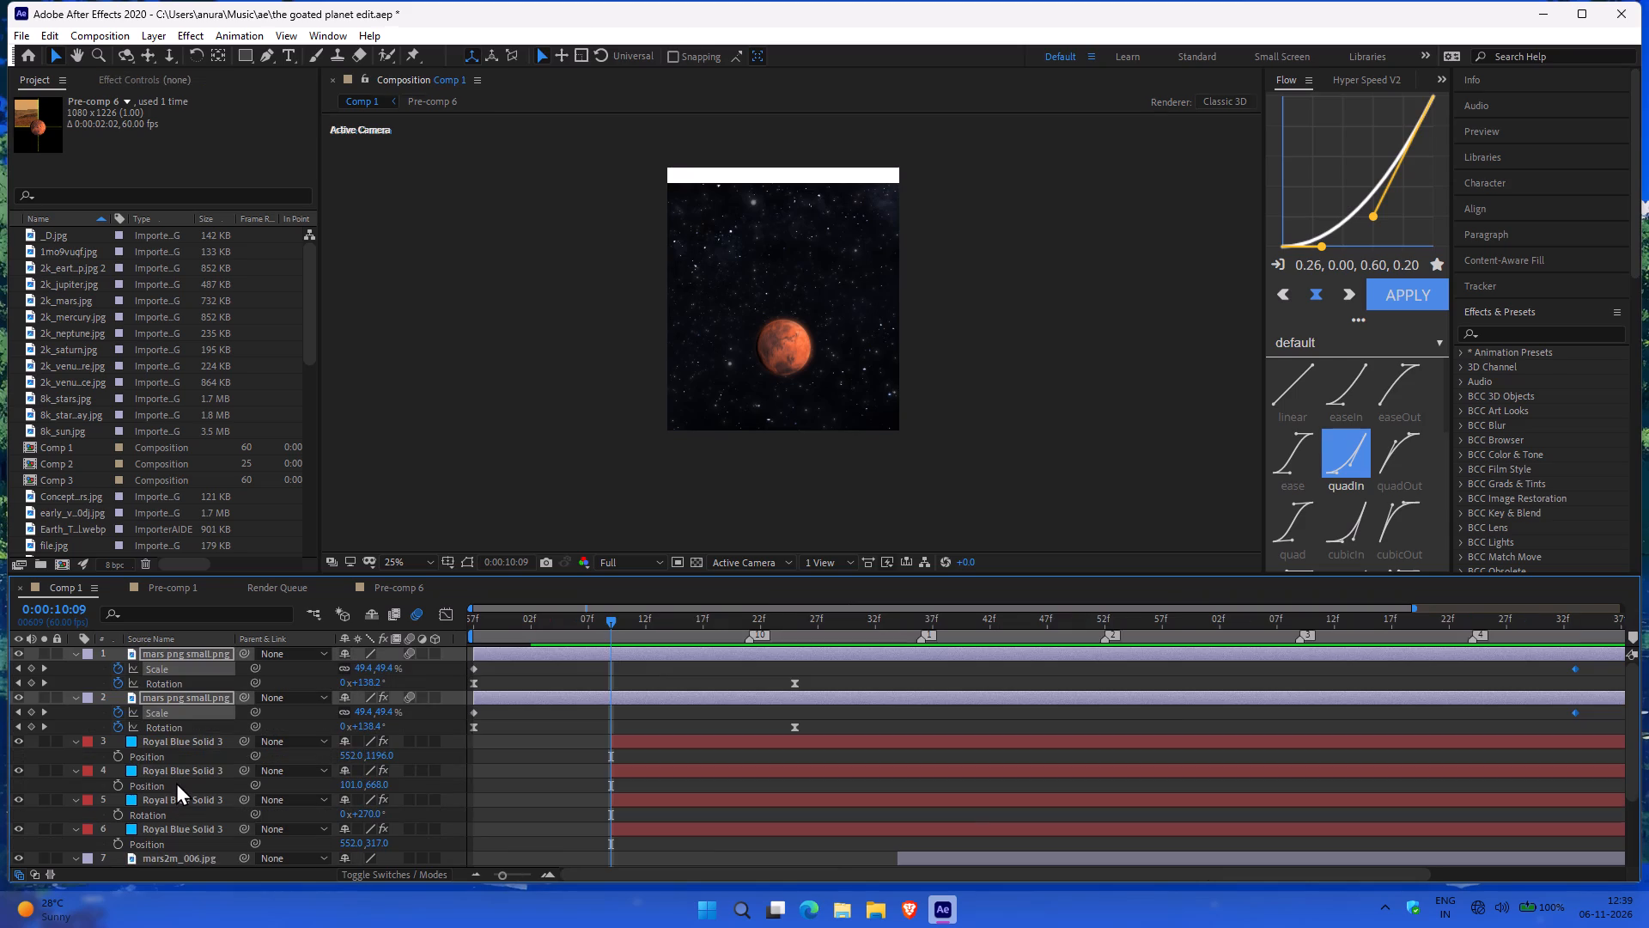
scroll(198, 735, "down", 1)
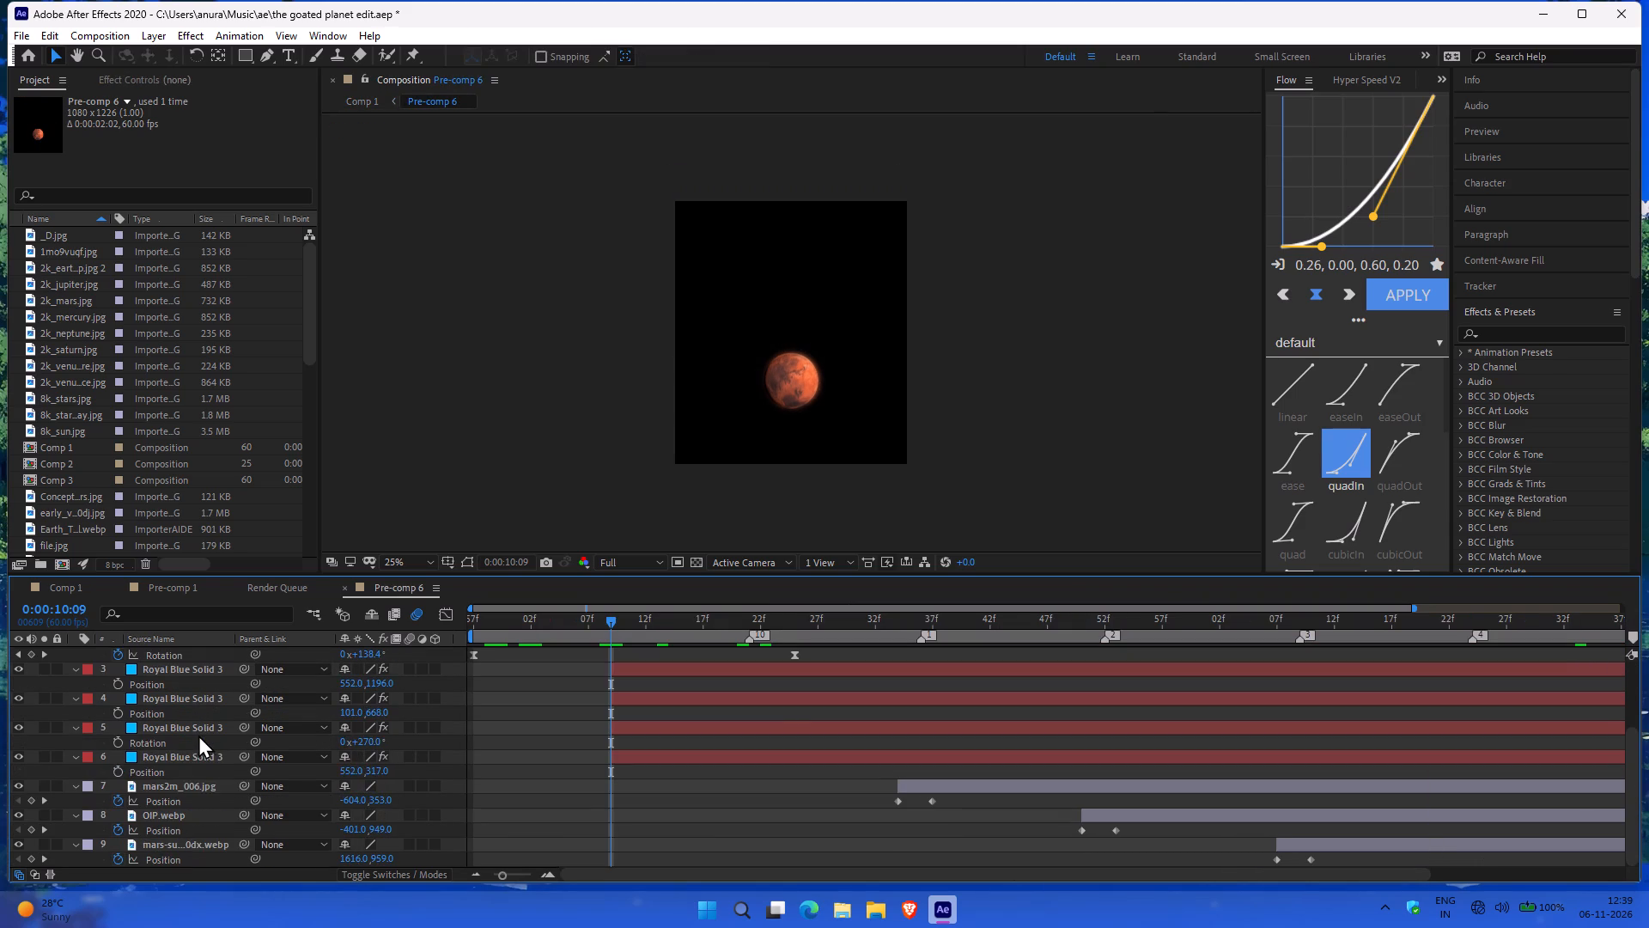
left_click(177, 845)
scroll(208, 826, "down", 1)
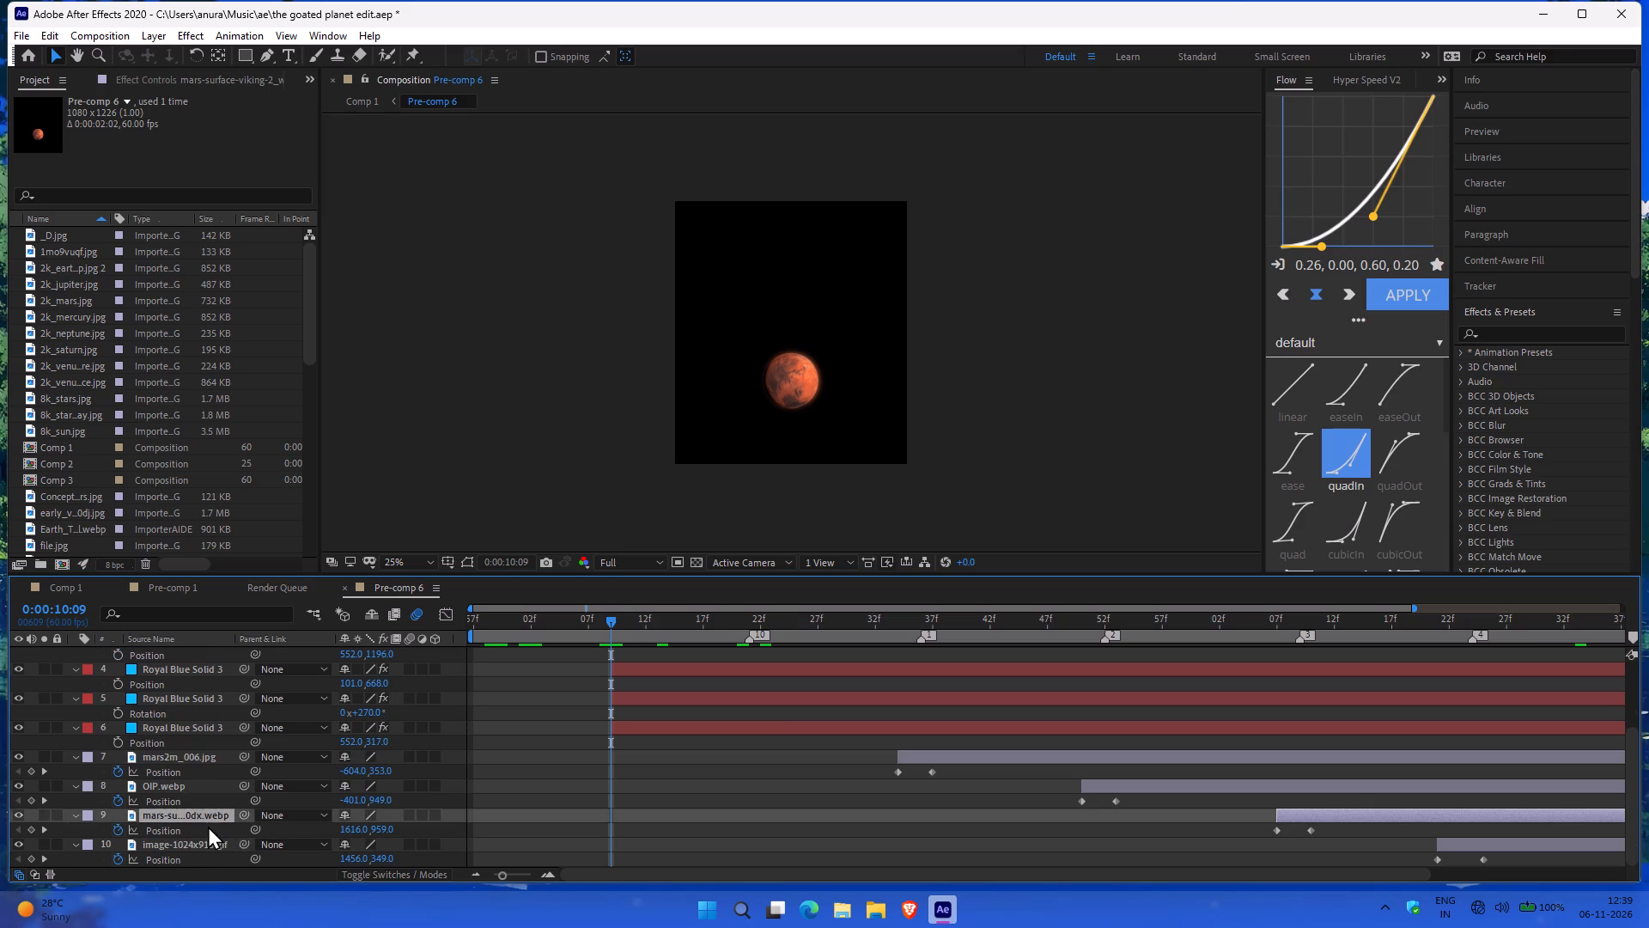
scroll(208, 826, "down", 1)
left_click(186, 841)
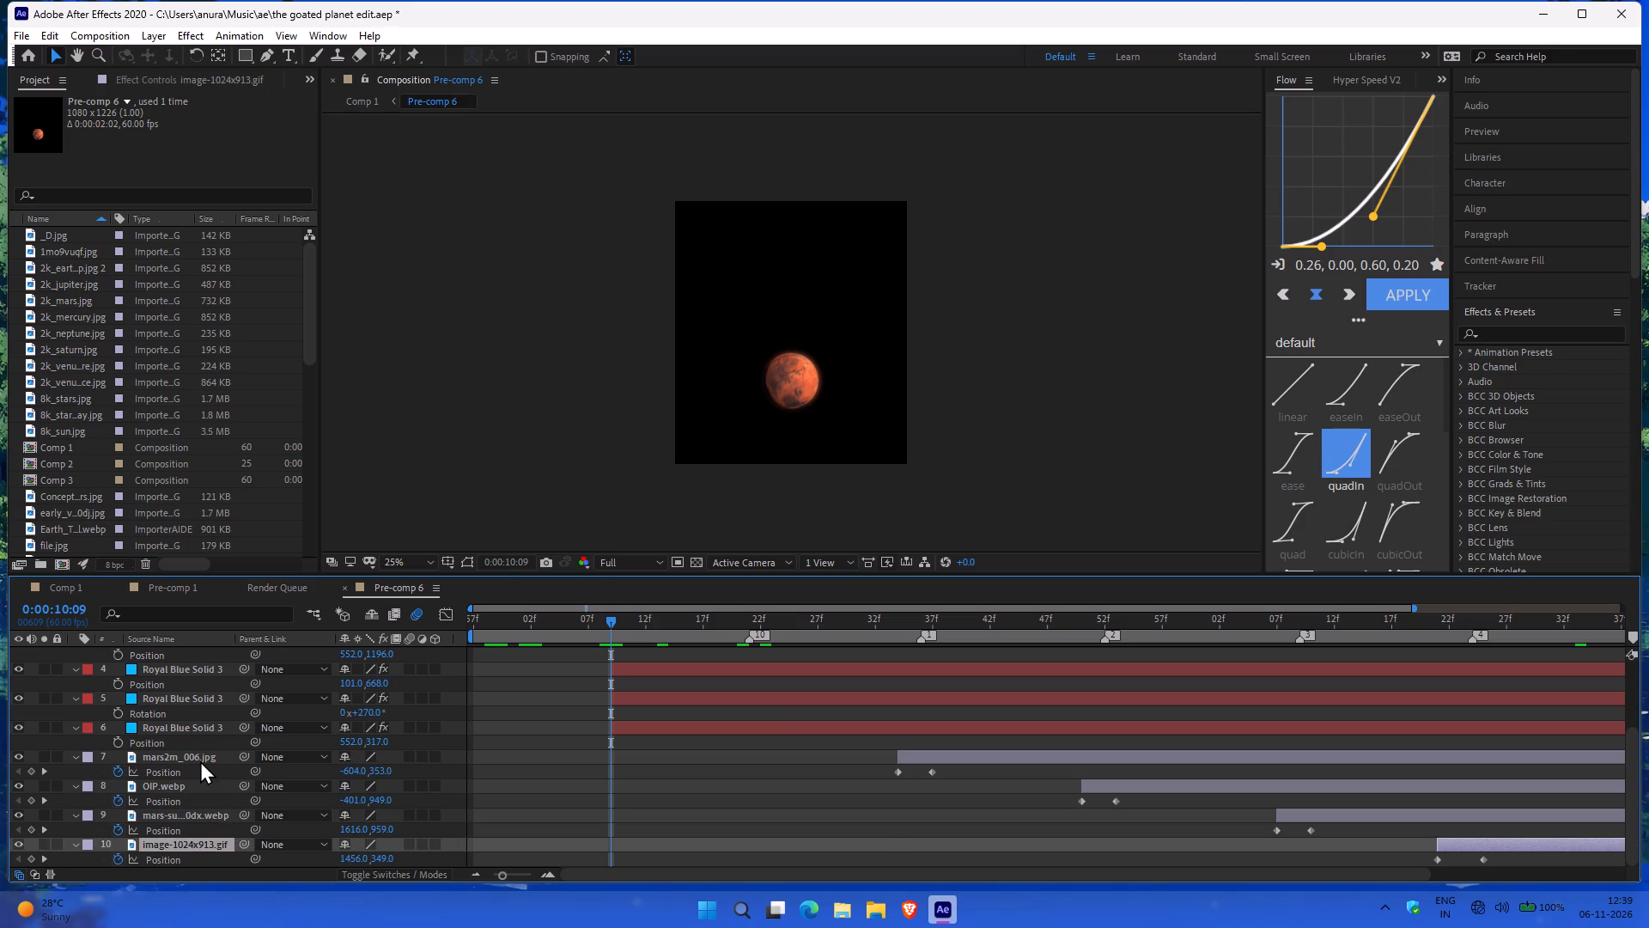
left_click(176, 742, "shift")
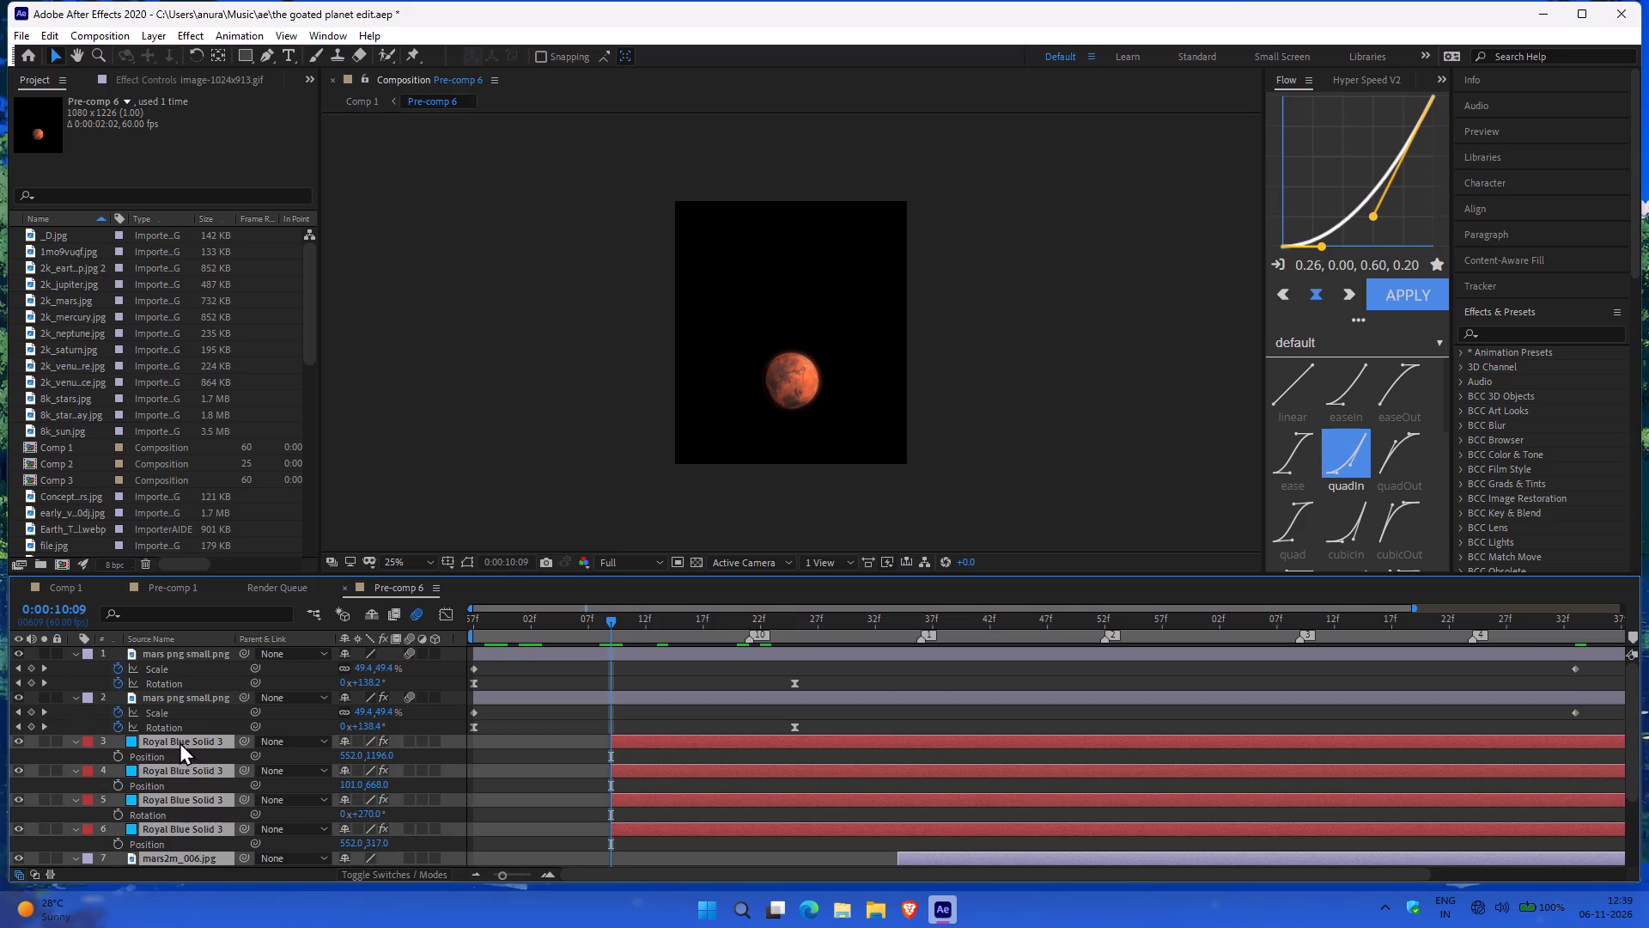
right_click(184, 742)
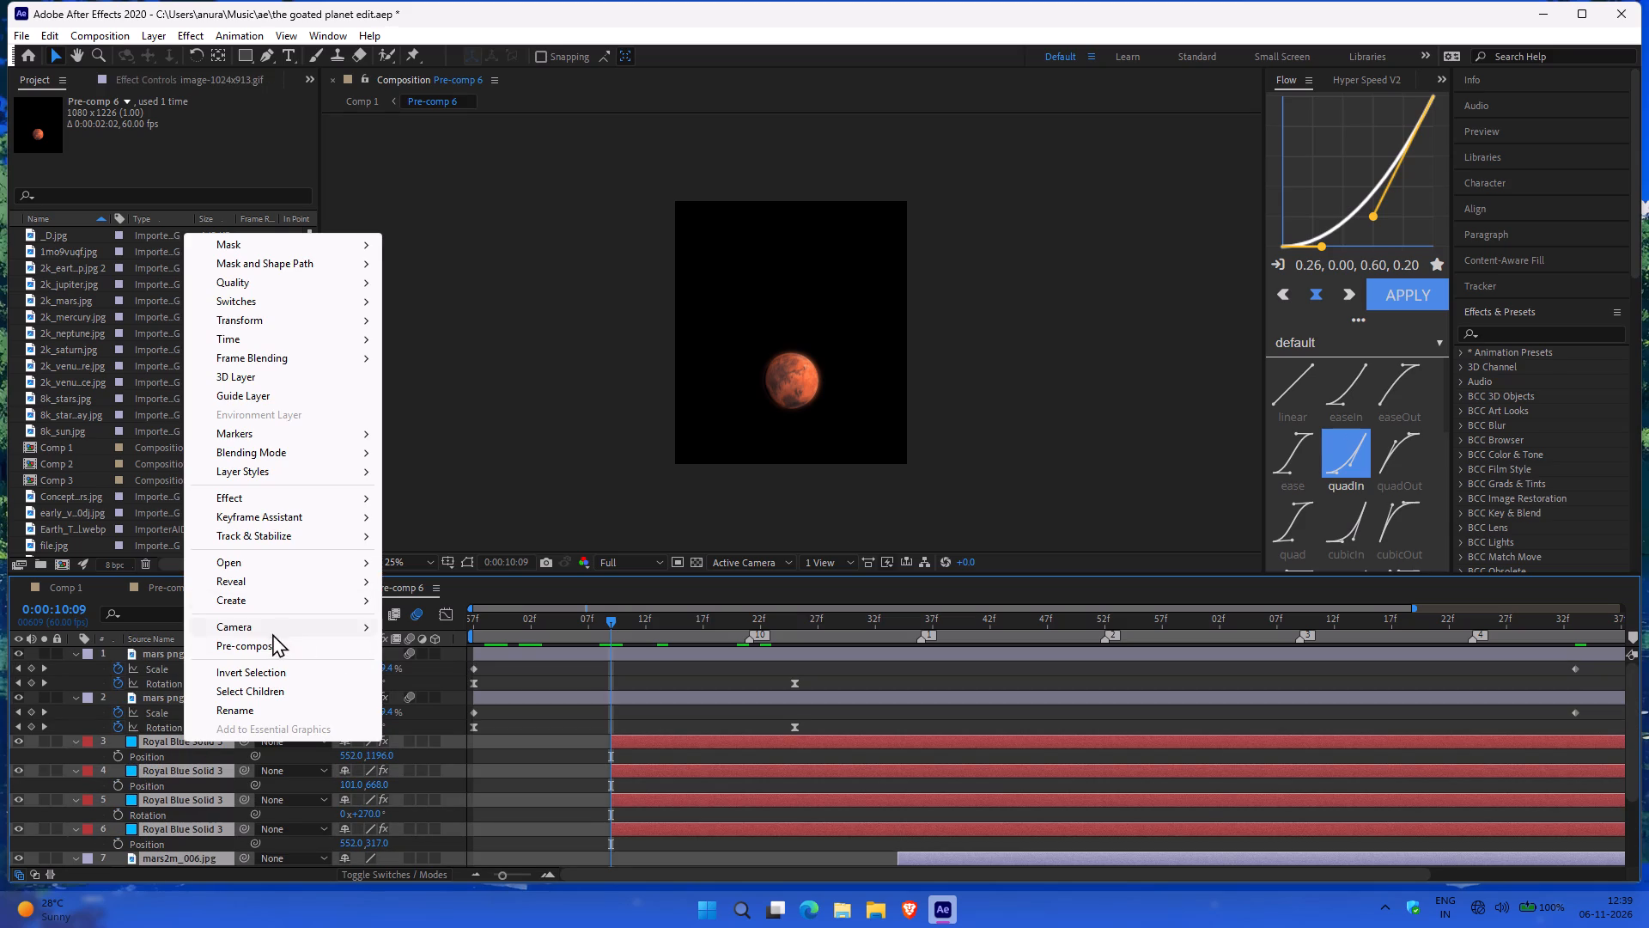
left_click(253, 647)
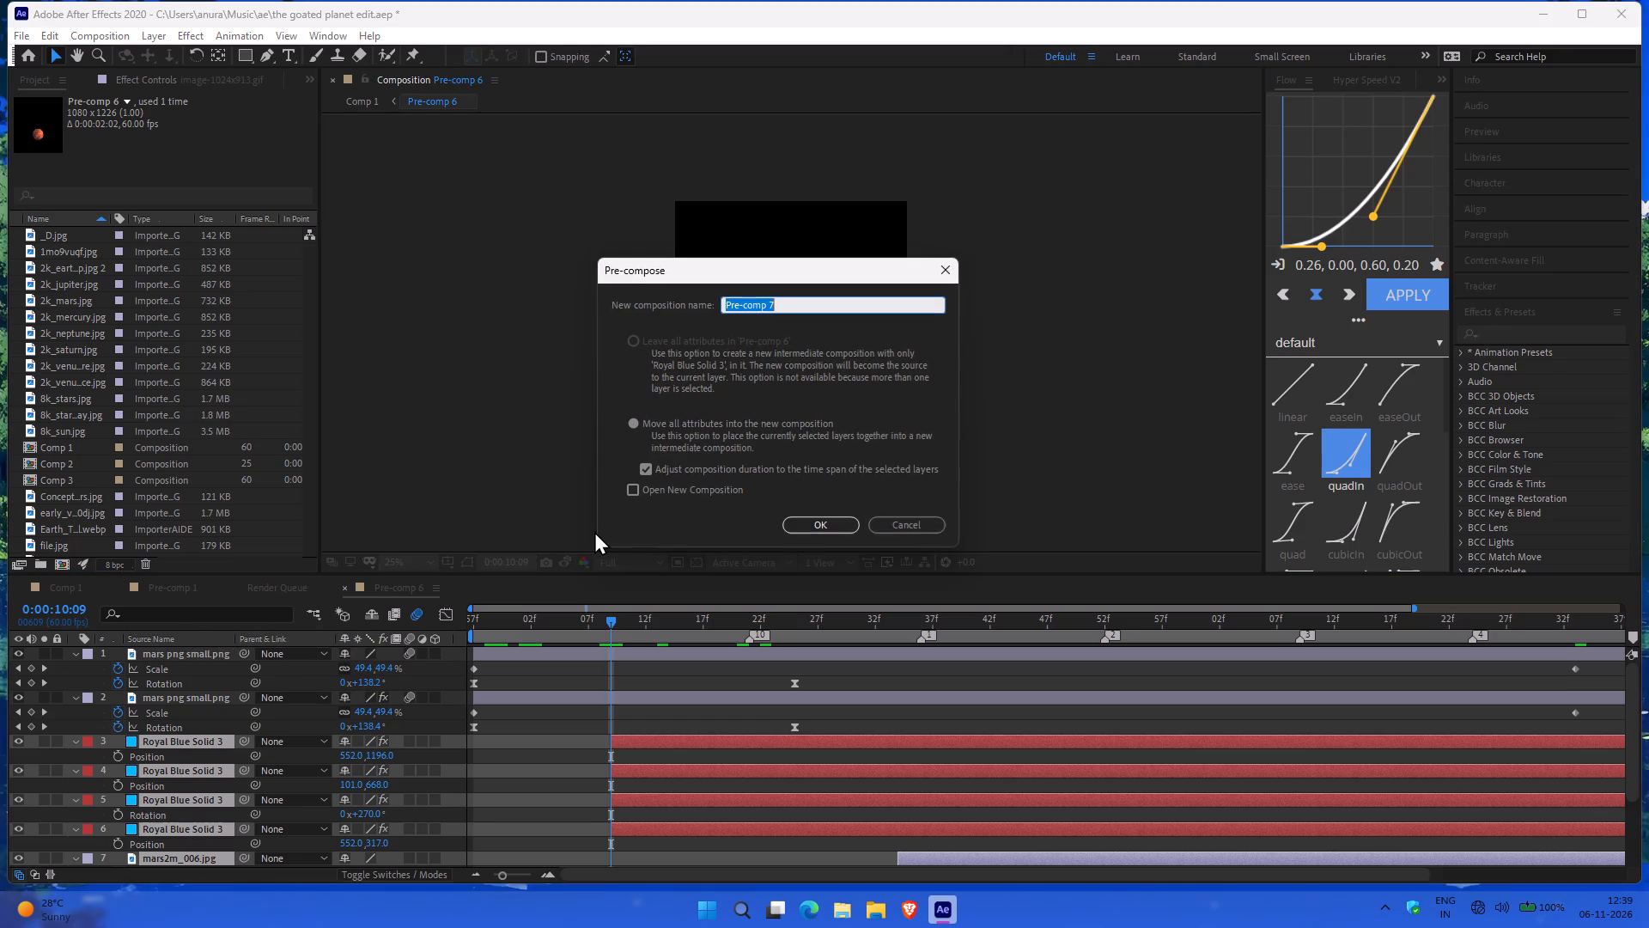
left_click(821, 533)
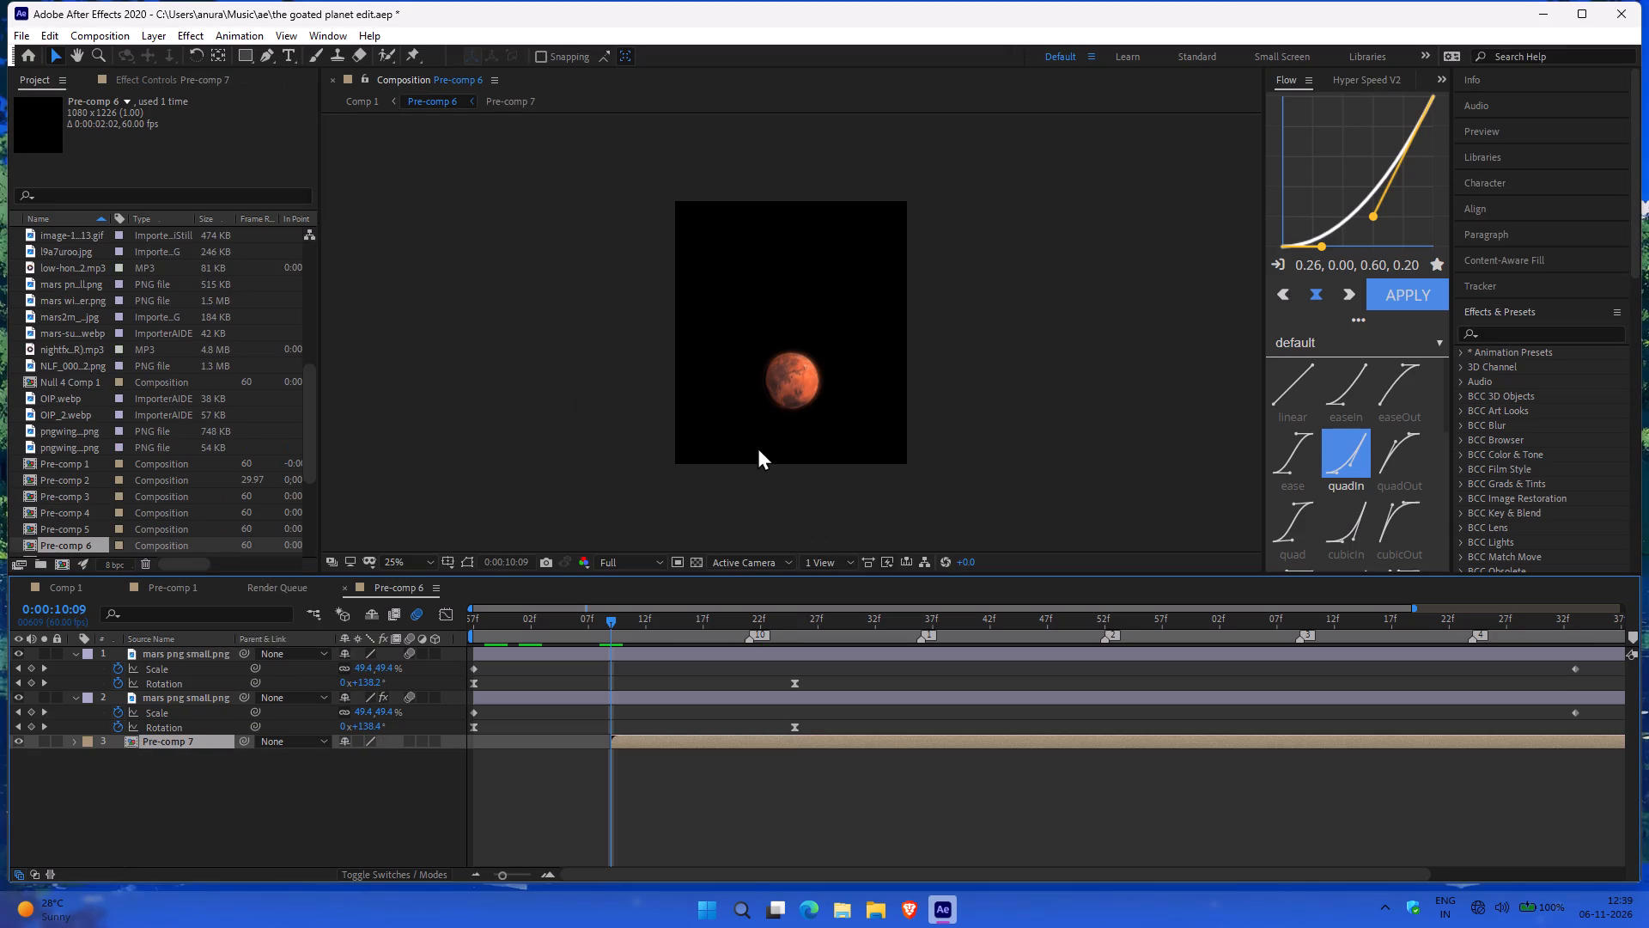
Inspect the glowing lines inside the new pre-composition at 0:00:00:36, and examine close up how they meet Mars's edge in Pre-comp 6.
double_click(175, 739)
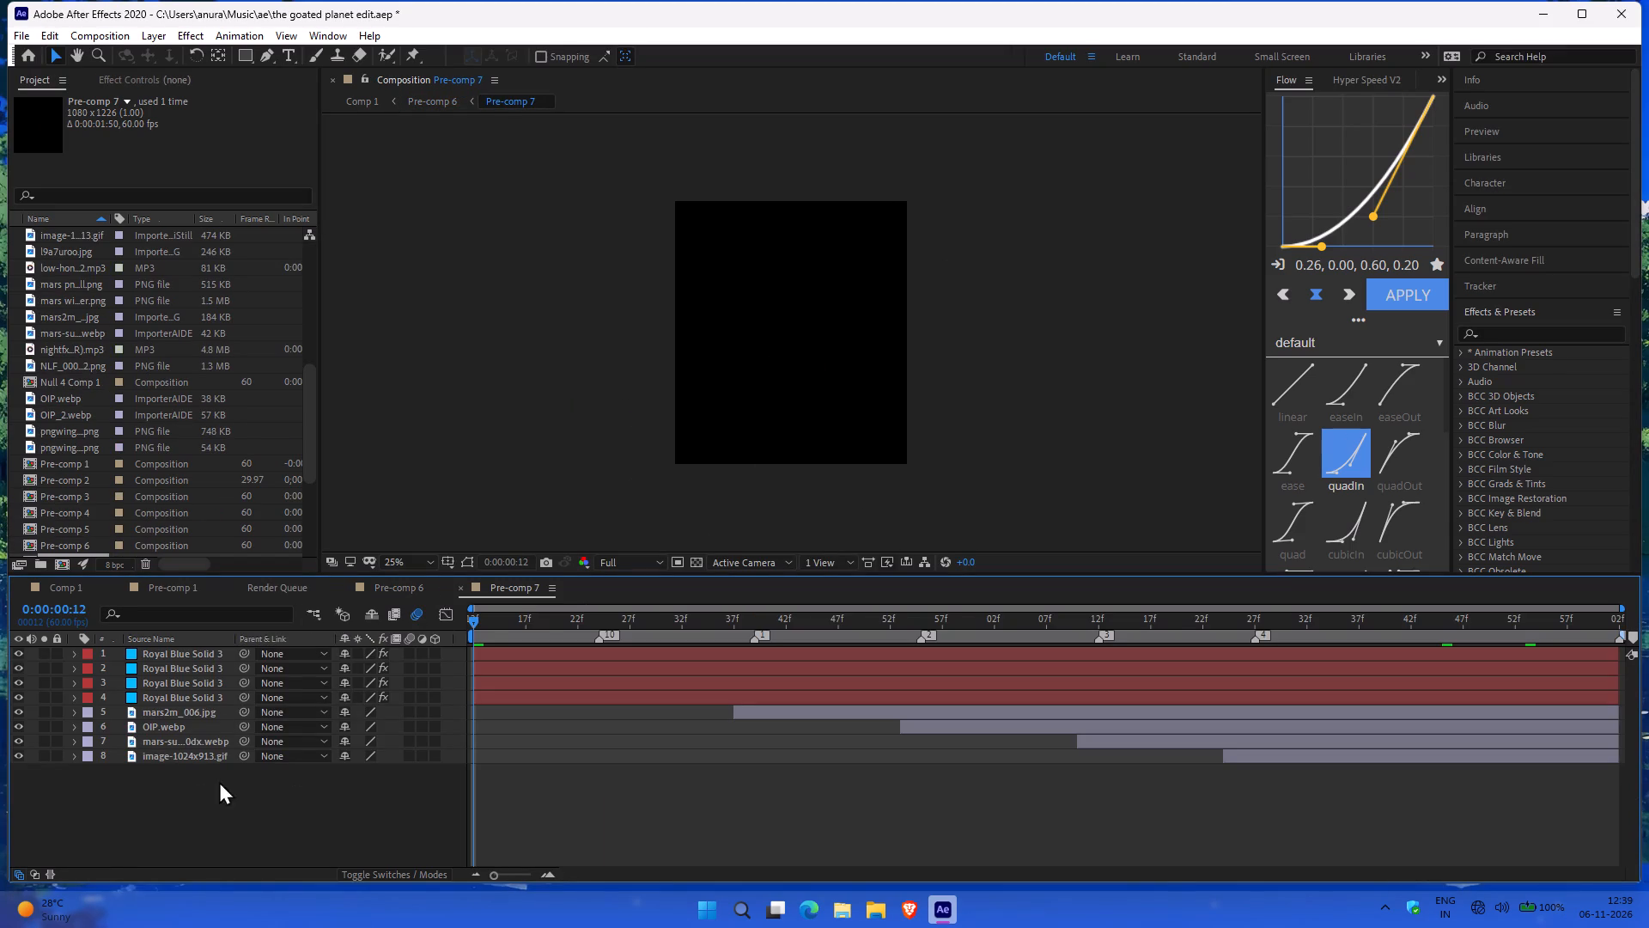
left_click(188, 694)
left_click(188, 699)
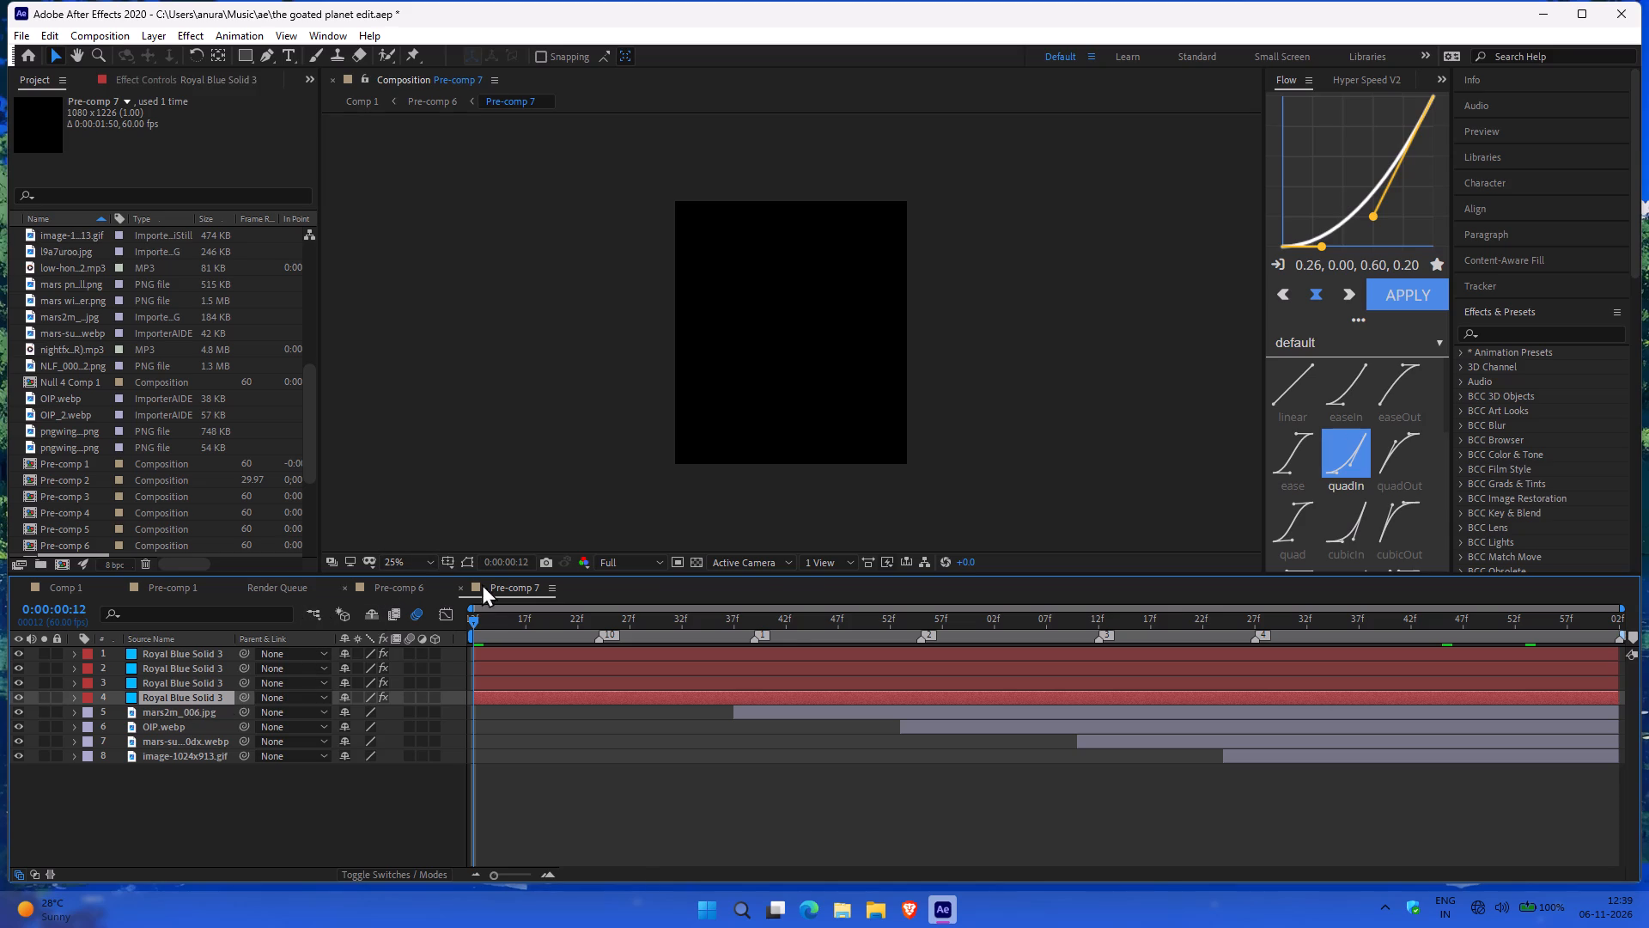
left_click(719, 618)
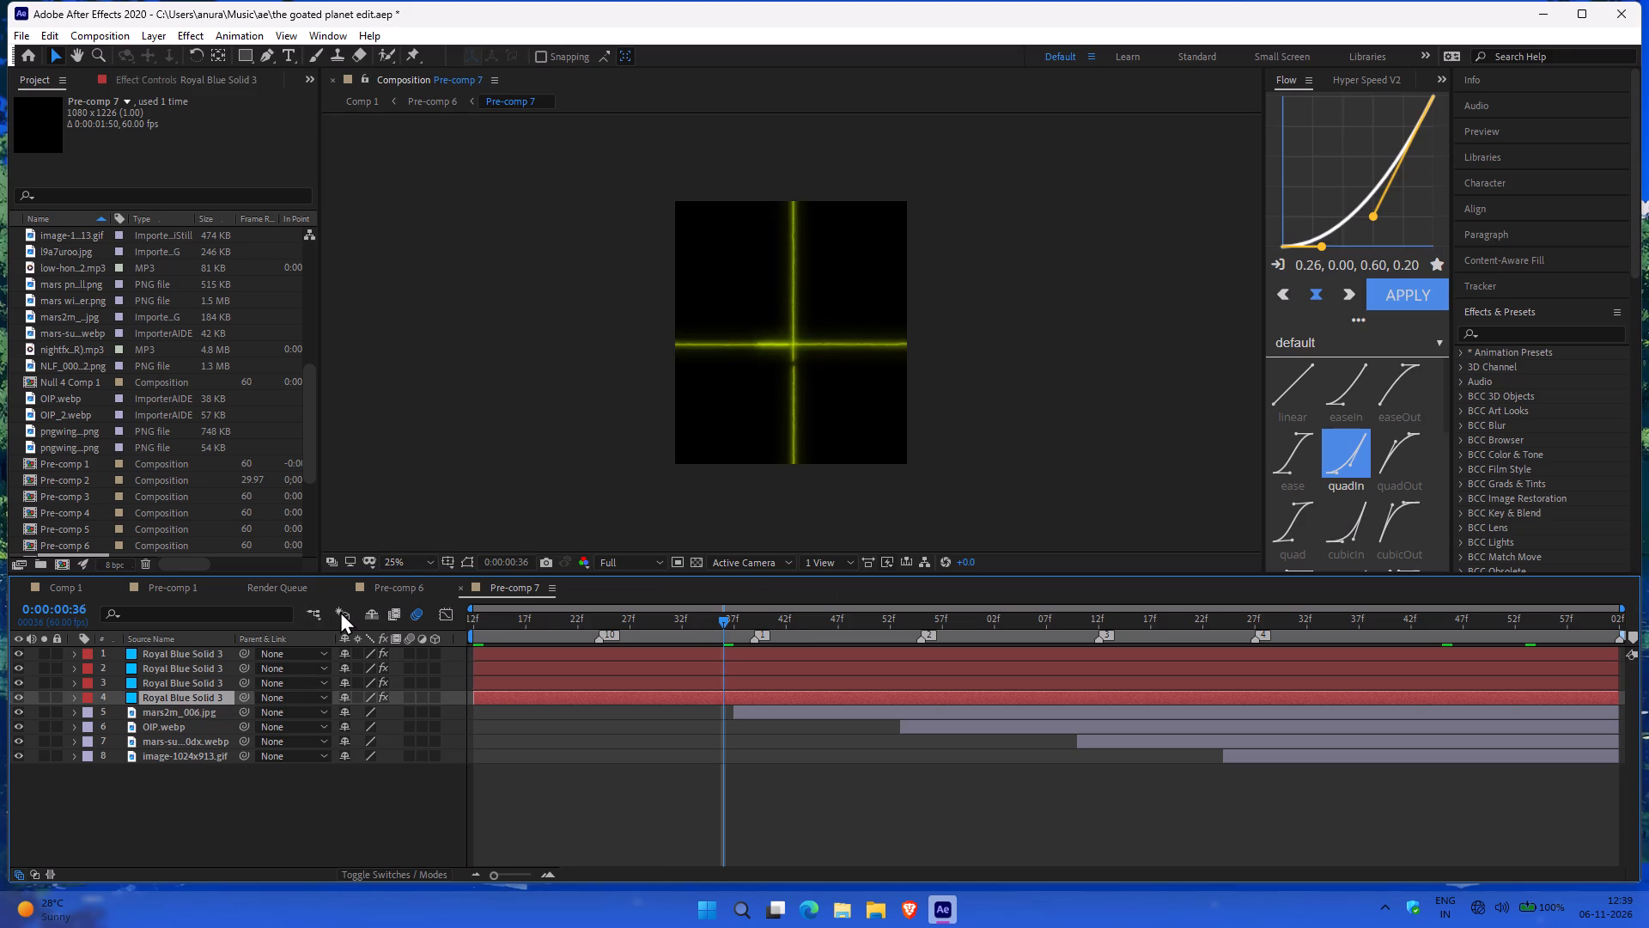
scroll(873, 290, "up", 2, "ctrl")
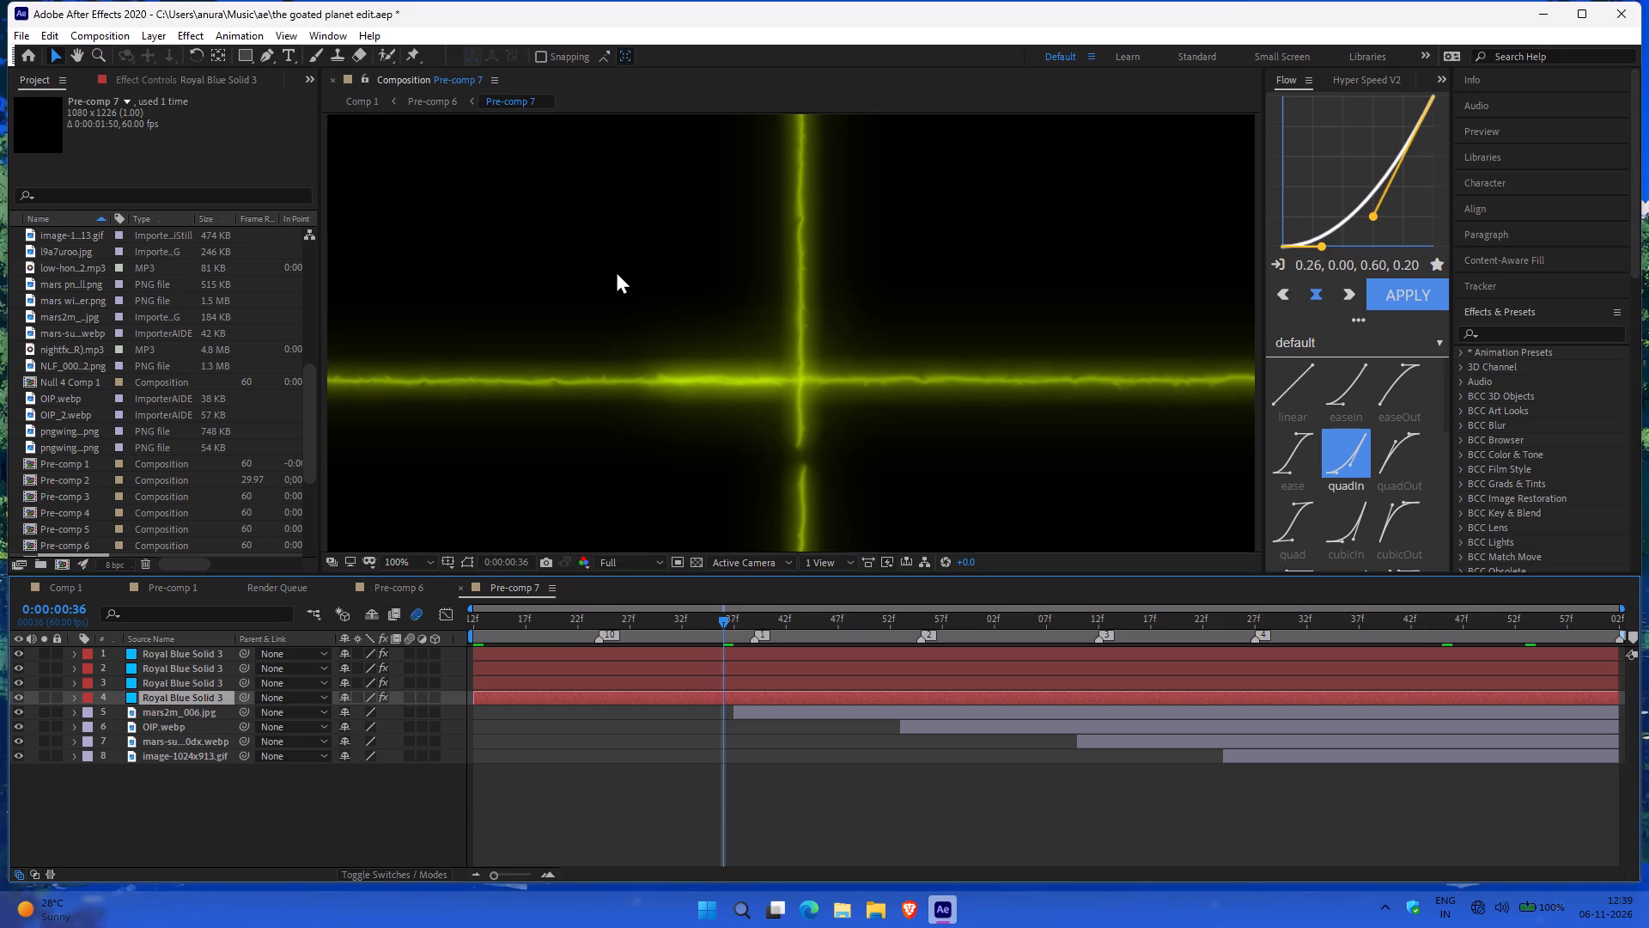
scroll(616, 271, "down", 2, "ctrl")
left_click(405, 593)
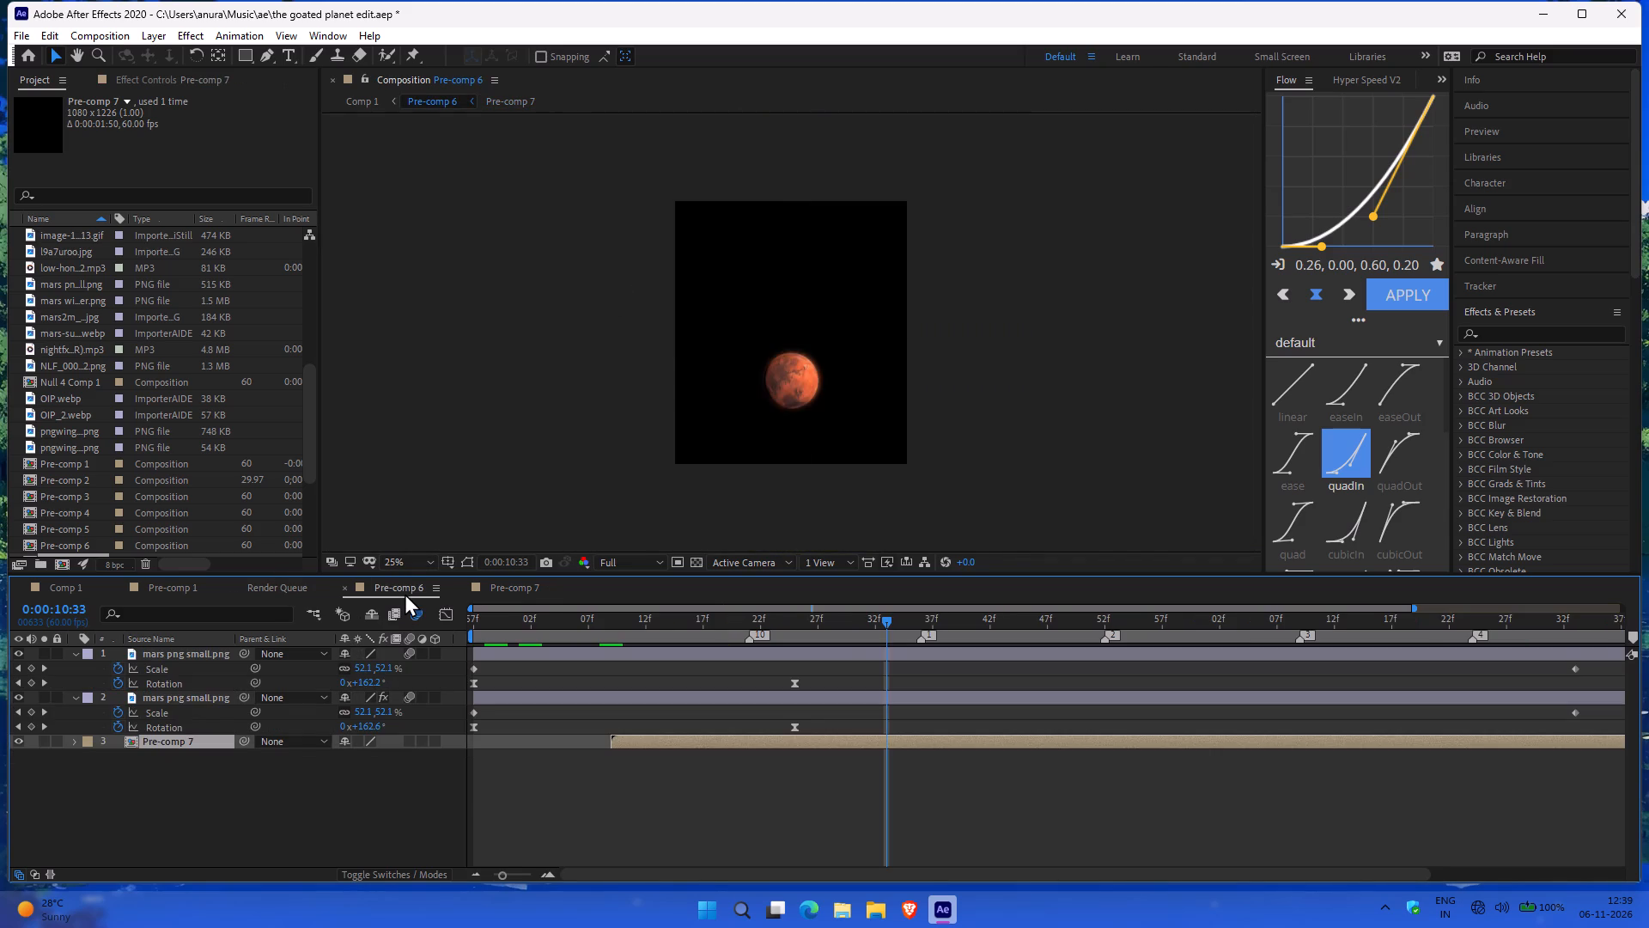
scroll(817, 302, "up", 1, "ctrl")
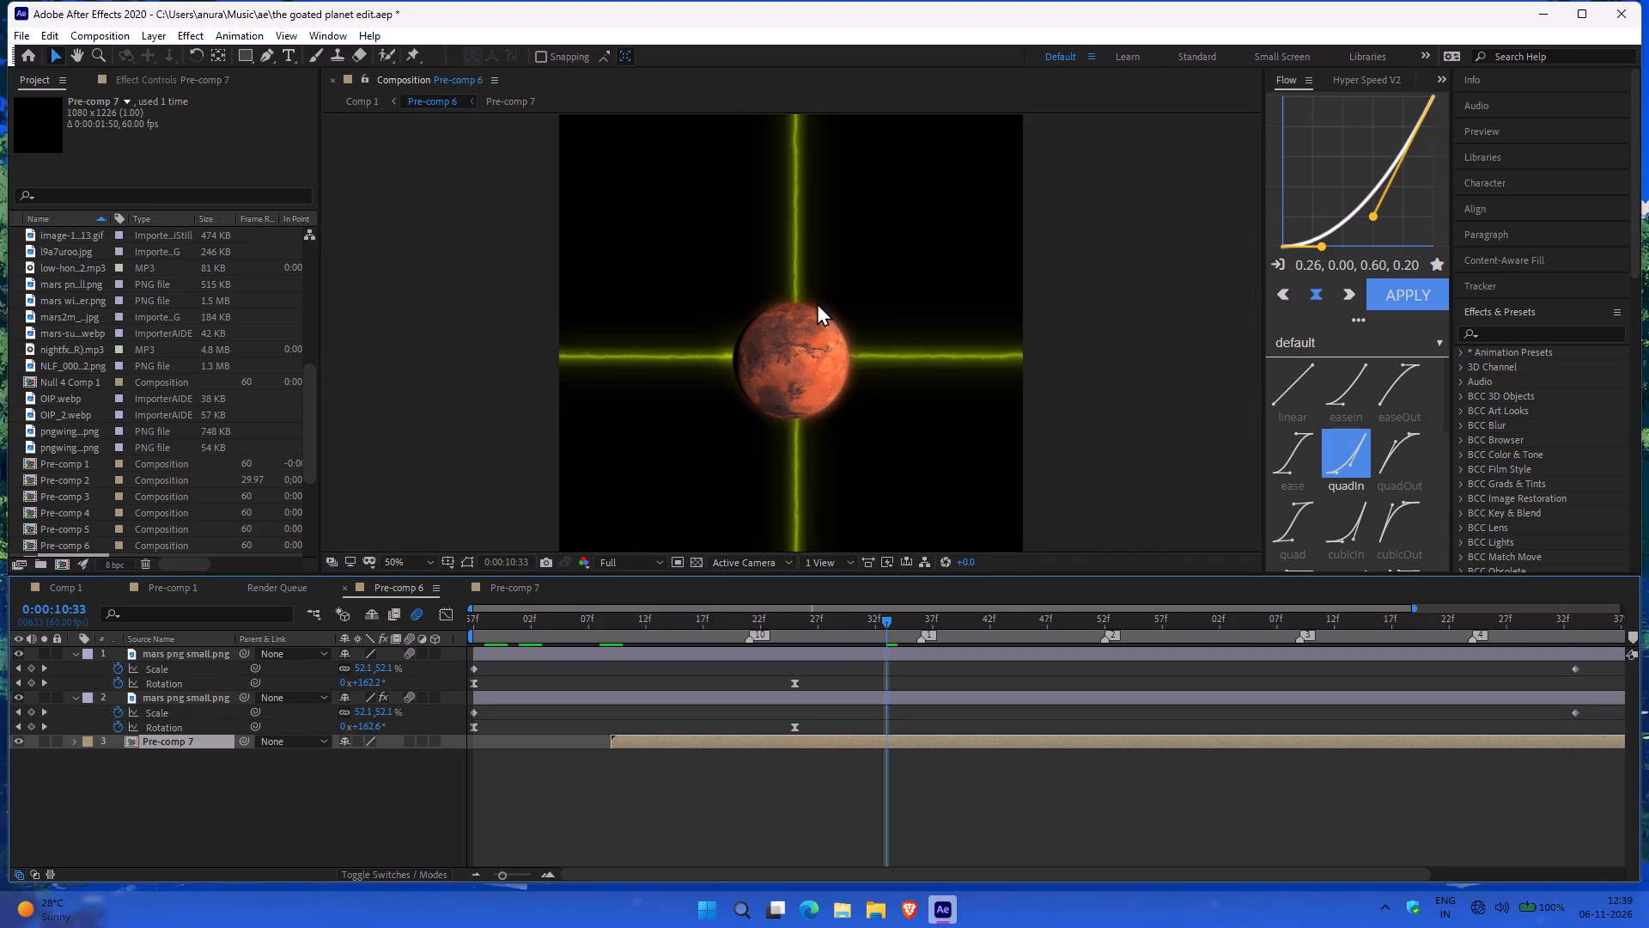
scroll(817, 302, "up", 2, "ctrl")
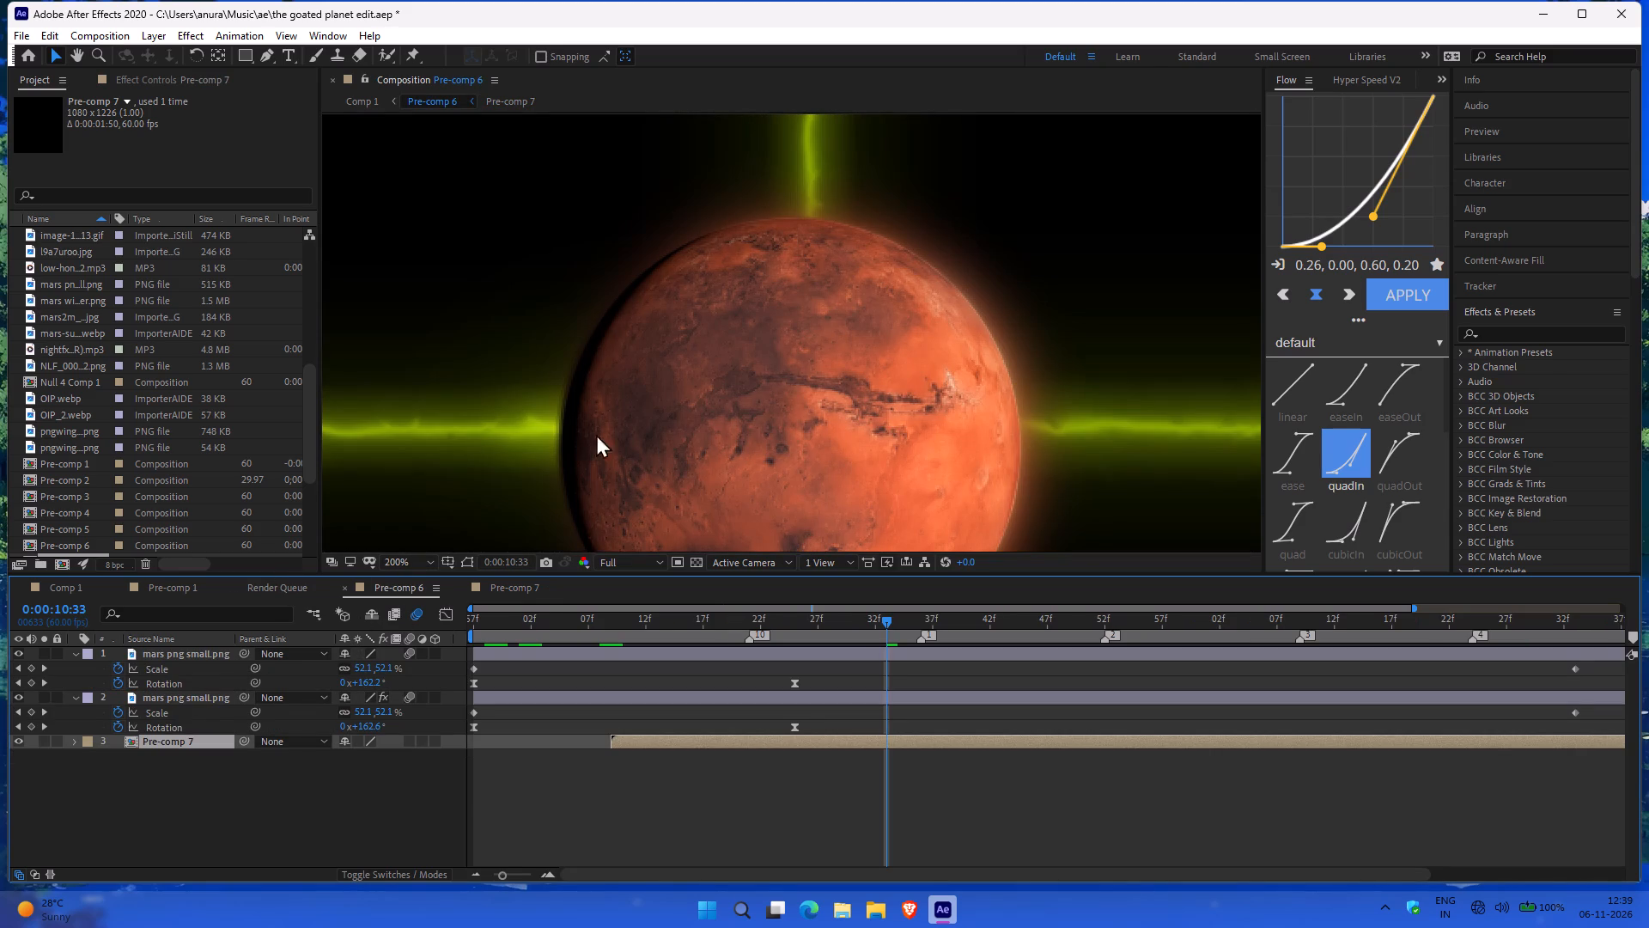
Open Pre-comp 7 and scrub between 0:00:00:18 and 0:00:00:37 to examine how the four glowing lines grow toward the centre.
scroll(574, 446, "down", 3, "ctrl")
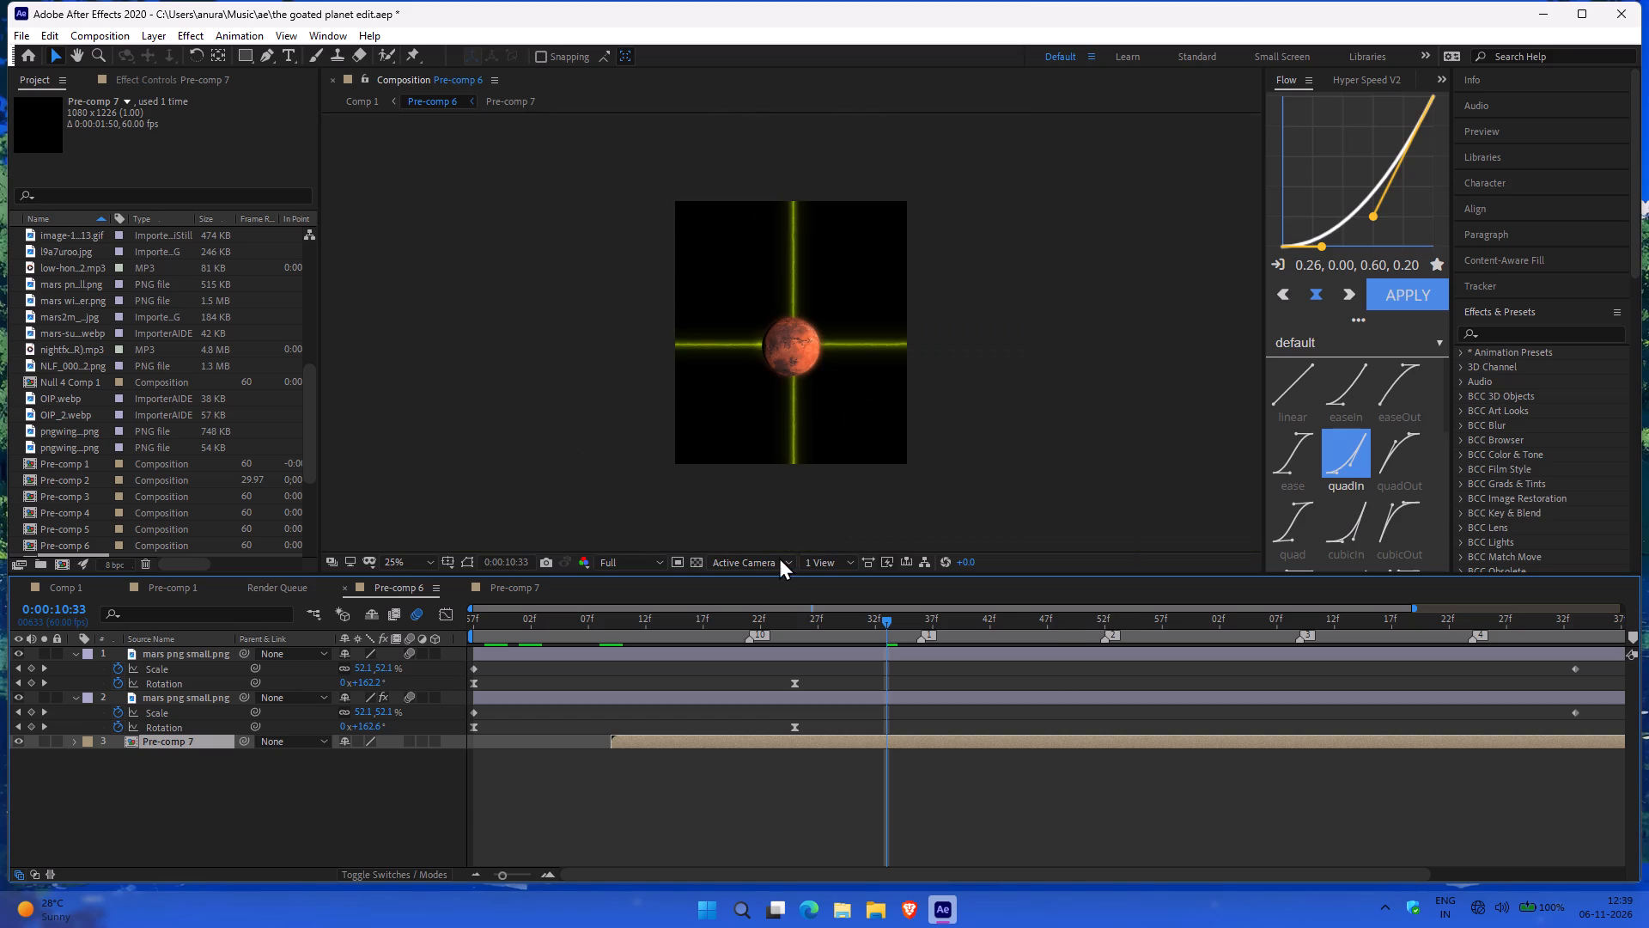
double_click(187, 739)
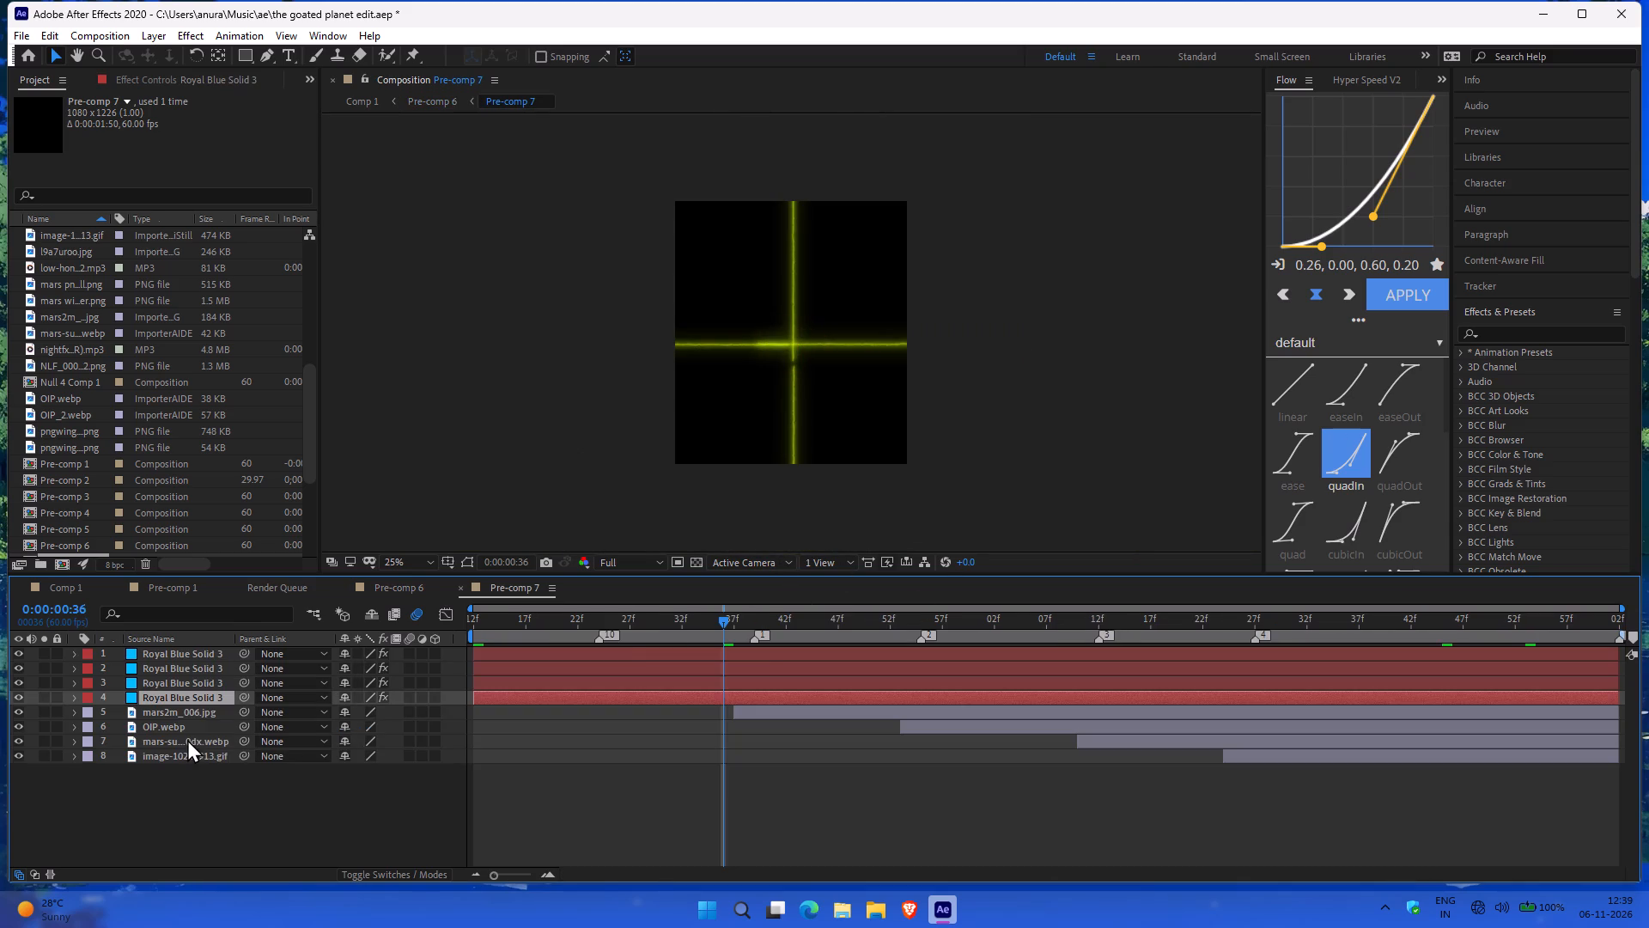
left_click_drag(723, 620, 610, 631)
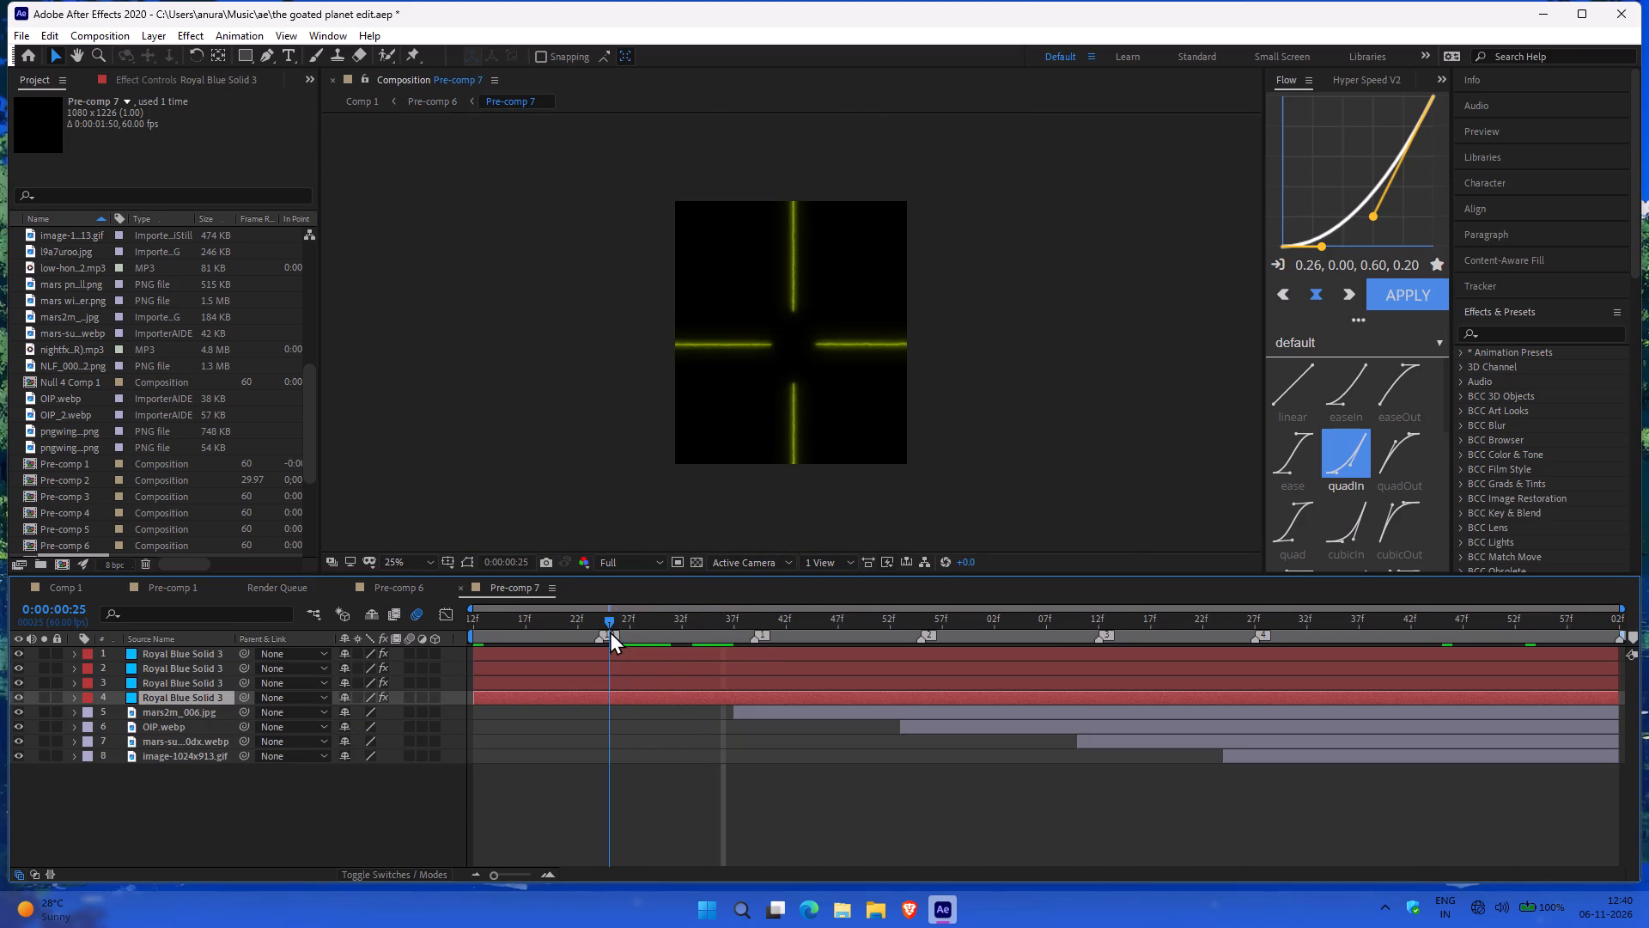
left_click_drag(610, 631, 539, 650)
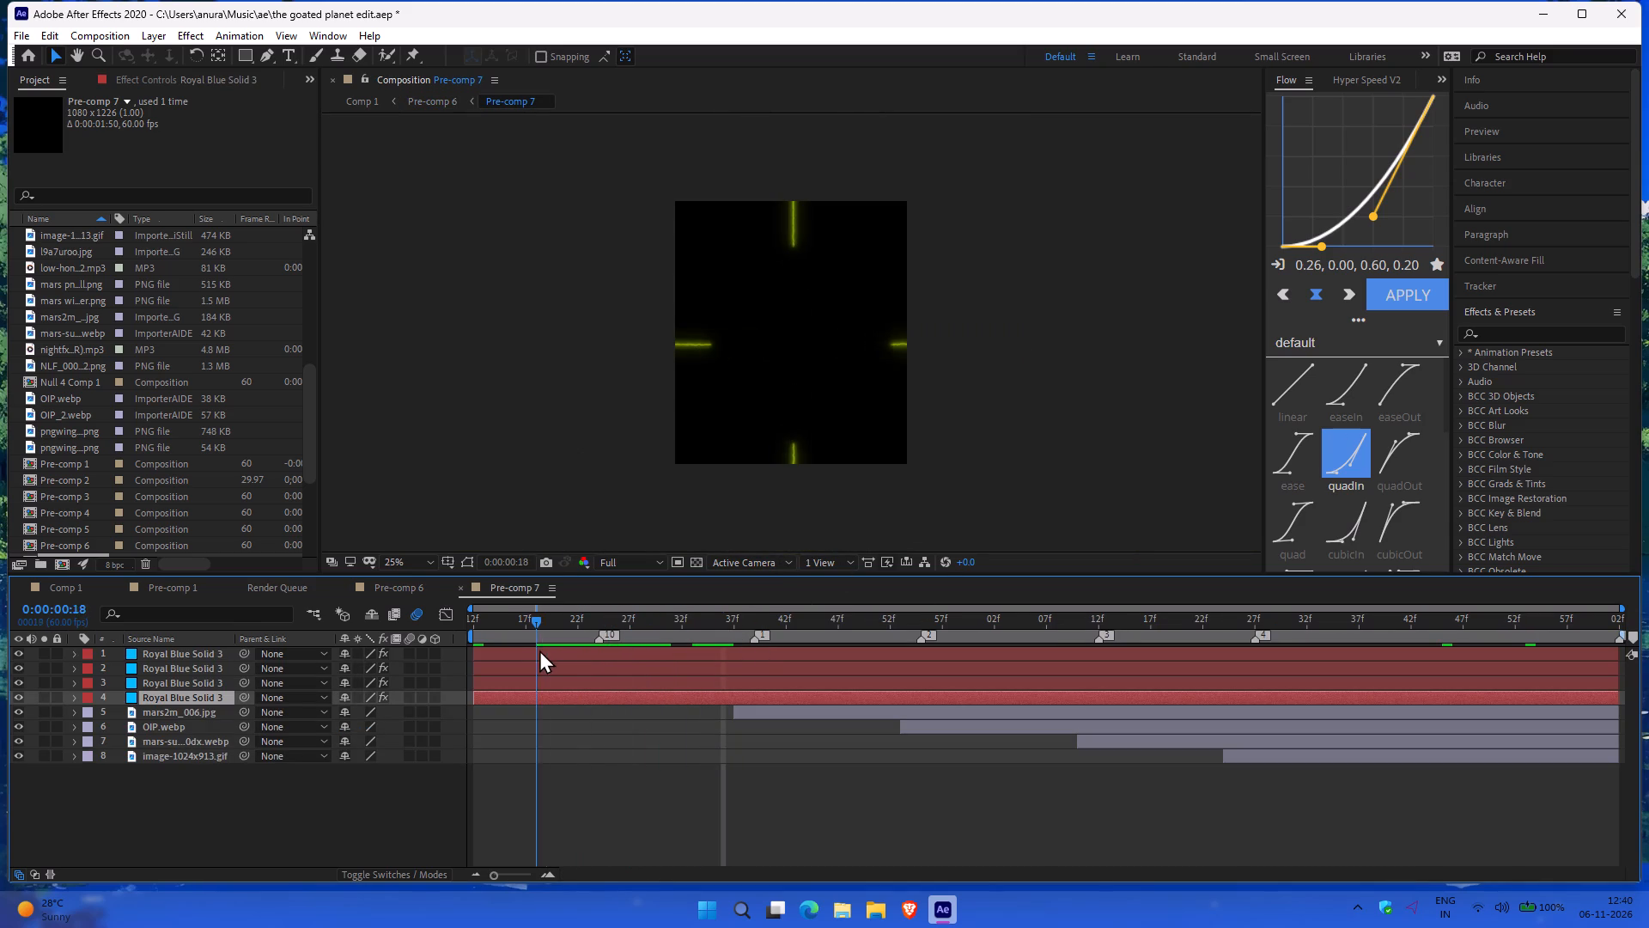
left_click_drag(539, 650, 593, 645)
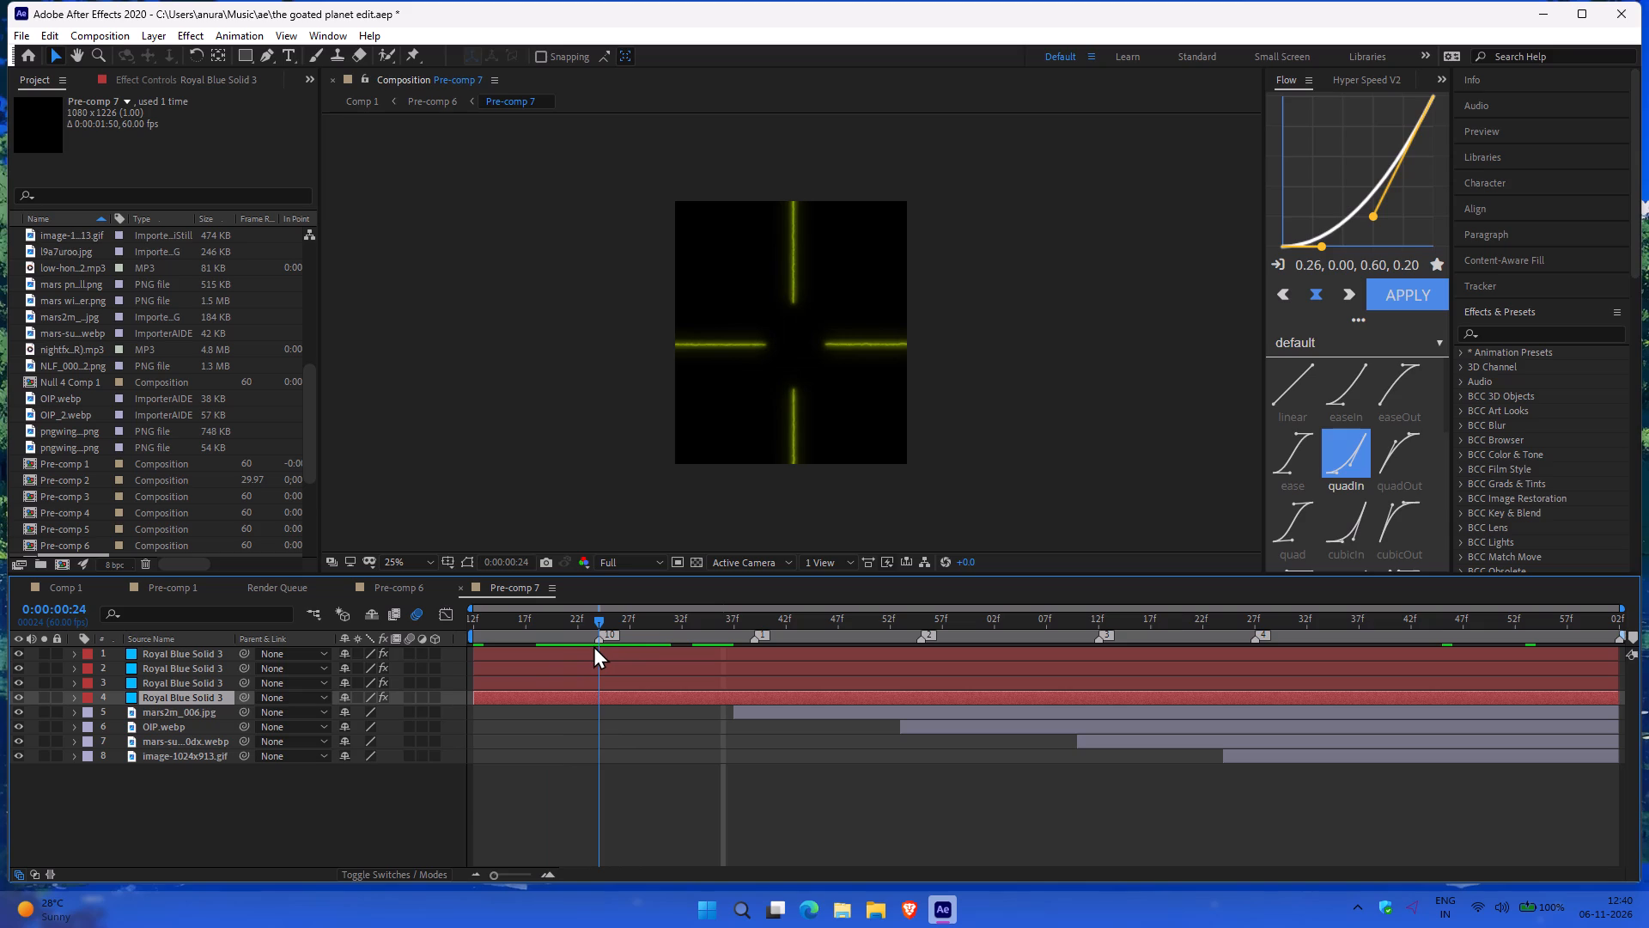
left_click_drag(593, 645, 609, 644)
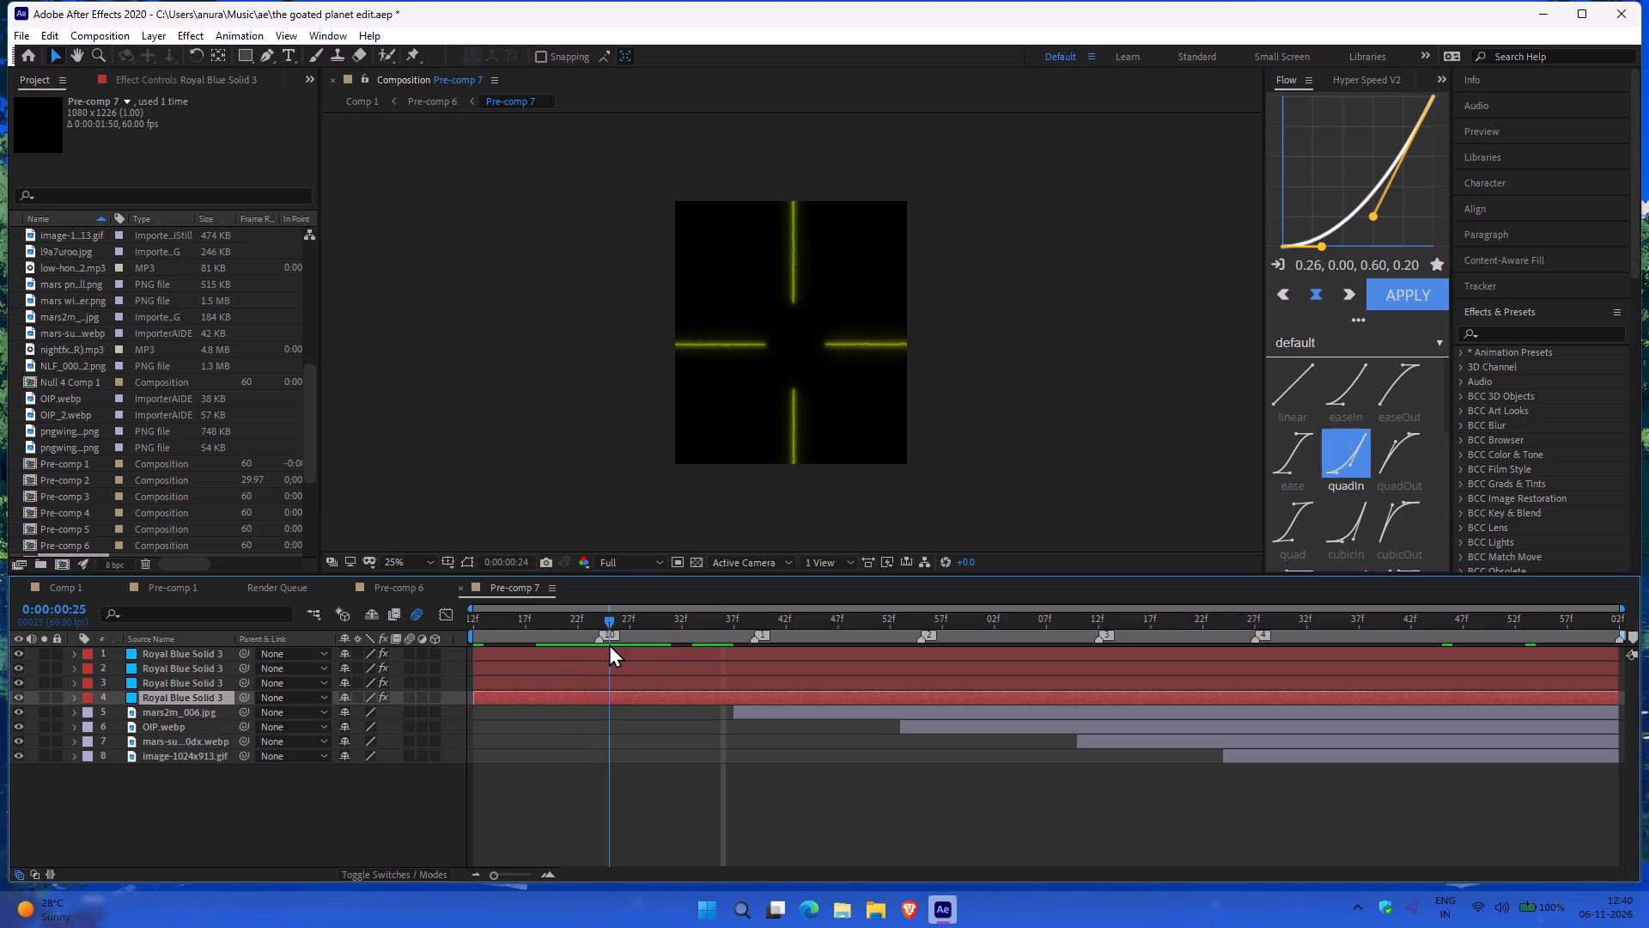
left_click_drag(609, 644, 743, 639)
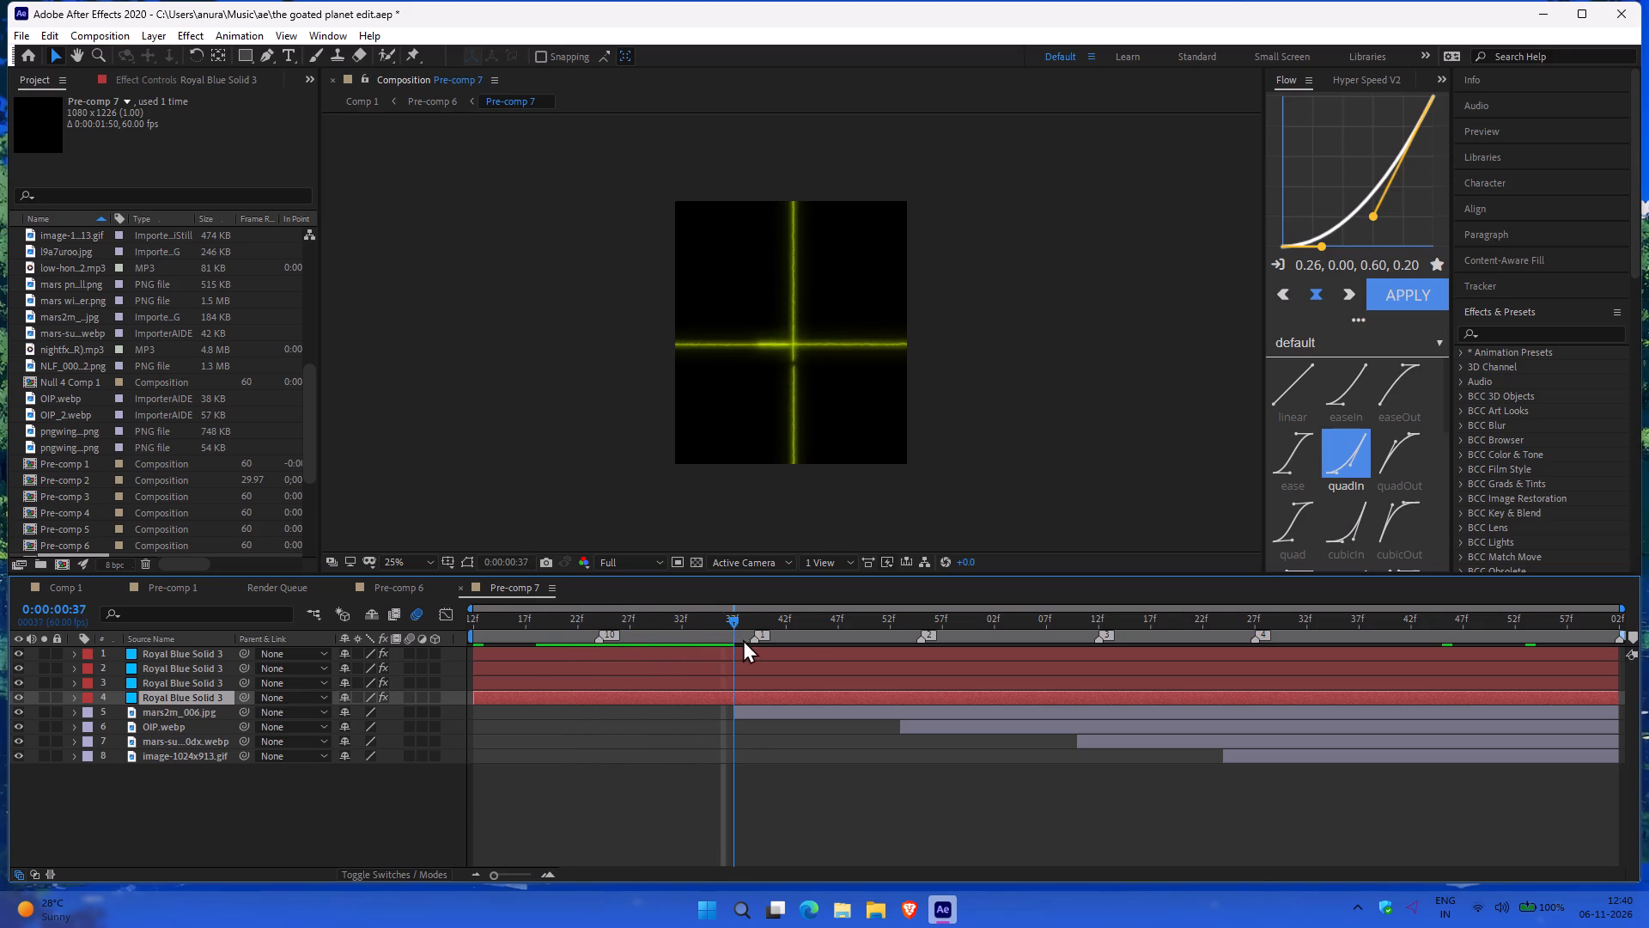
left_click_drag(743, 639, 672, 638)
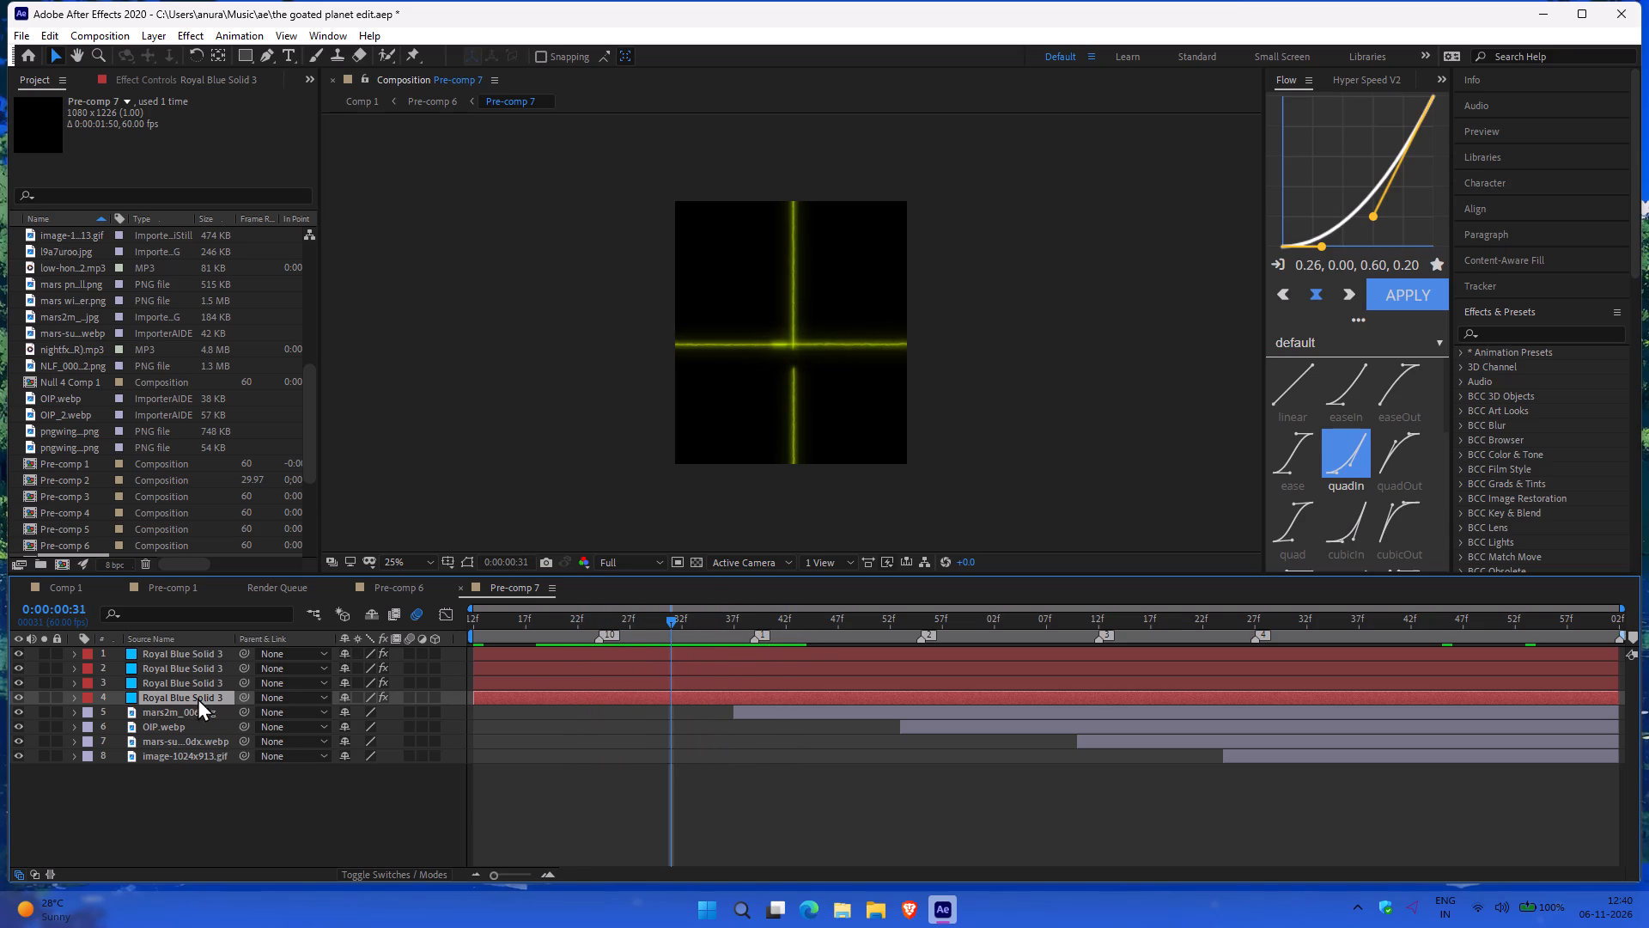
Shift the third Royal Blue Solid 3 layer horizontally at 0:00:00:31, setting its Position to 945.0, 668.0.
left_click(184, 681)
left_click(228, 662)
left_click(207, 685)
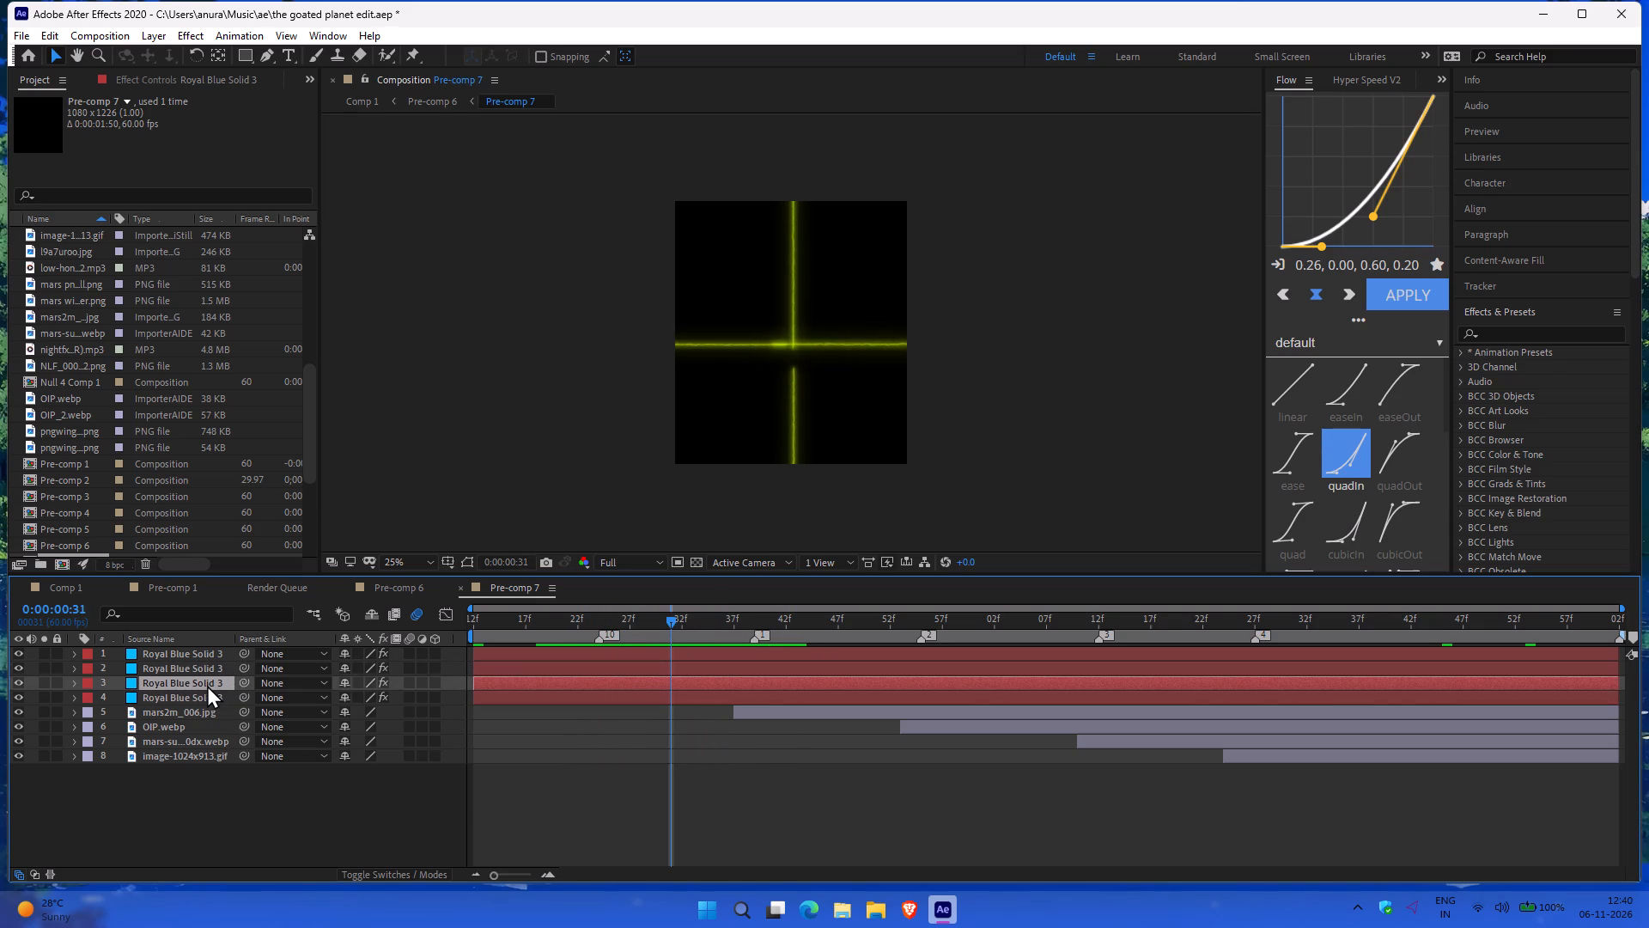
left_click_drag(899, 348, 879, 363)
key("ctrl+z")
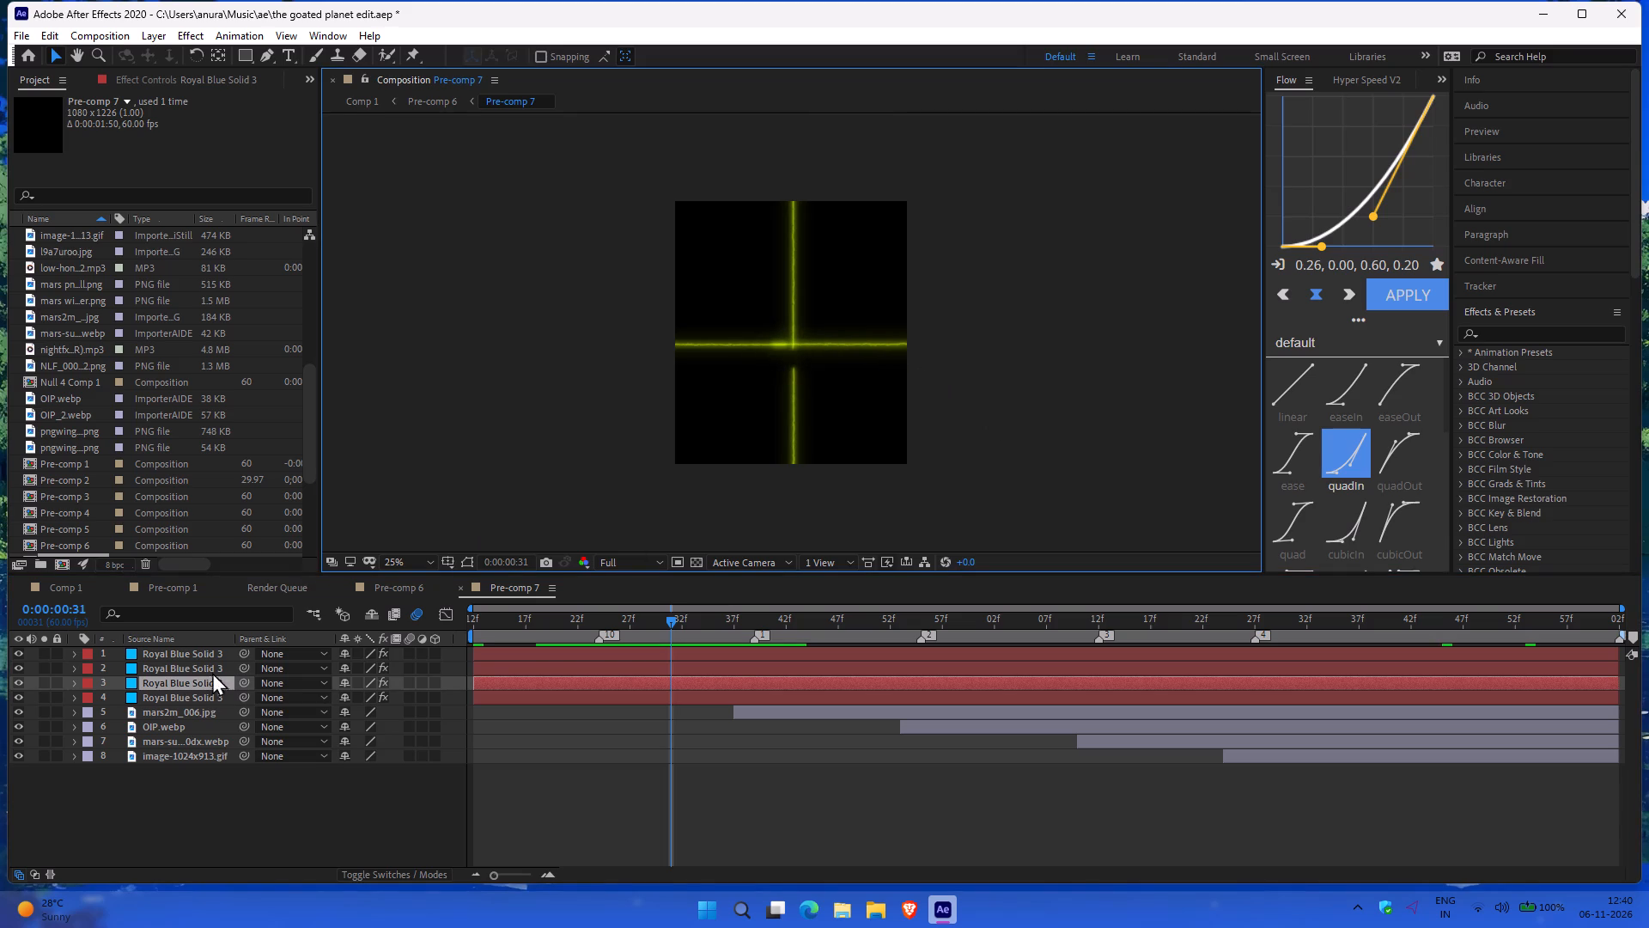
key("p")
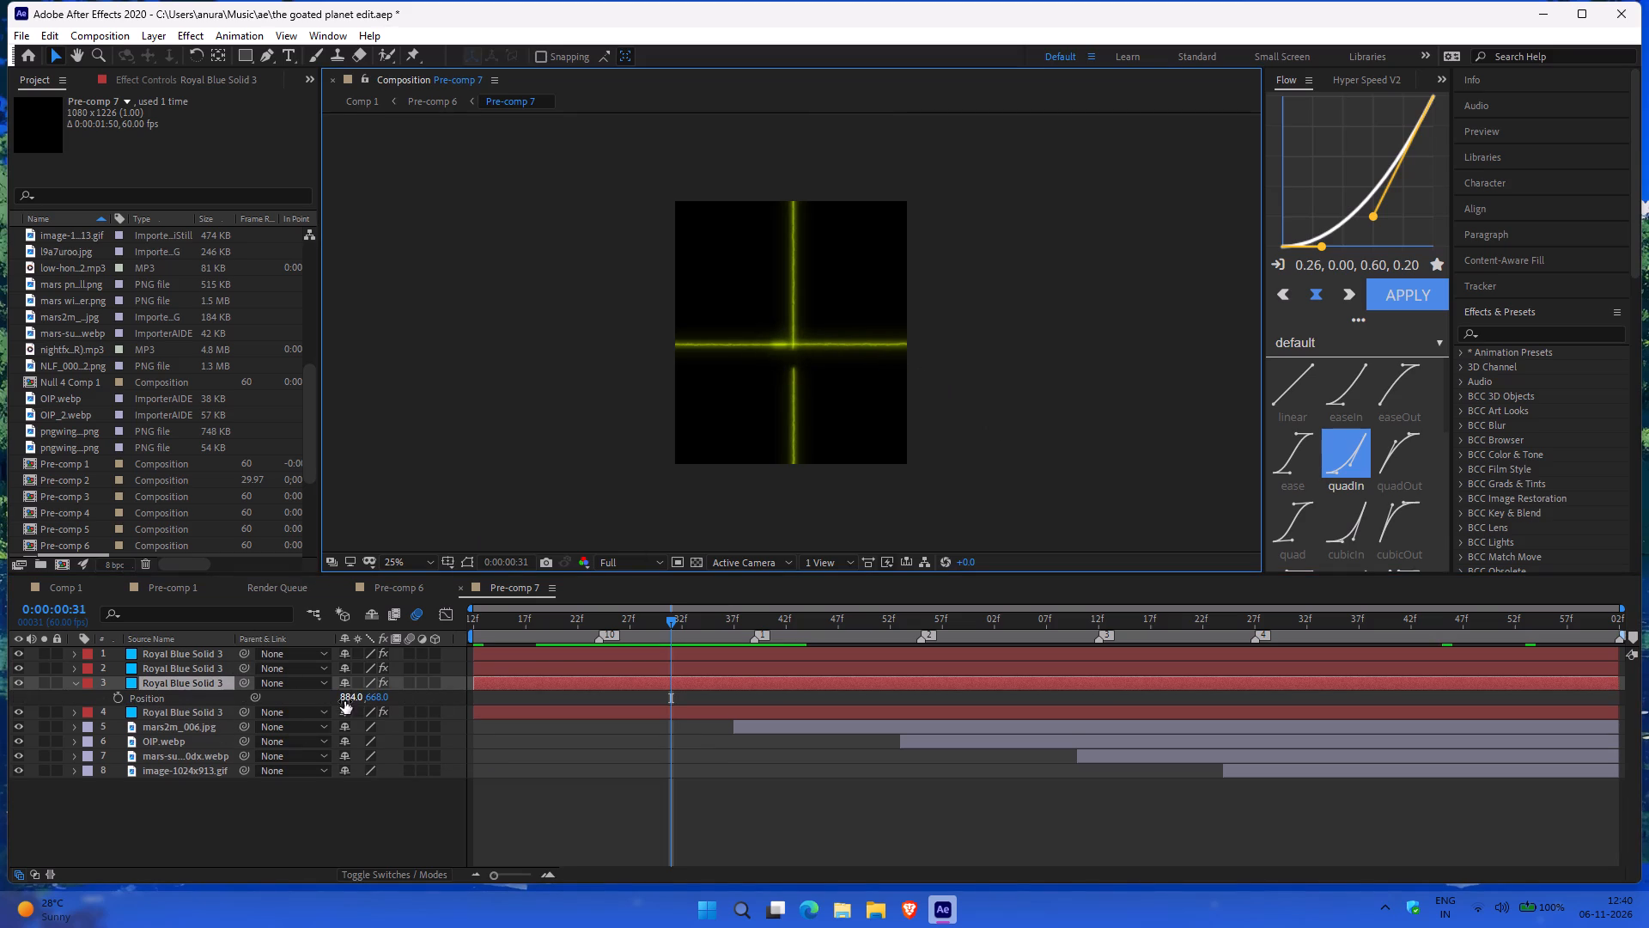
left_click_drag(350, 699, 407, 699)
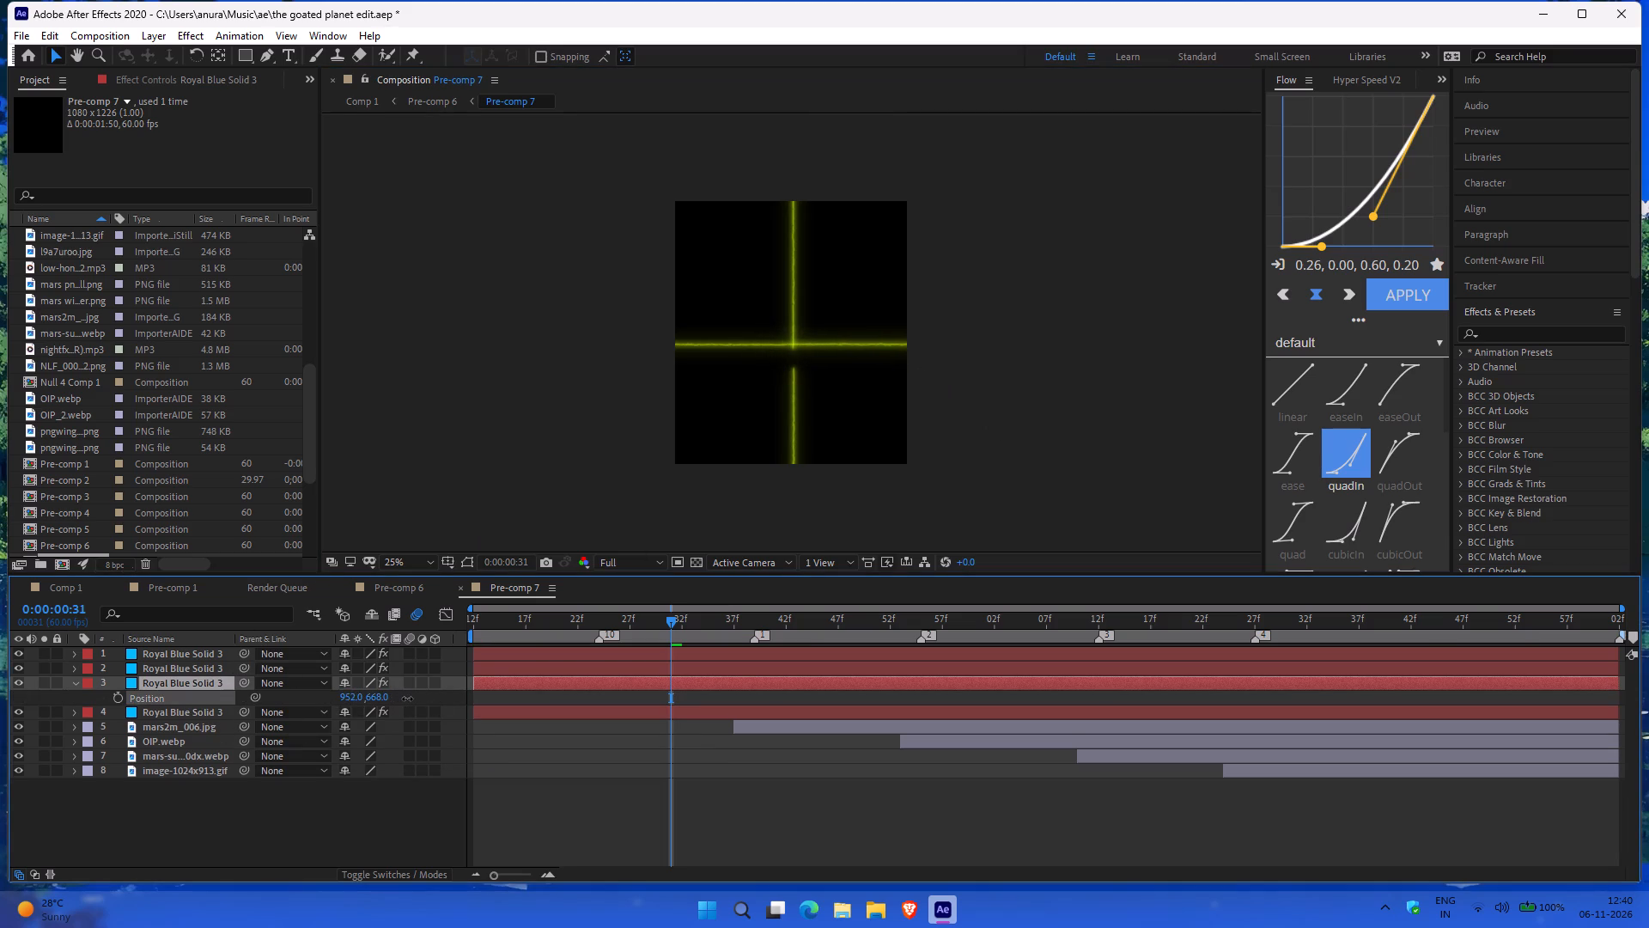
left_click_drag(407, 699, 405, 701)
left_click_drag(405, 701, 404, 701)
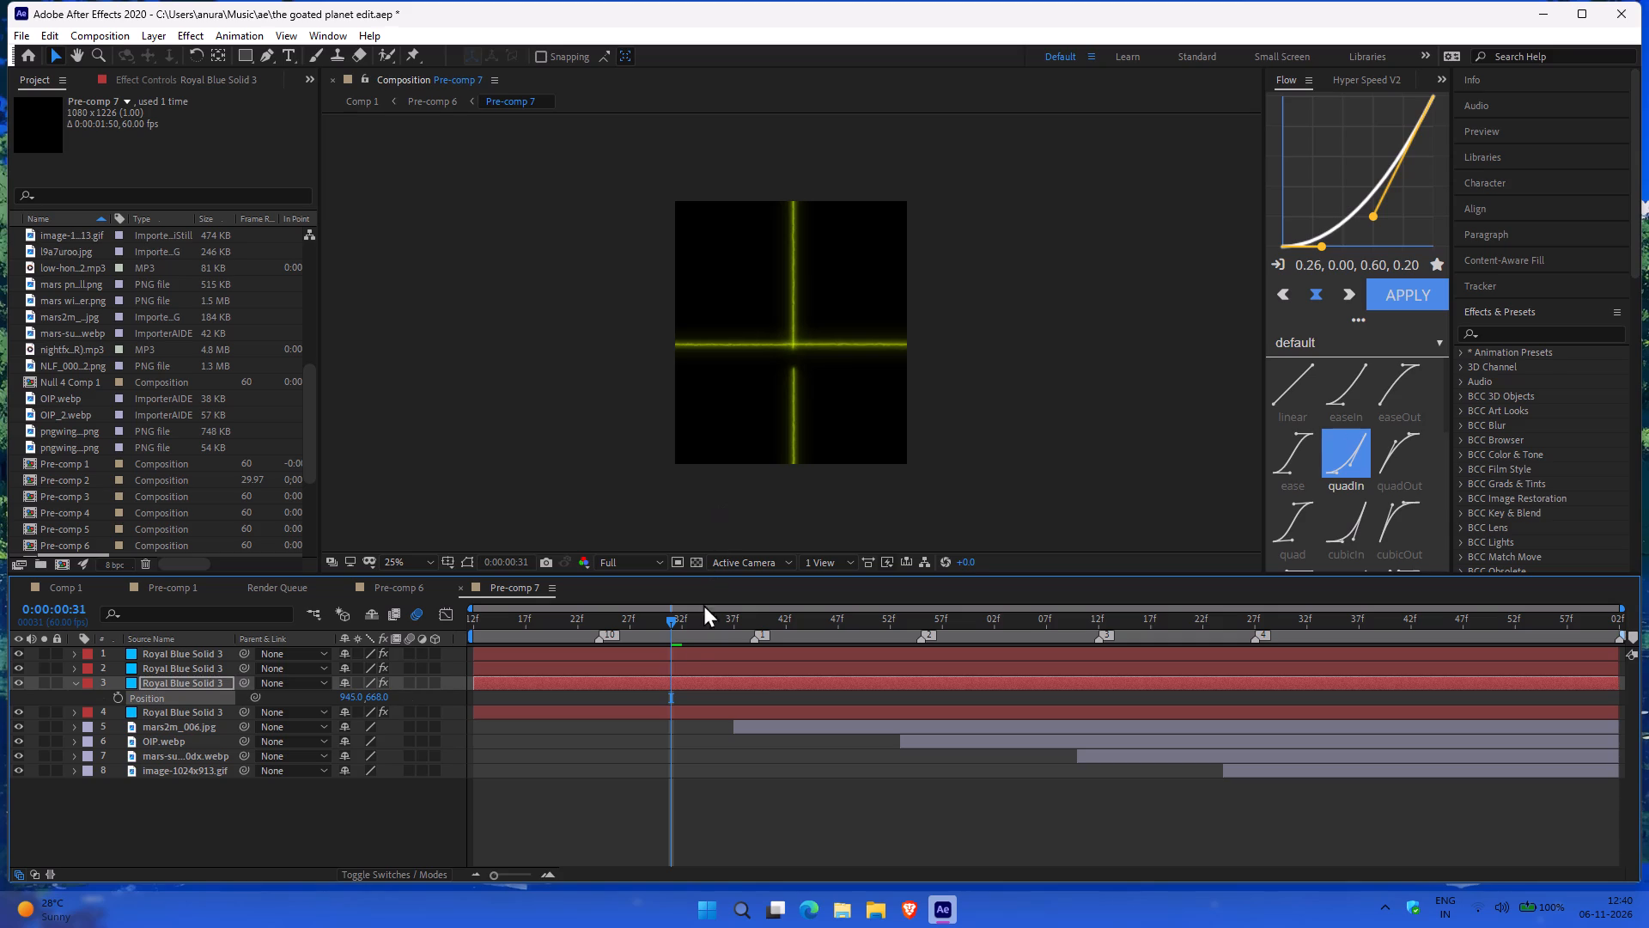
At 0:00:00:22, shift the second Royal Blue Solid 3 layer horizontally, setting its Position to 46.0, 668.0.
left_click_drag(671, 624, 581, 629)
left_click(186, 670)
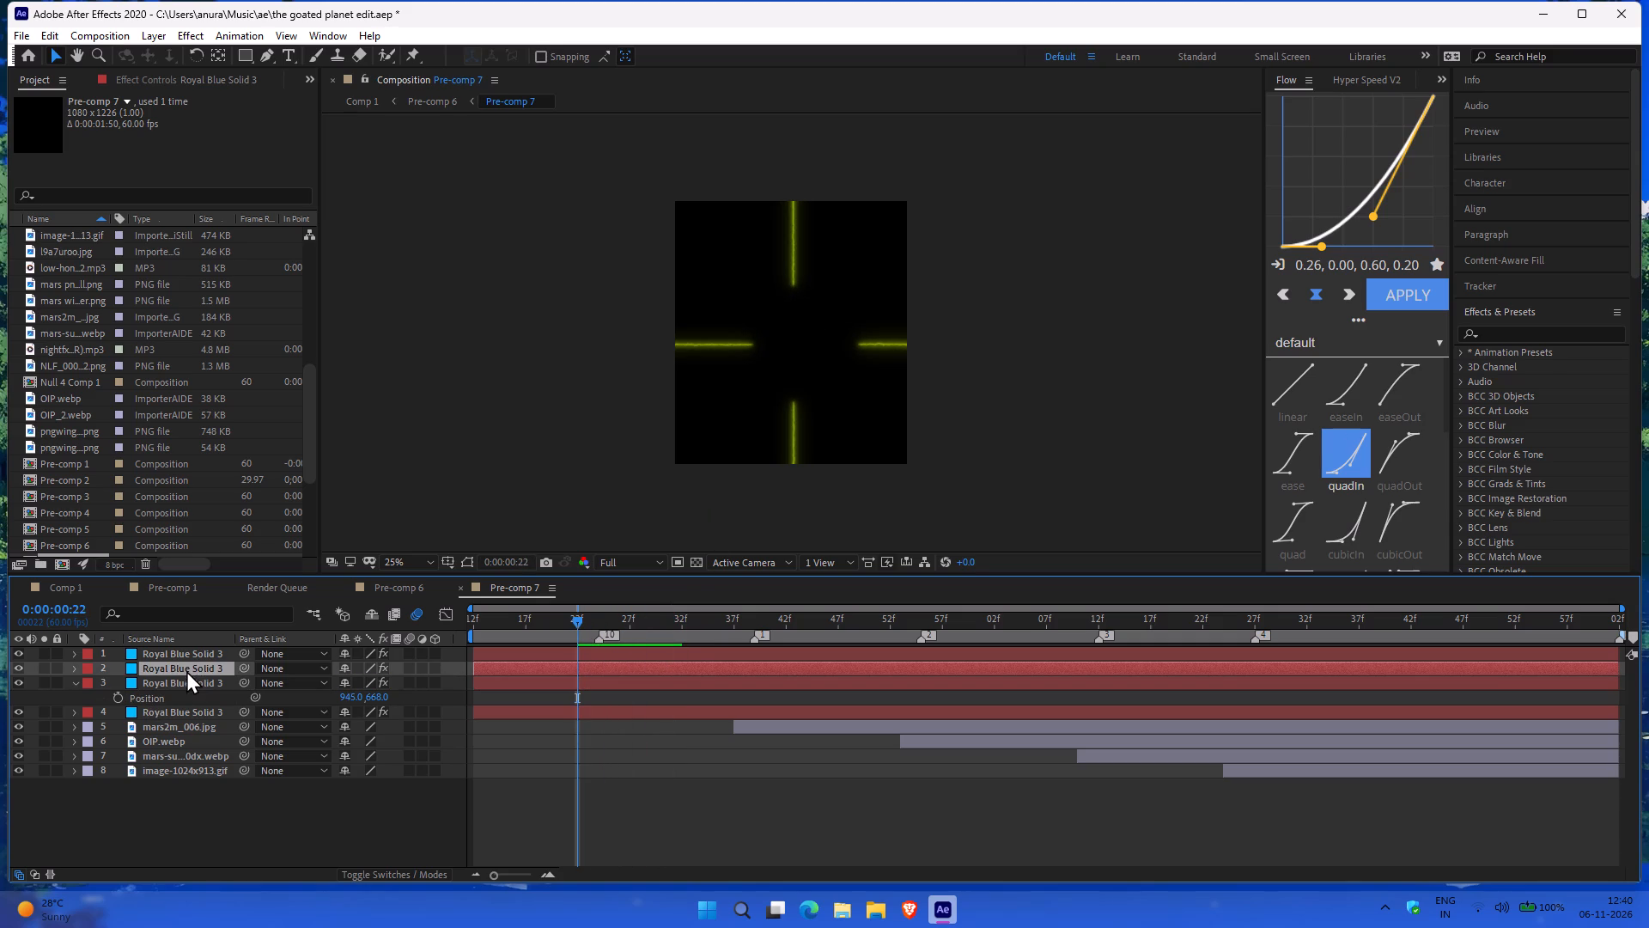
key("p")
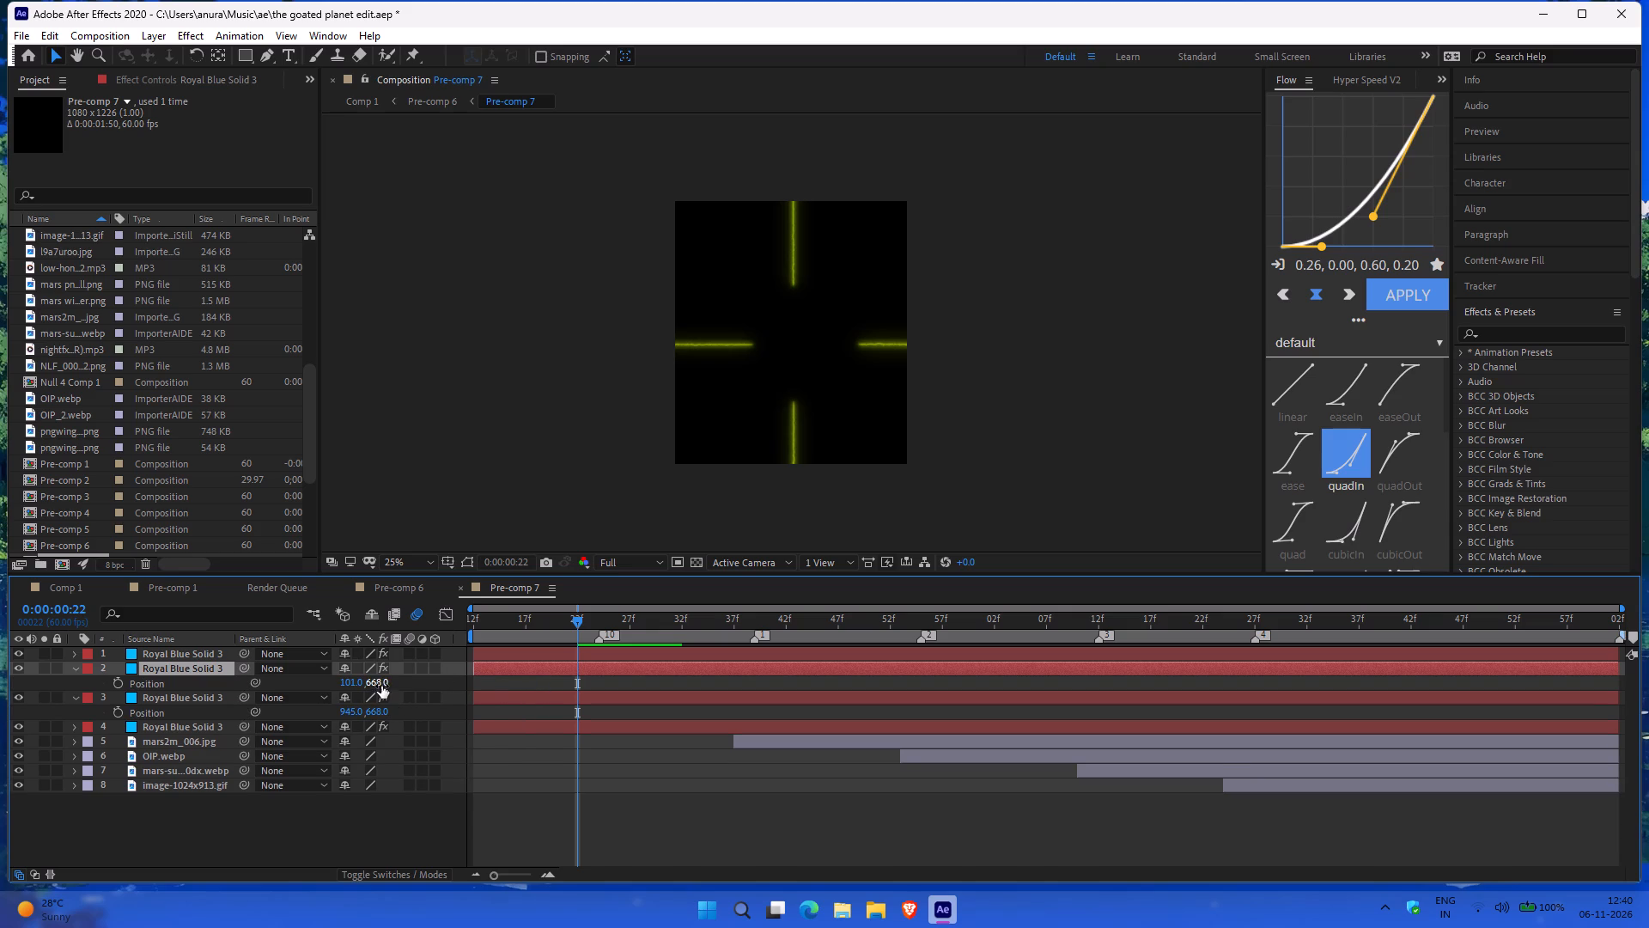
left_click_drag(381, 686, 401, 685)
key("ctrl+z")
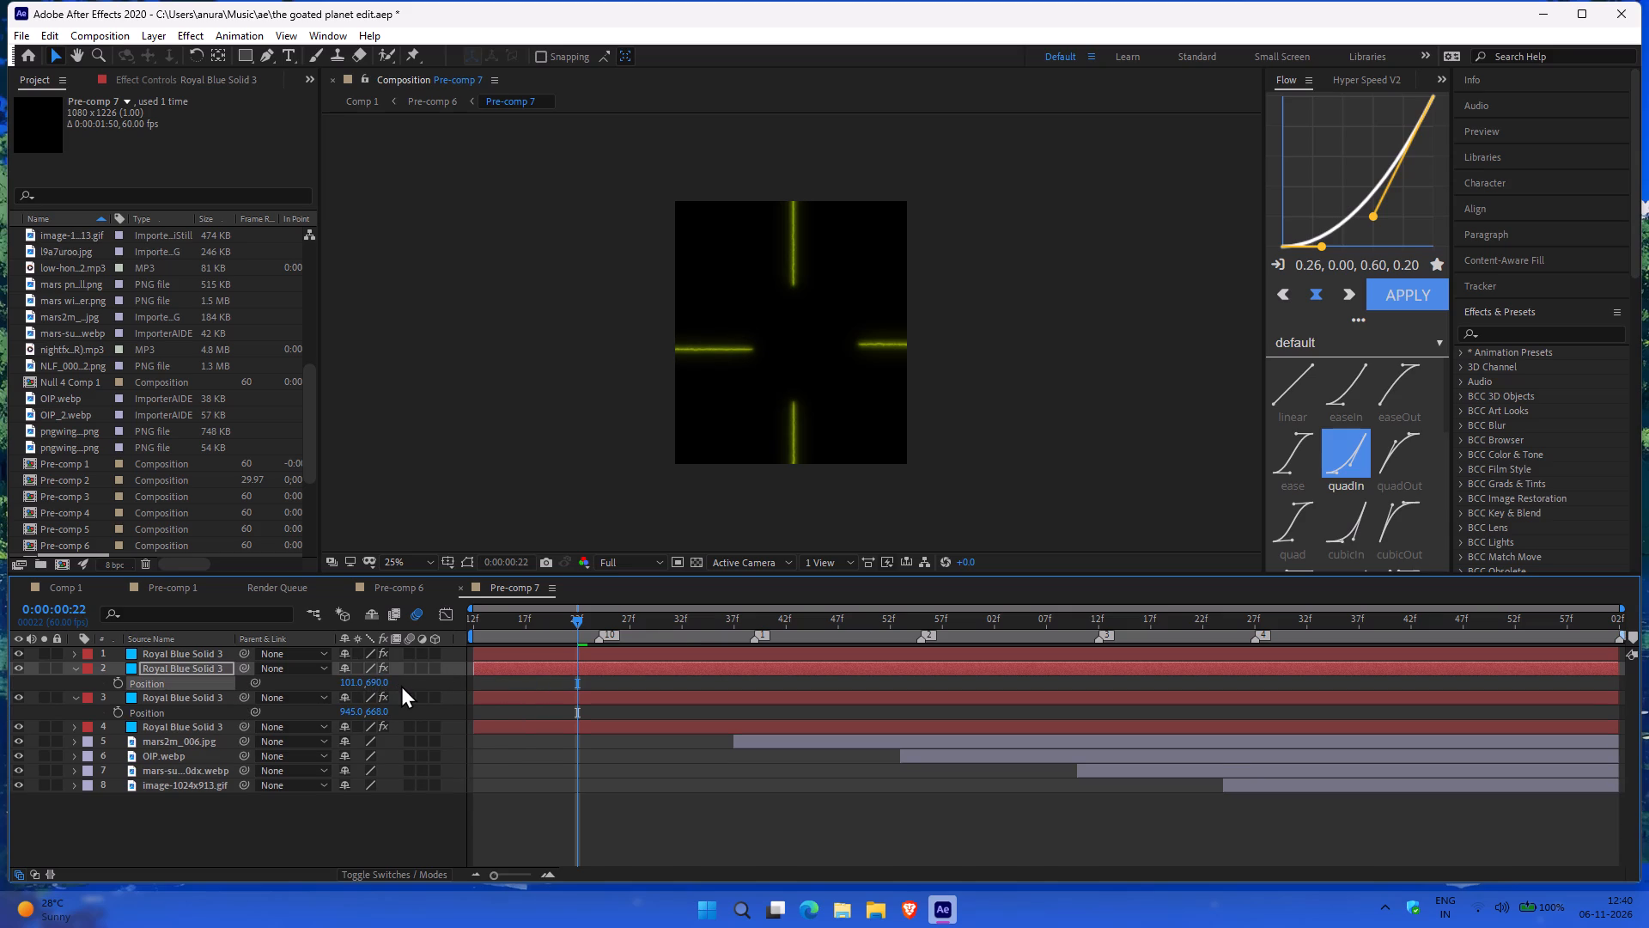
left_click_drag(350, 684, 304, 686)
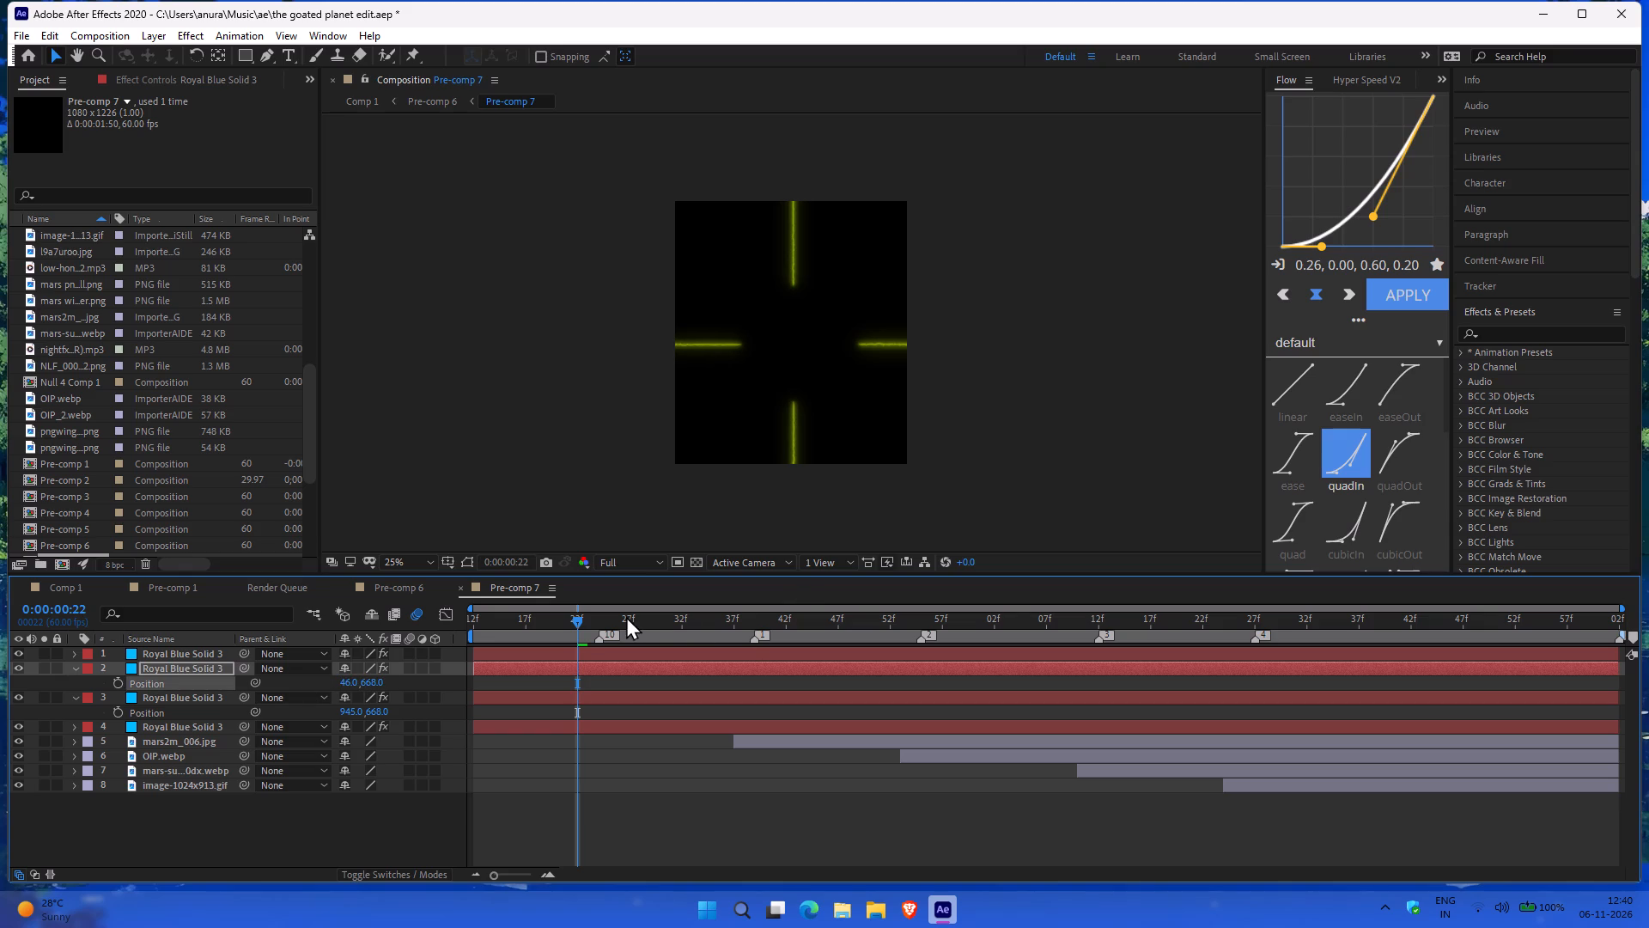
Scrub Pre-comp 7 between 0:00:00:30 and 0:00:00:42 to check where the repositioned horizontal lines meet.
left_click_drag(578, 619, 732, 614)
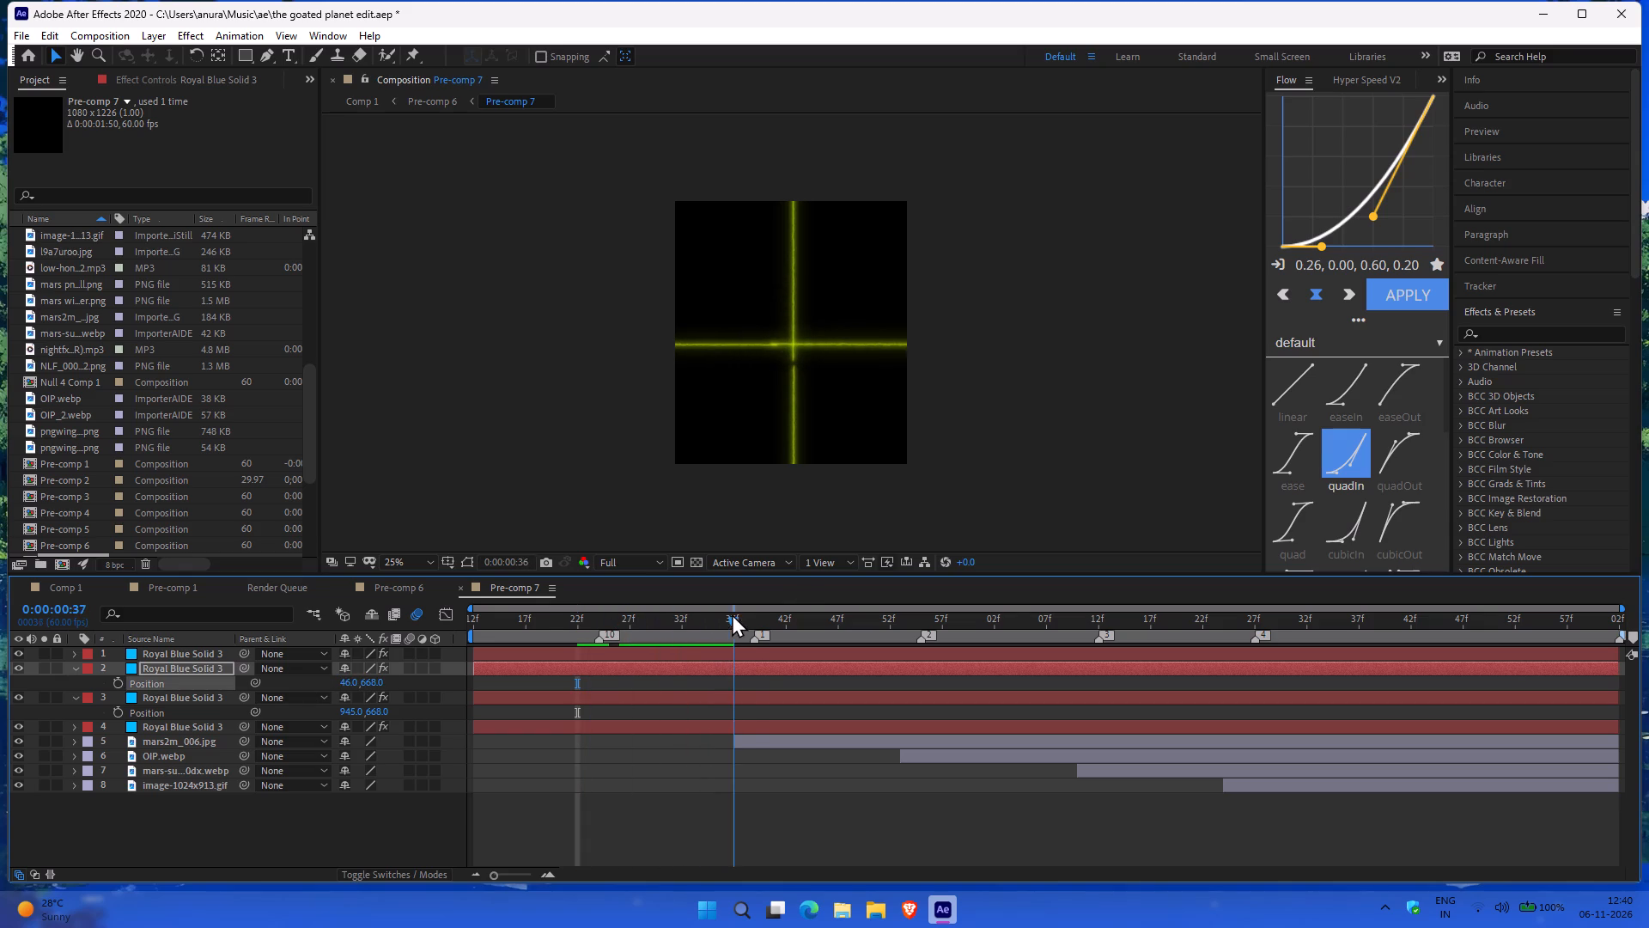
left_click_drag(732, 614, 685, 628)
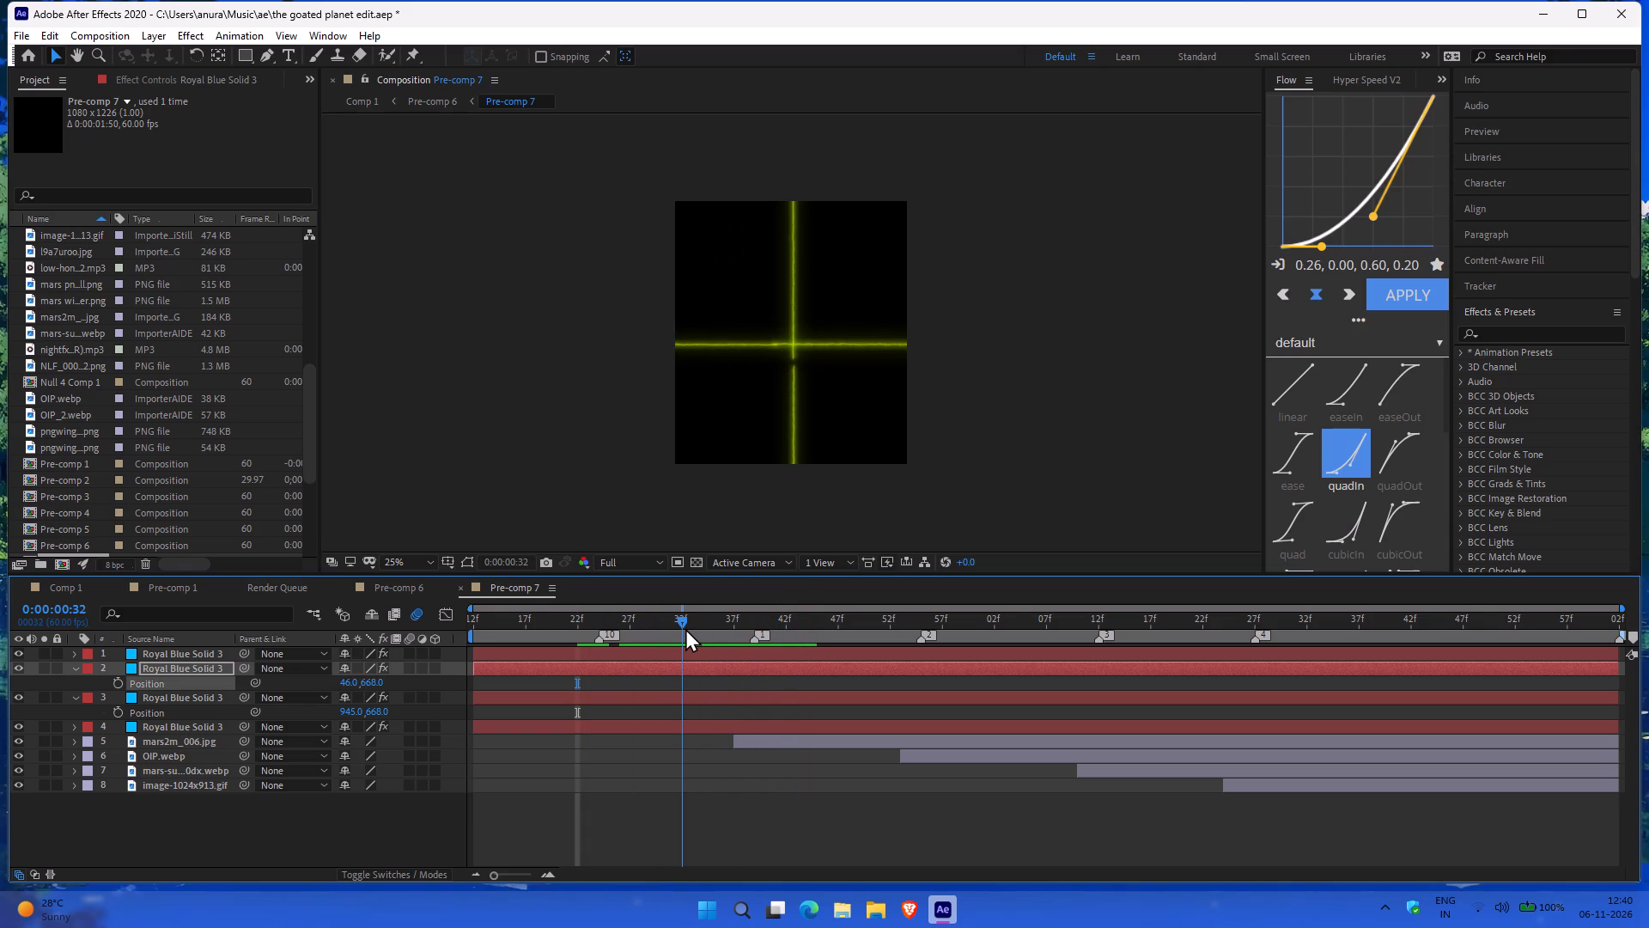
left_click_drag(685, 628, 717, 629)
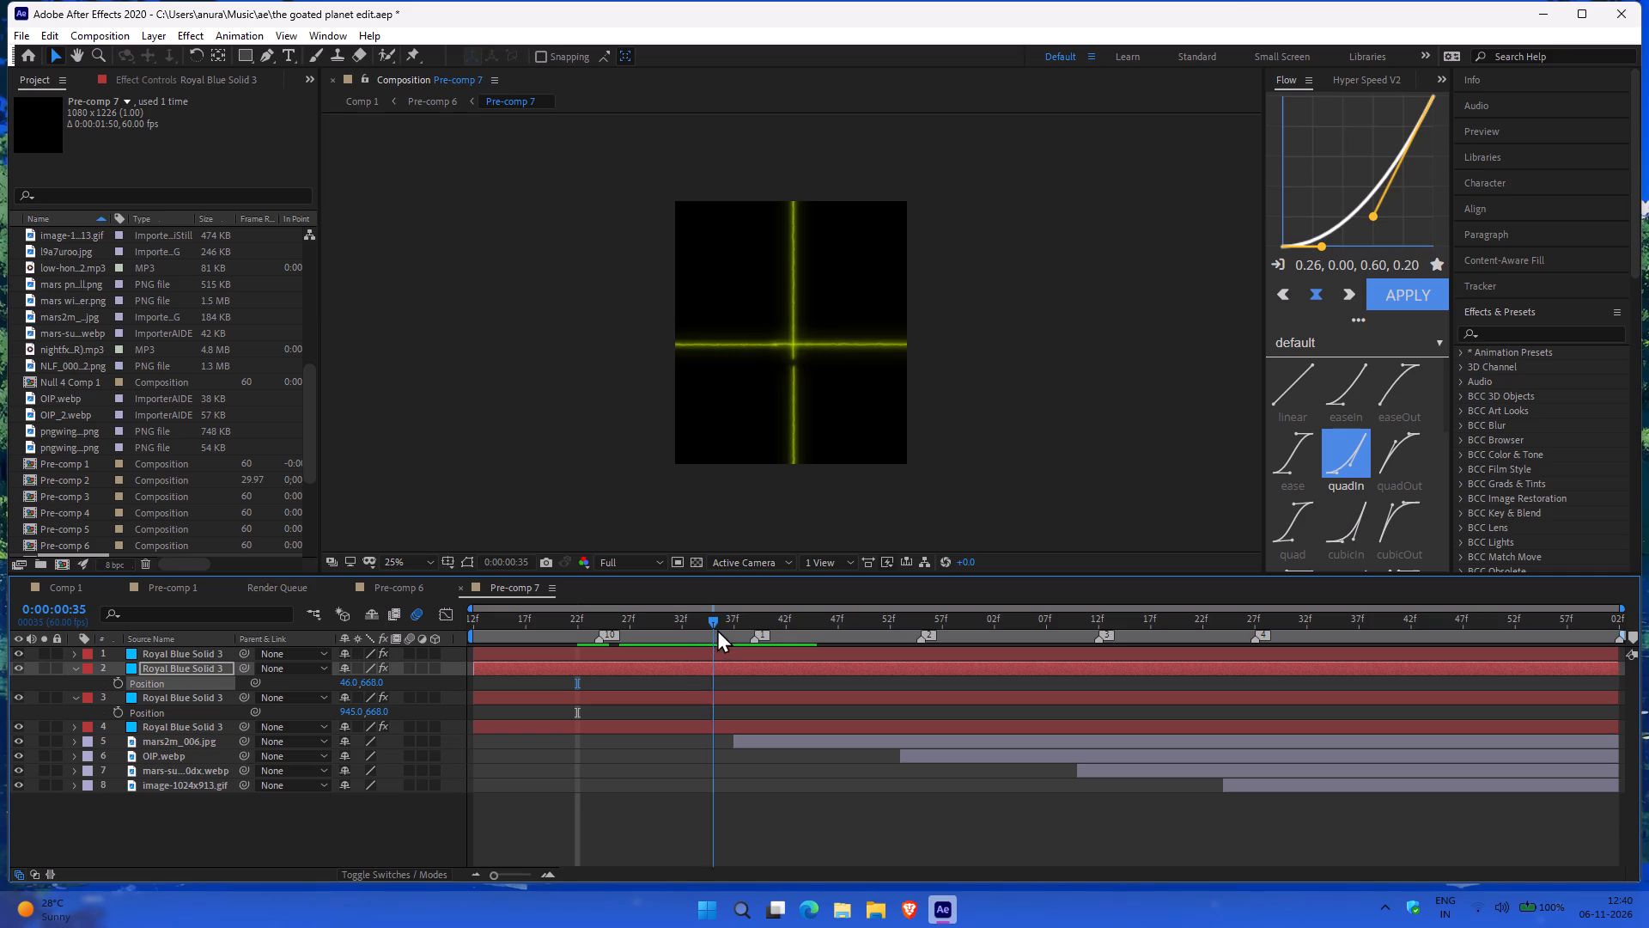
left_click_drag(717, 629, 810, 660)
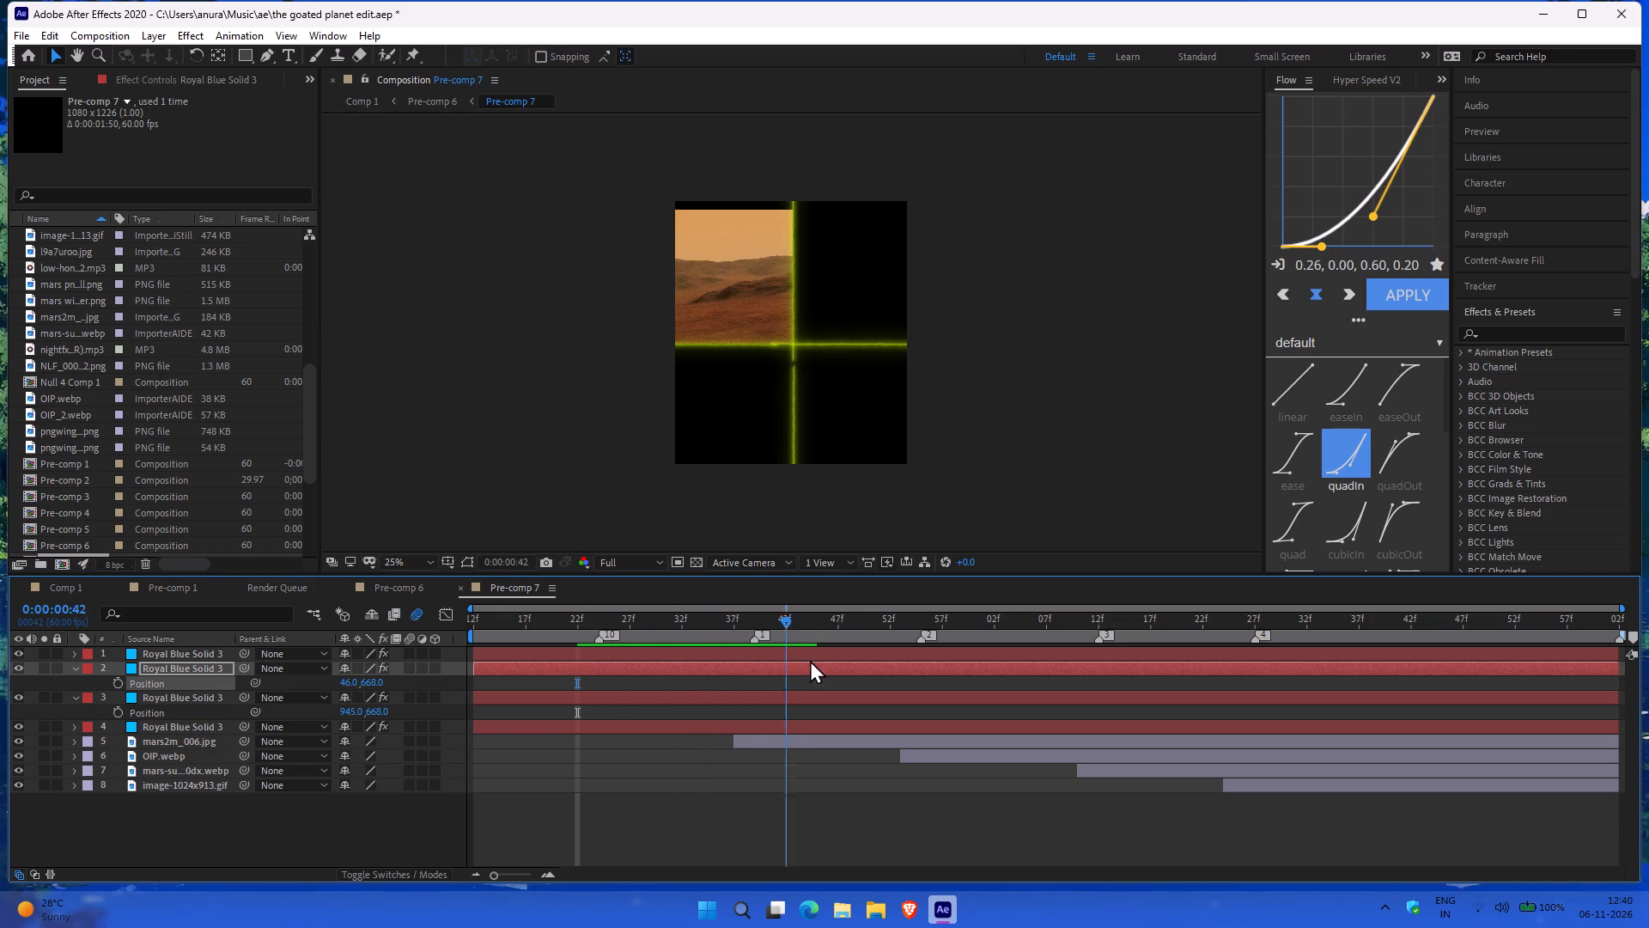
left_click_drag(810, 660, 723, 665)
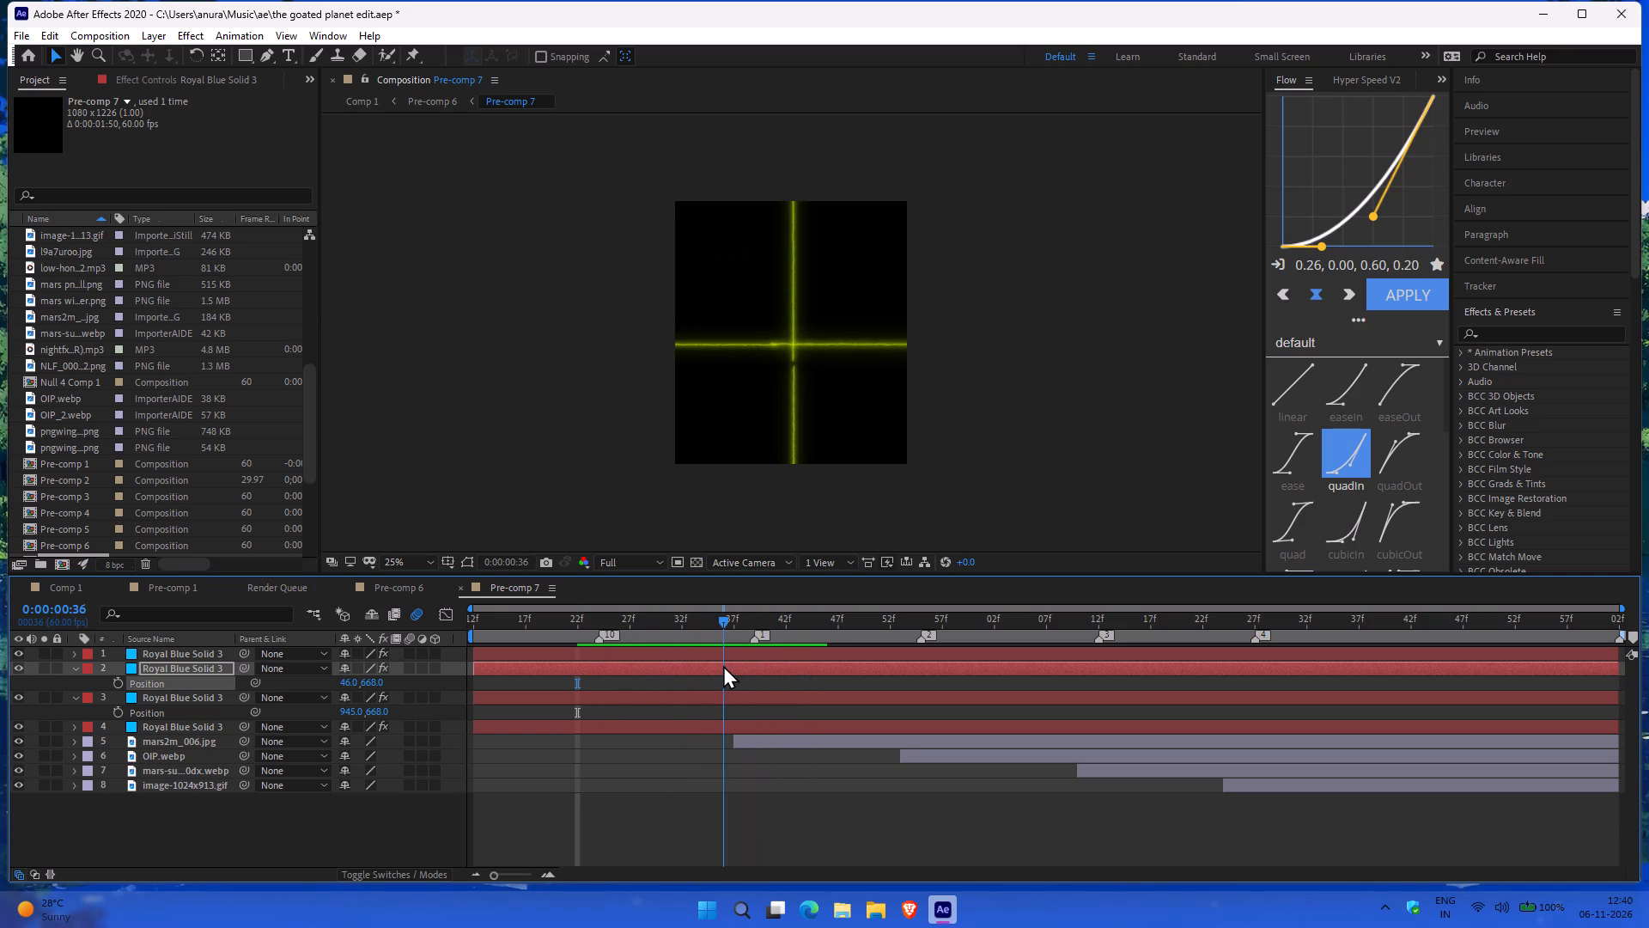
left_click_drag(723, 665, 658, 767)
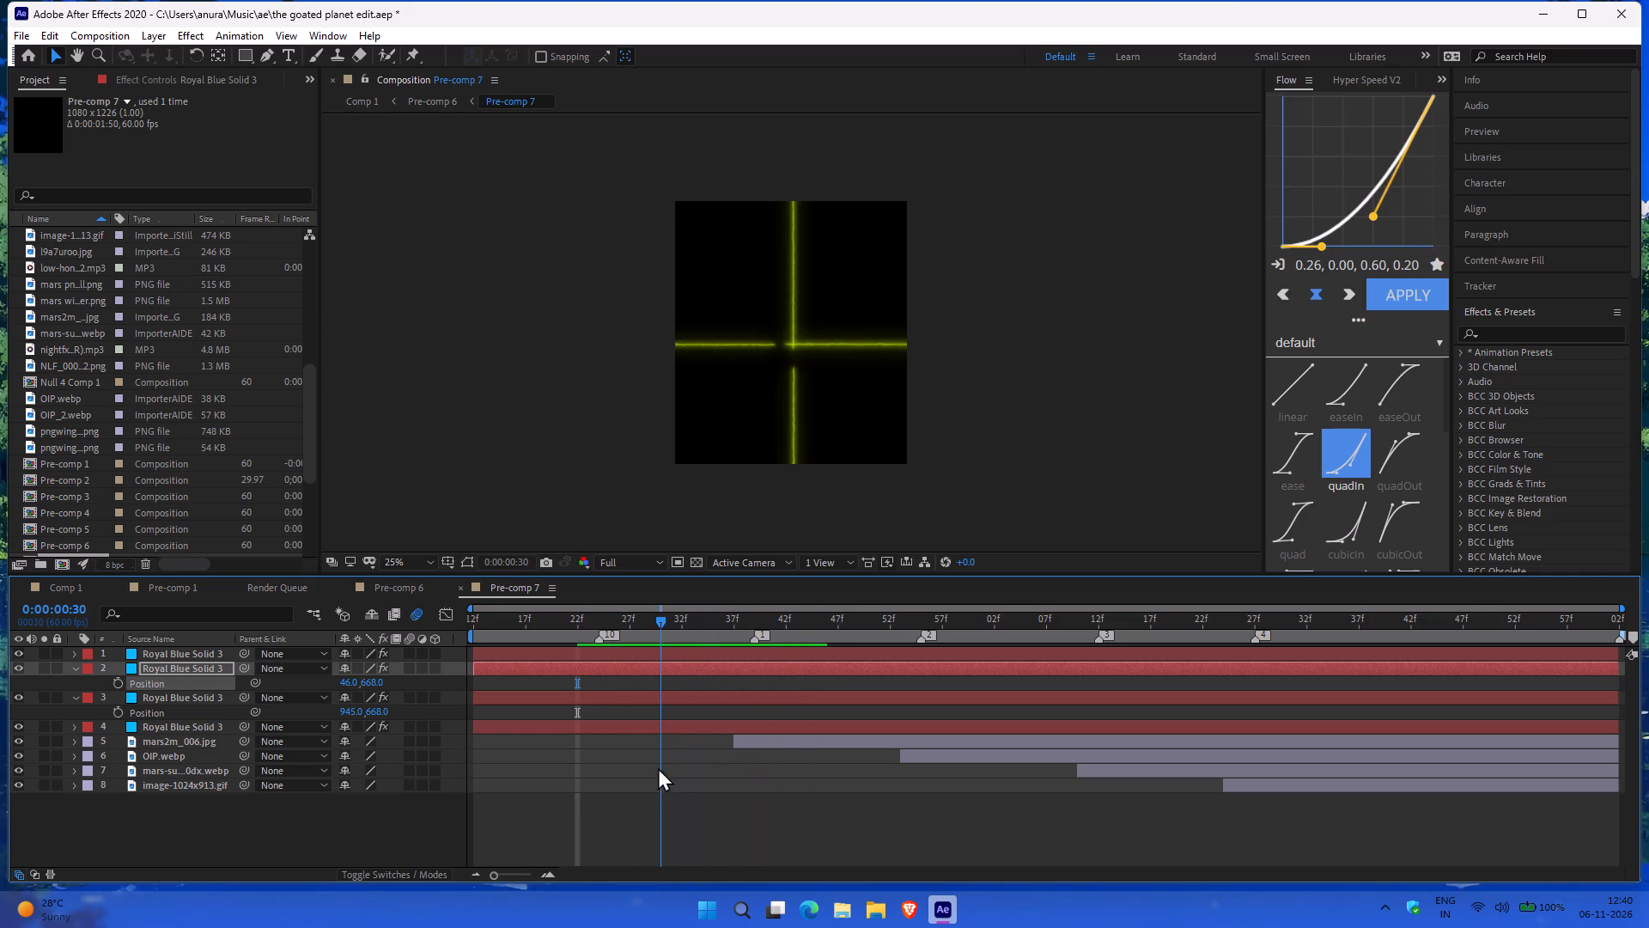
left_click_drag(658, 767, 681, 797)
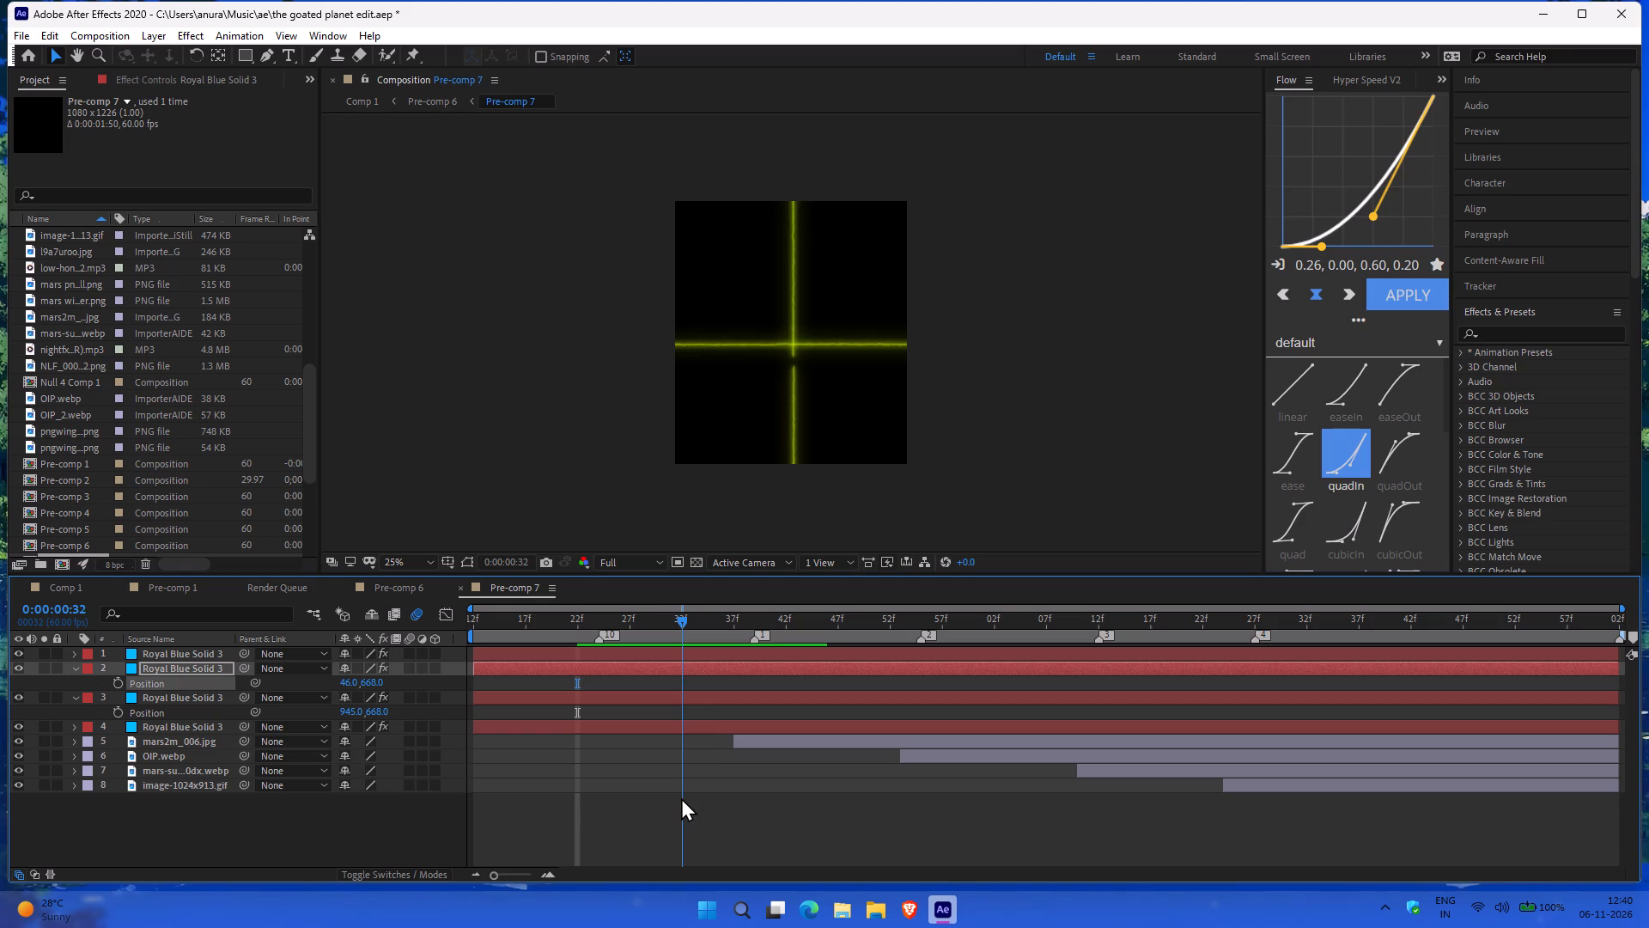
left_click_drag(681, 797, 676, 800)
scroll(676, 800, "right", 1)
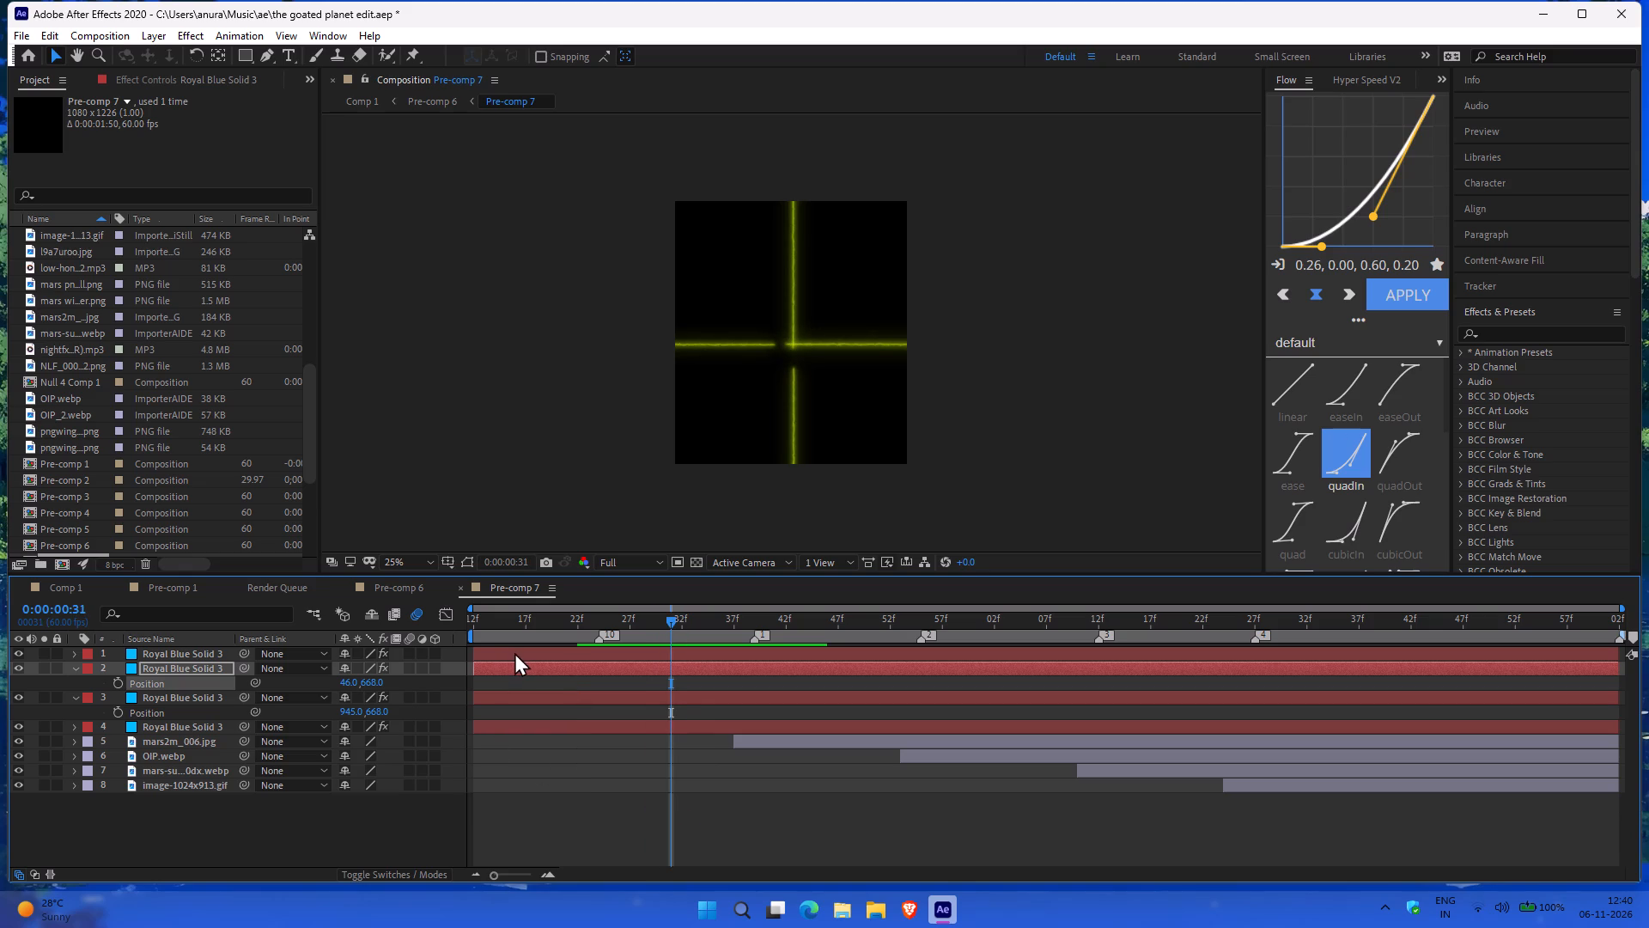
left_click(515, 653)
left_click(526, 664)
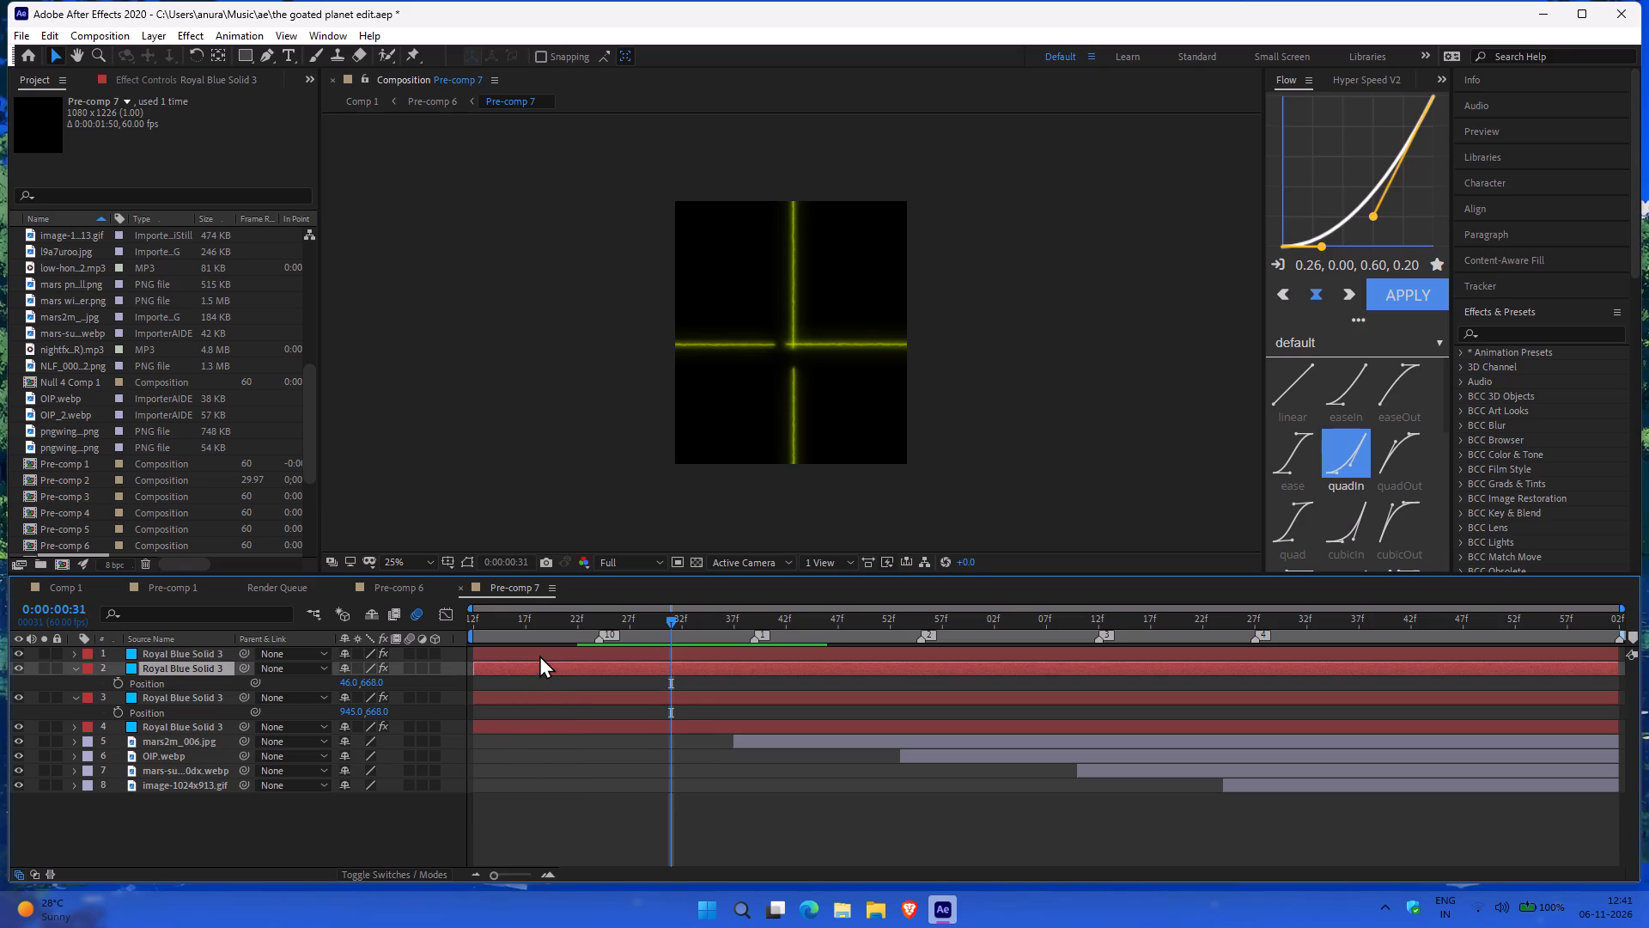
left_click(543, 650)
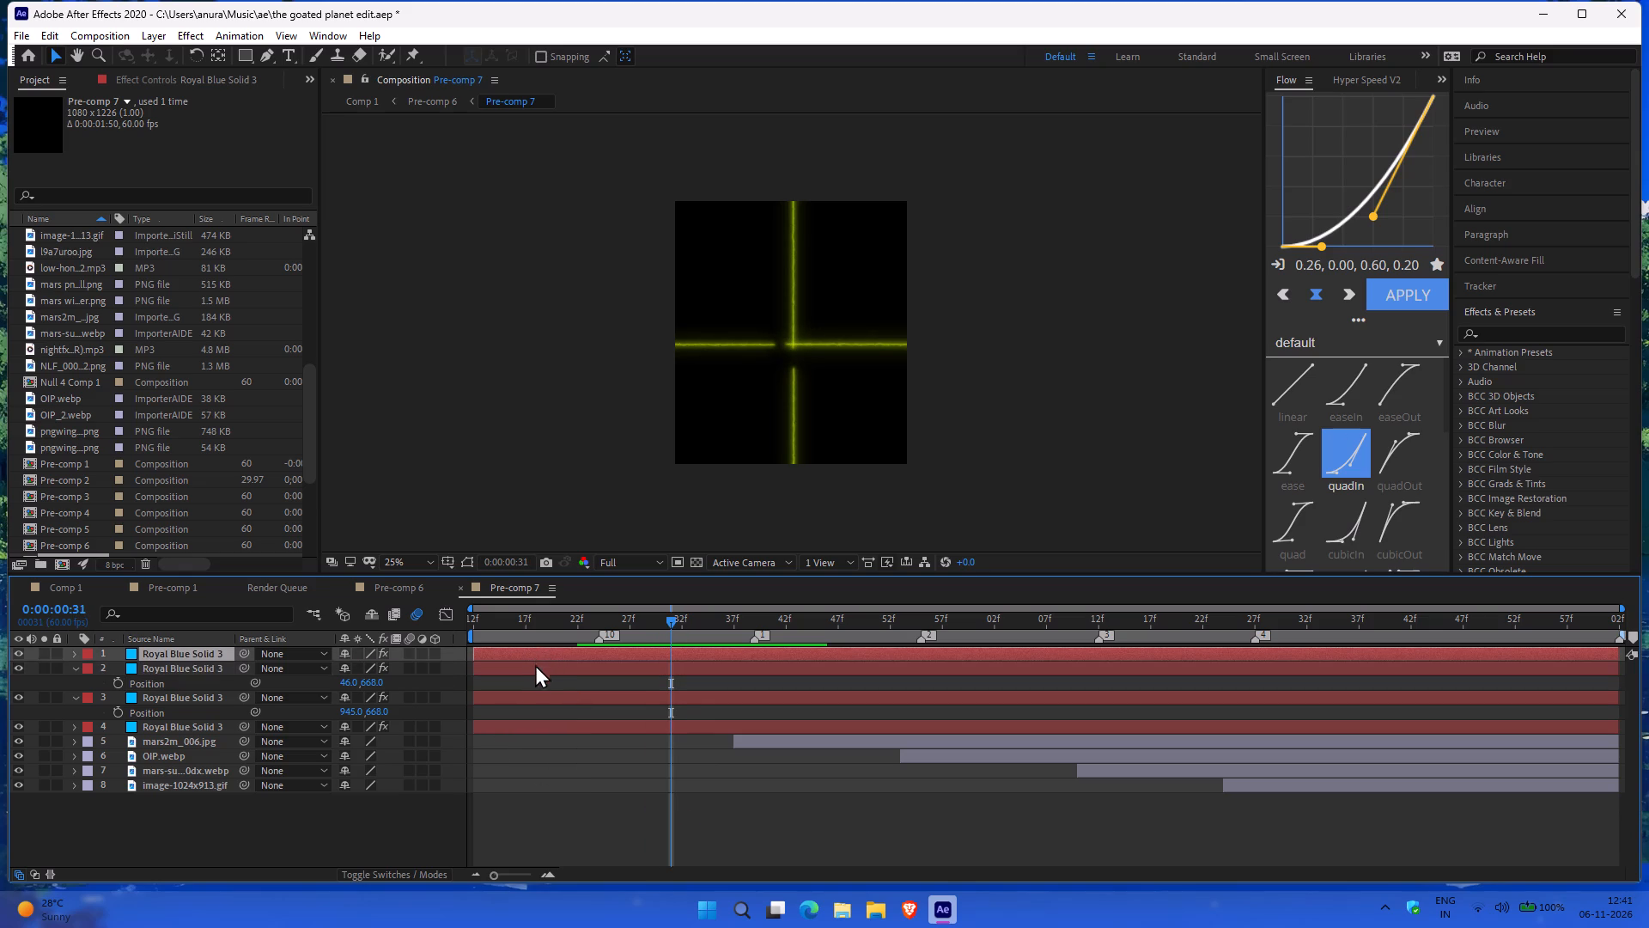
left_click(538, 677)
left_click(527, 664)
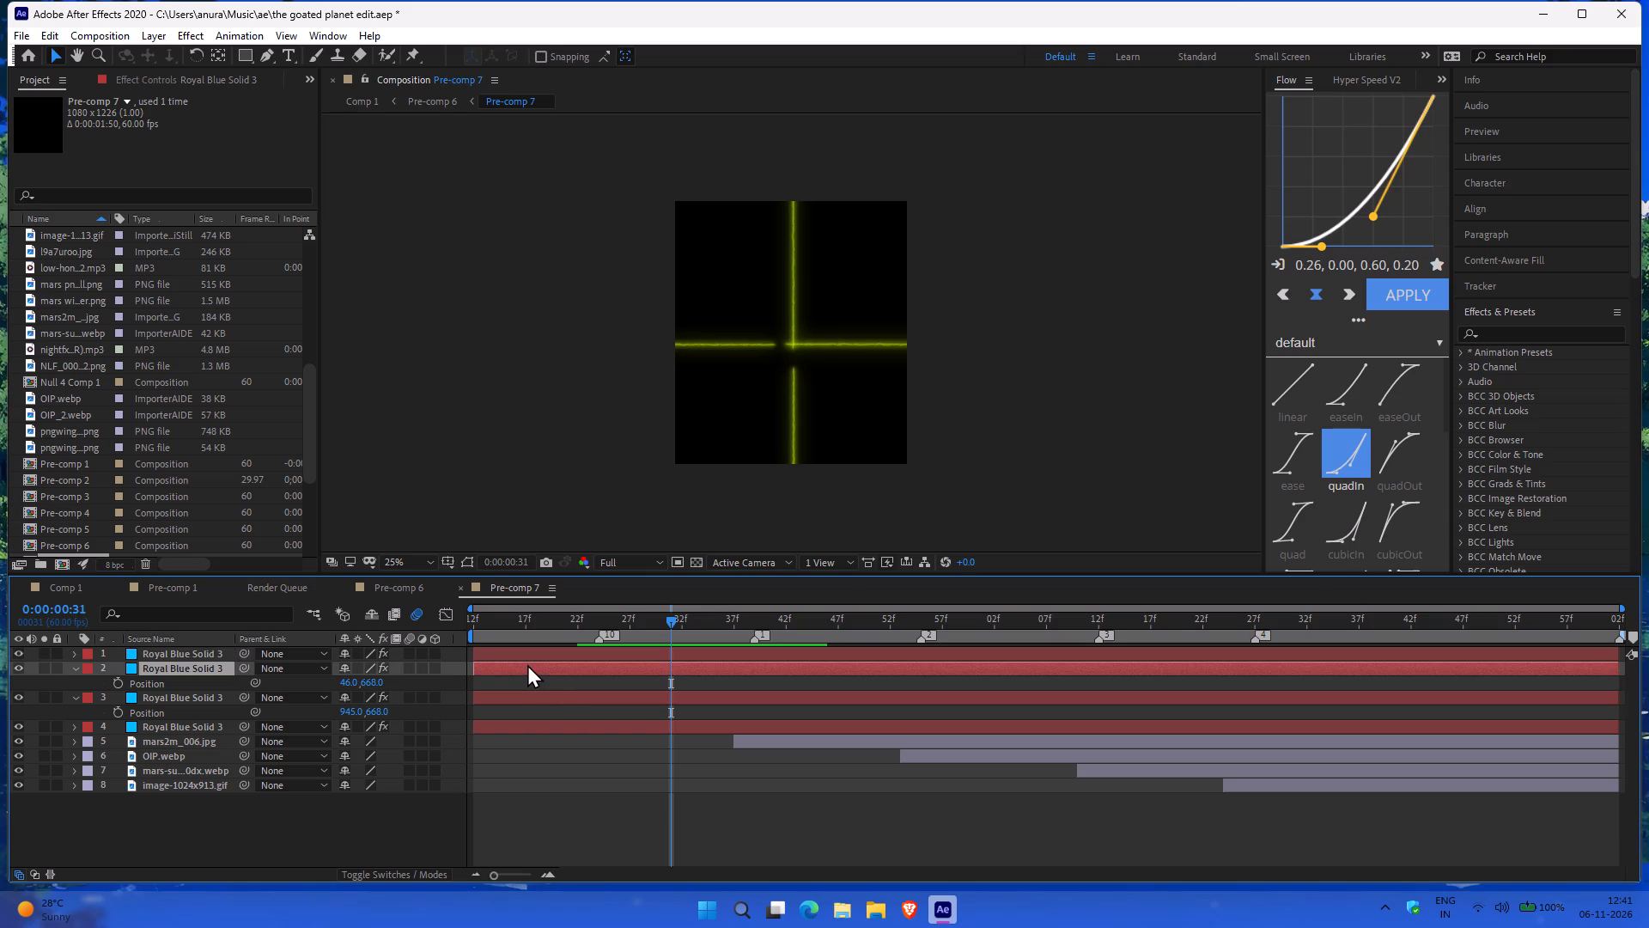
Return to Pre-comp 6 and scrub between 0:00:10:10 and 0:00:10:28 to check the adjusted lines closing in around Mars.
left_click(392, 589)
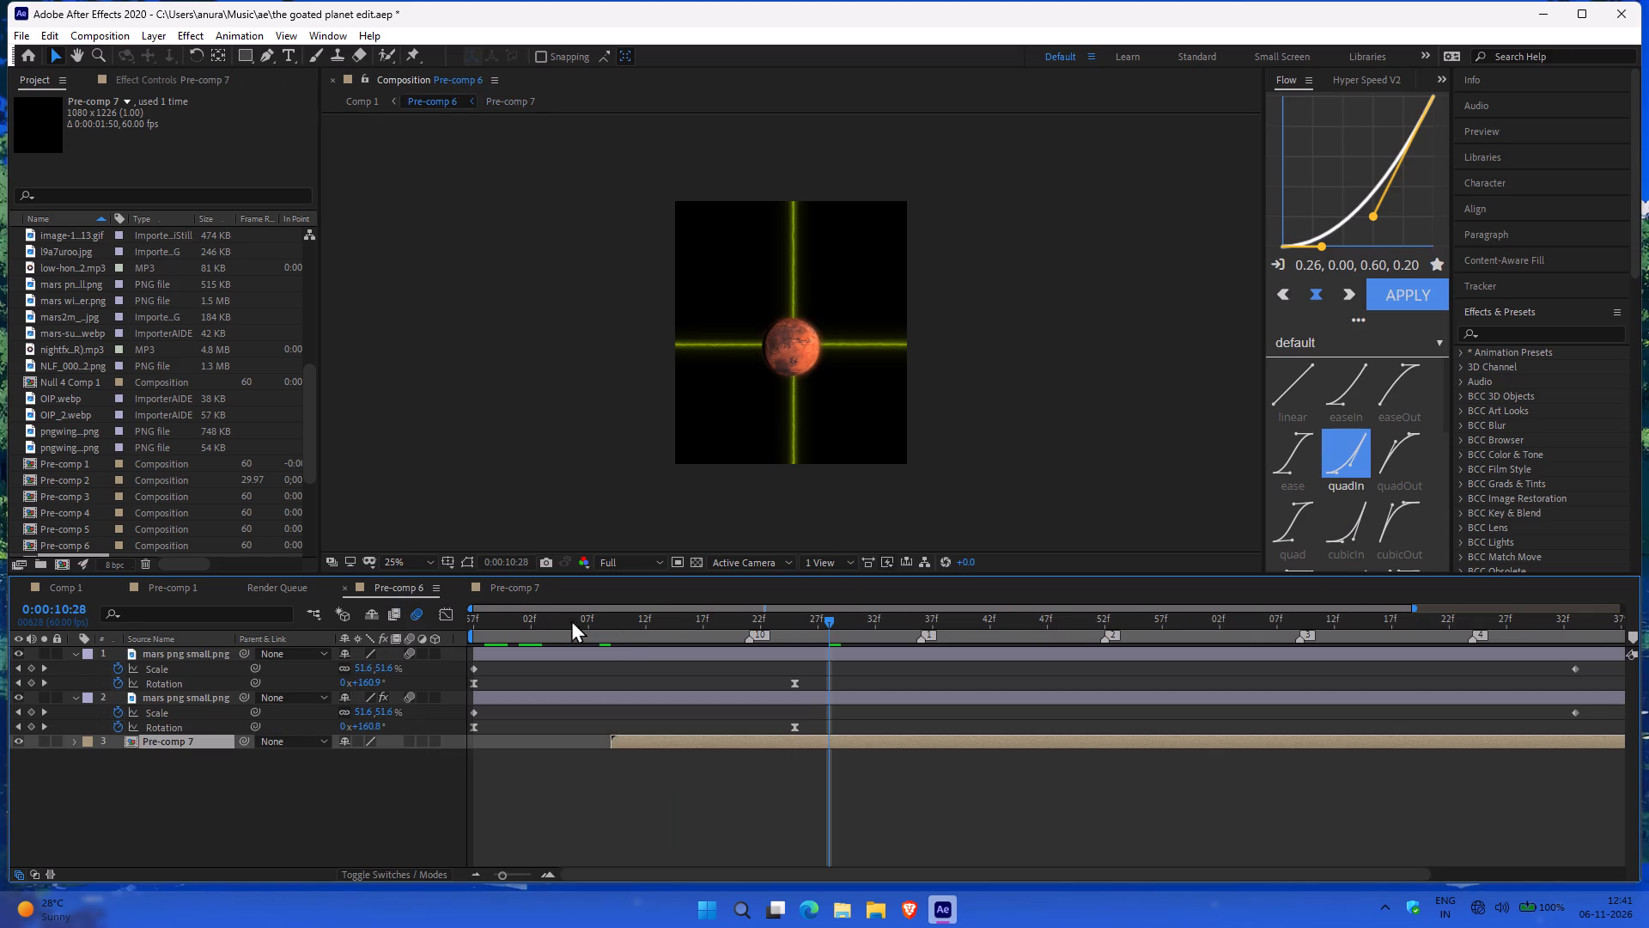
left_click_drag(822, 618, 770, 603)
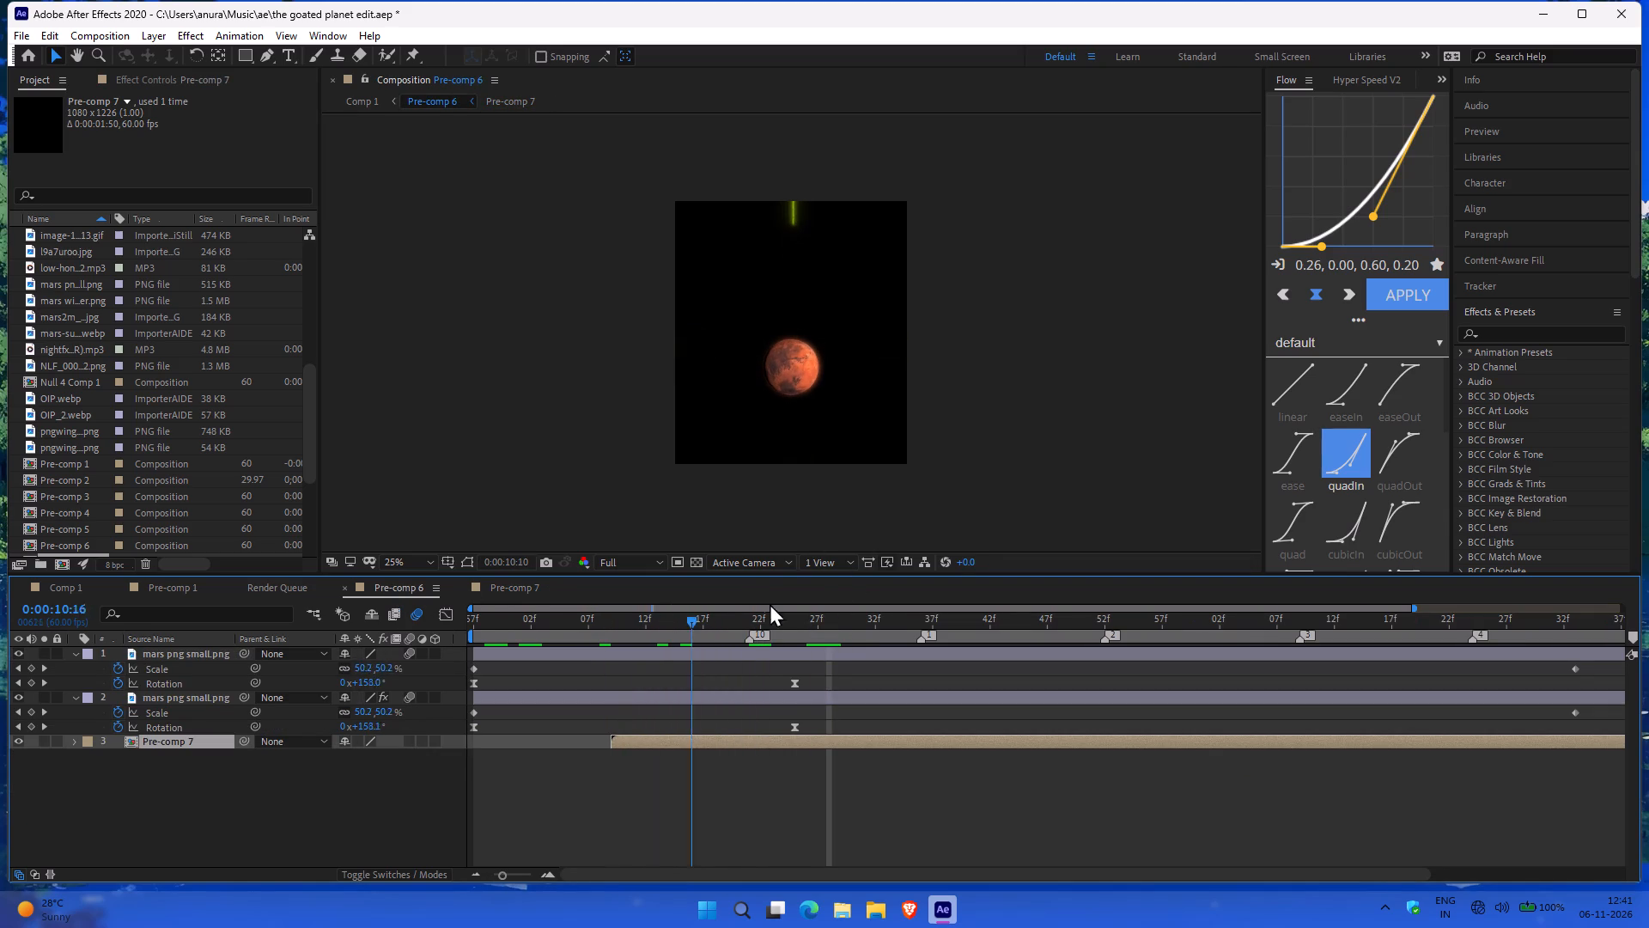
left_click_drag(770, 603, 756, 860)
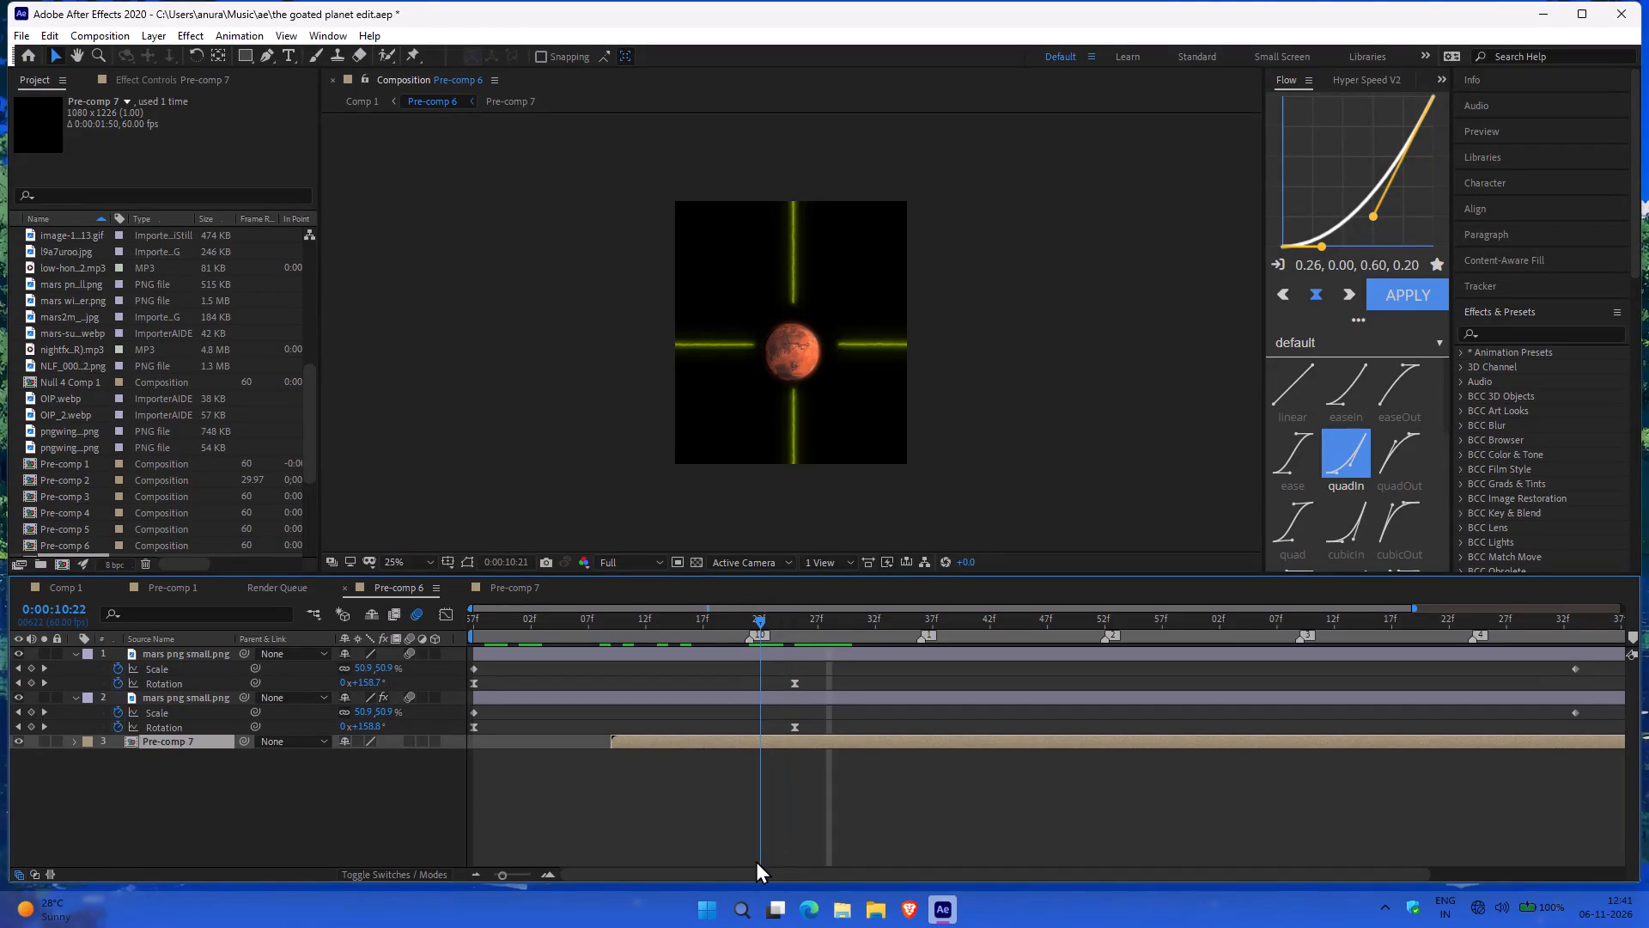
left_click_drag(756, 860, 757, 860)
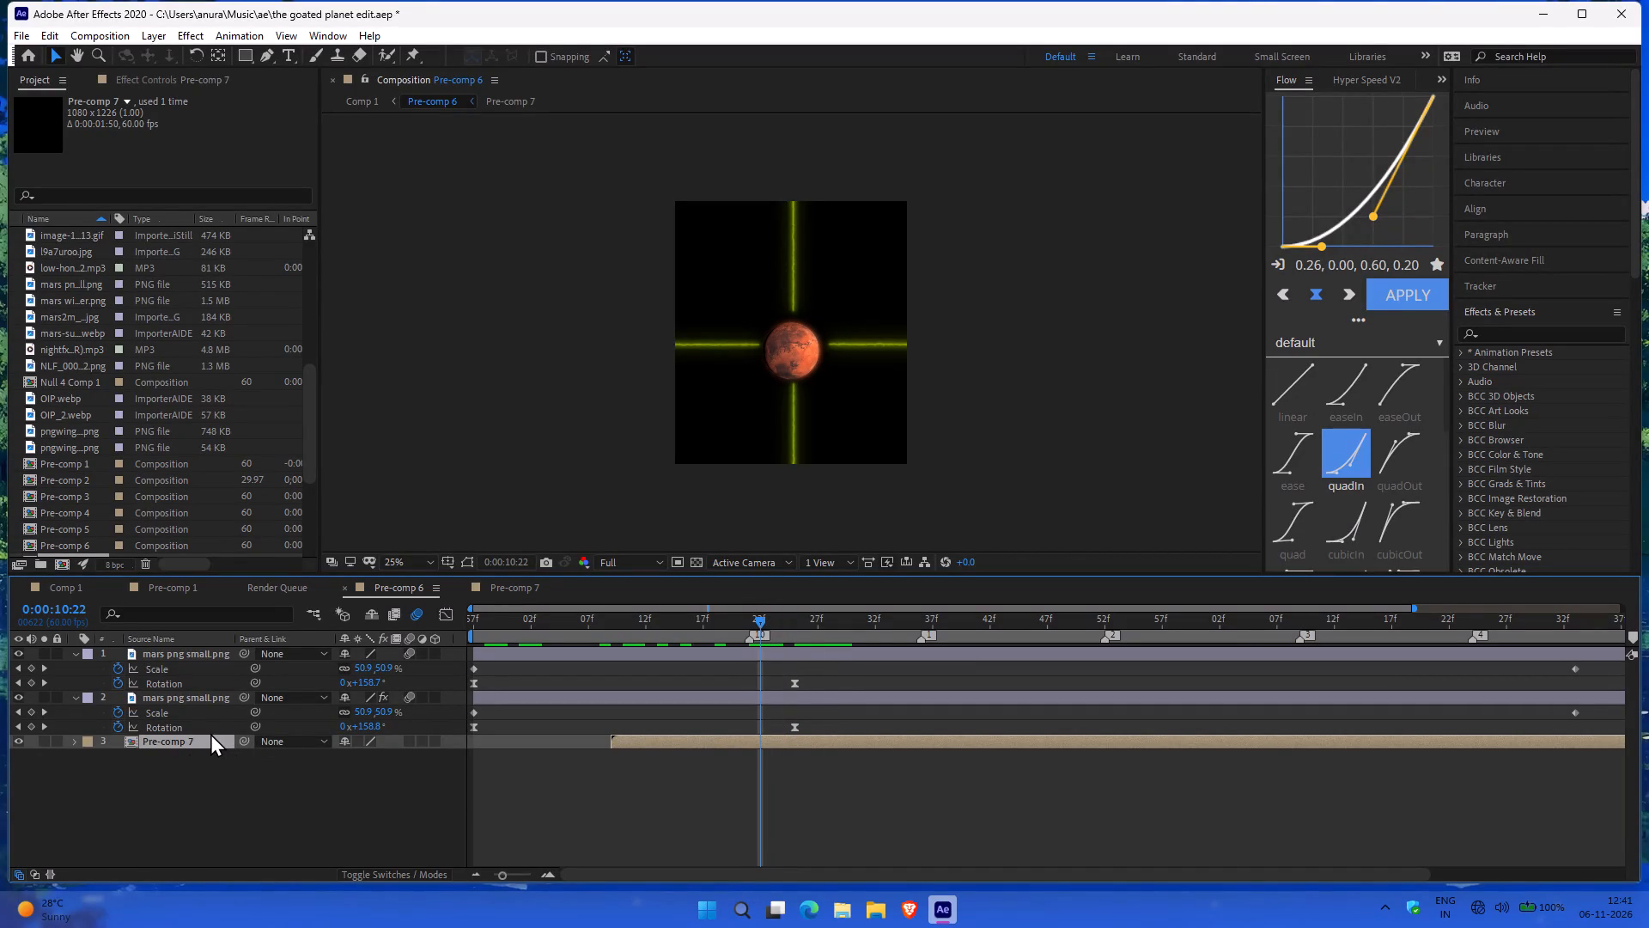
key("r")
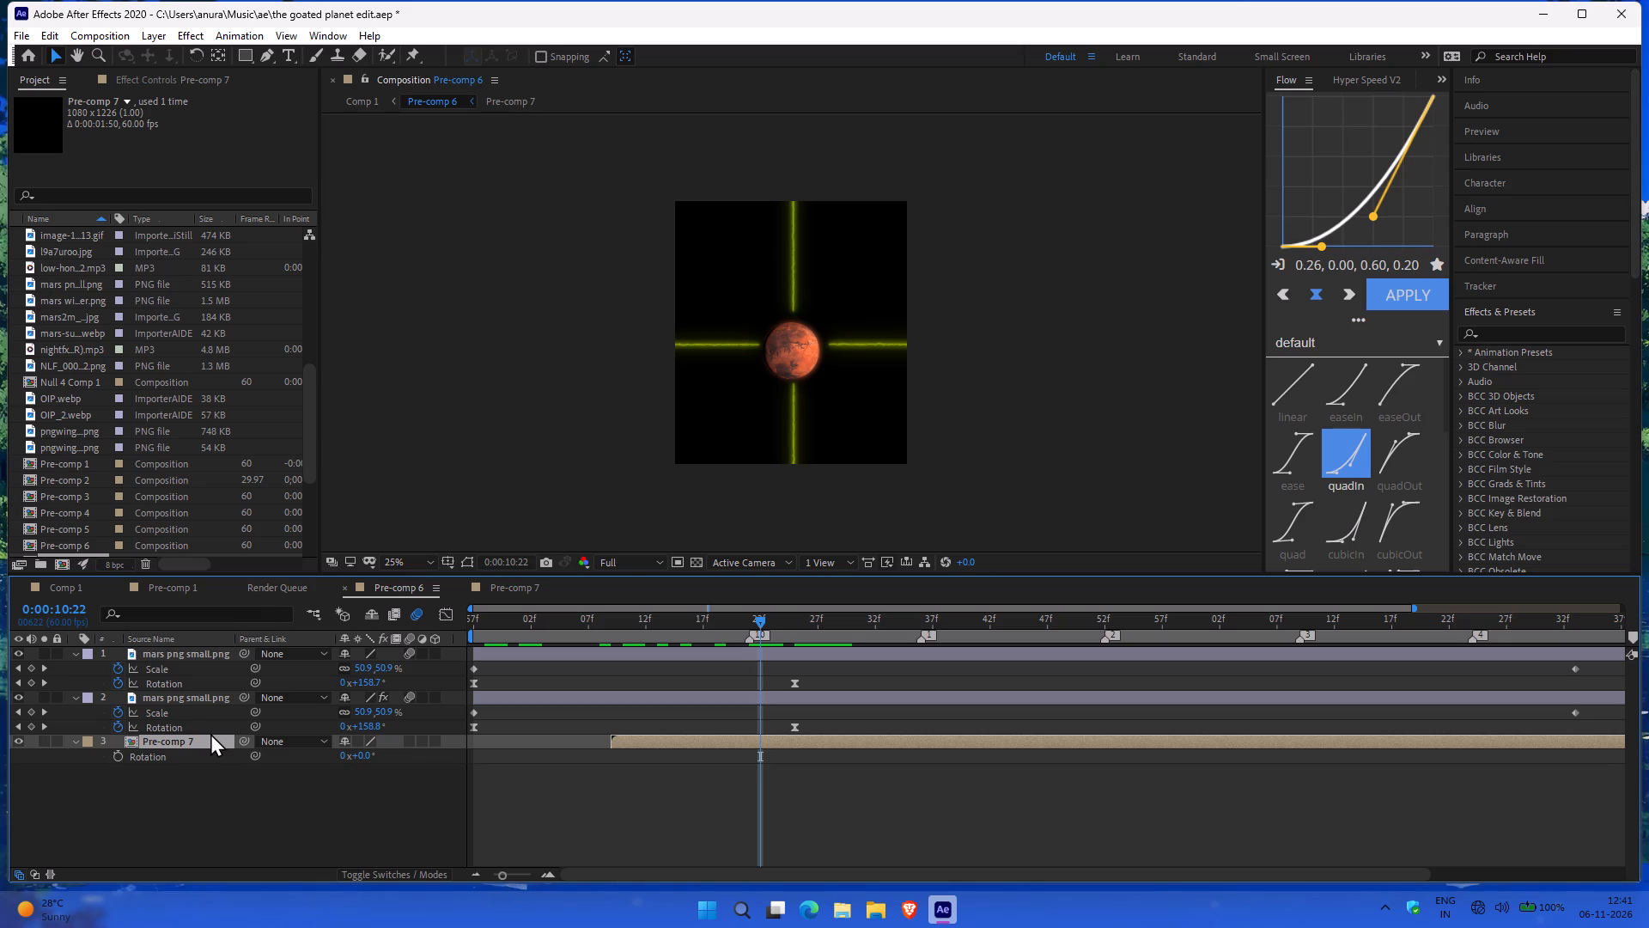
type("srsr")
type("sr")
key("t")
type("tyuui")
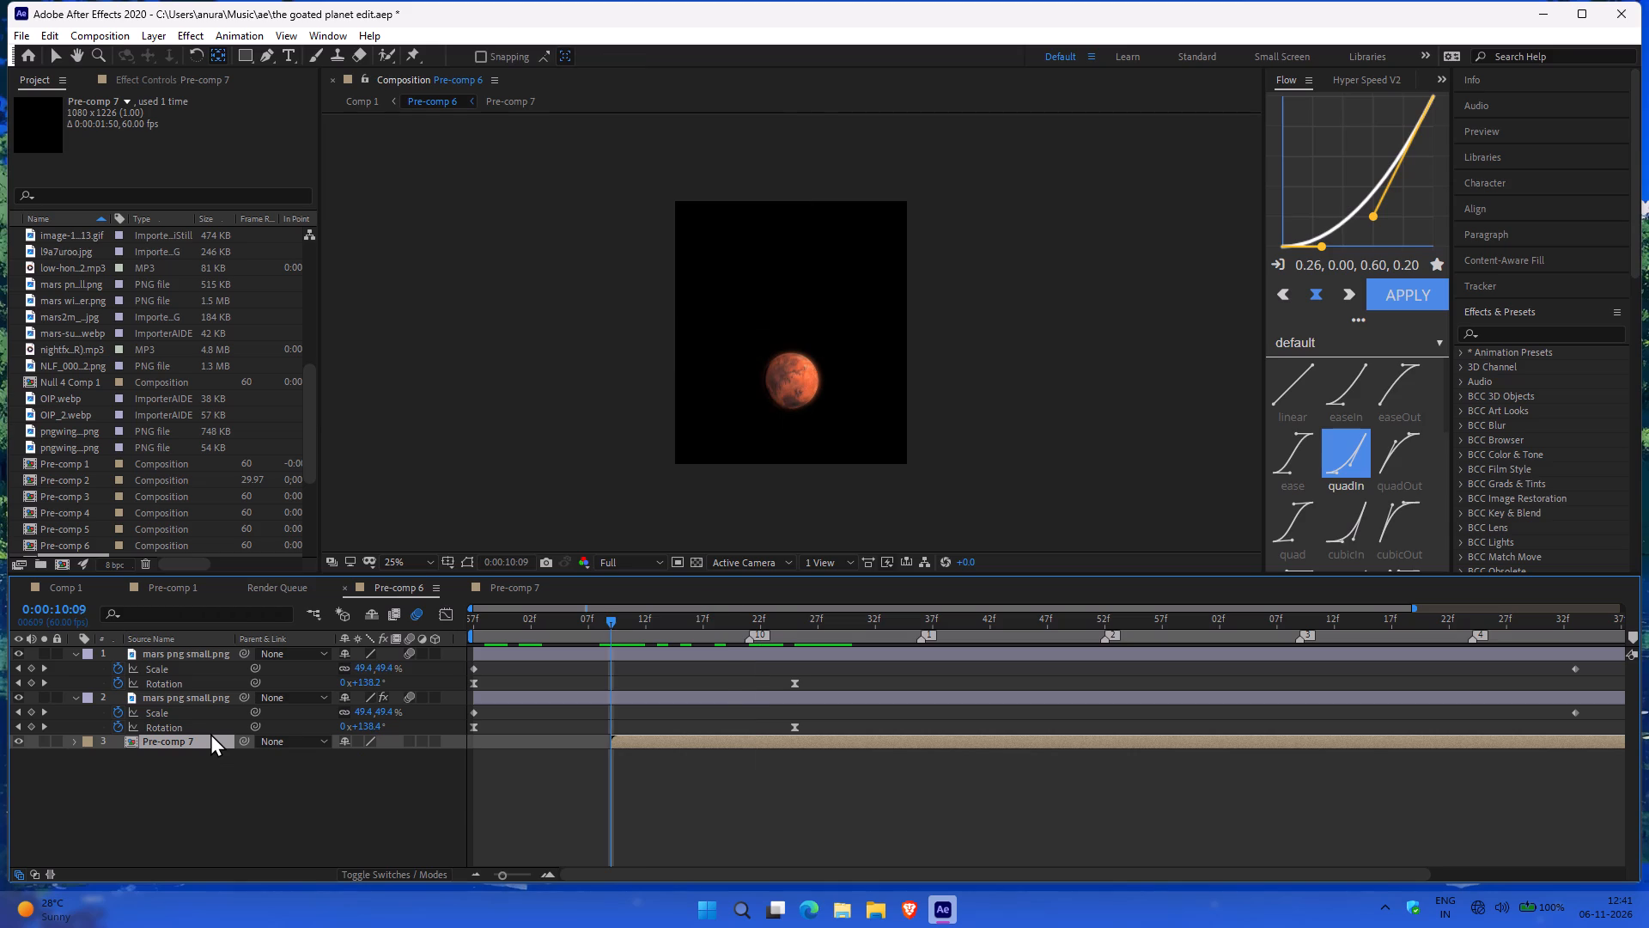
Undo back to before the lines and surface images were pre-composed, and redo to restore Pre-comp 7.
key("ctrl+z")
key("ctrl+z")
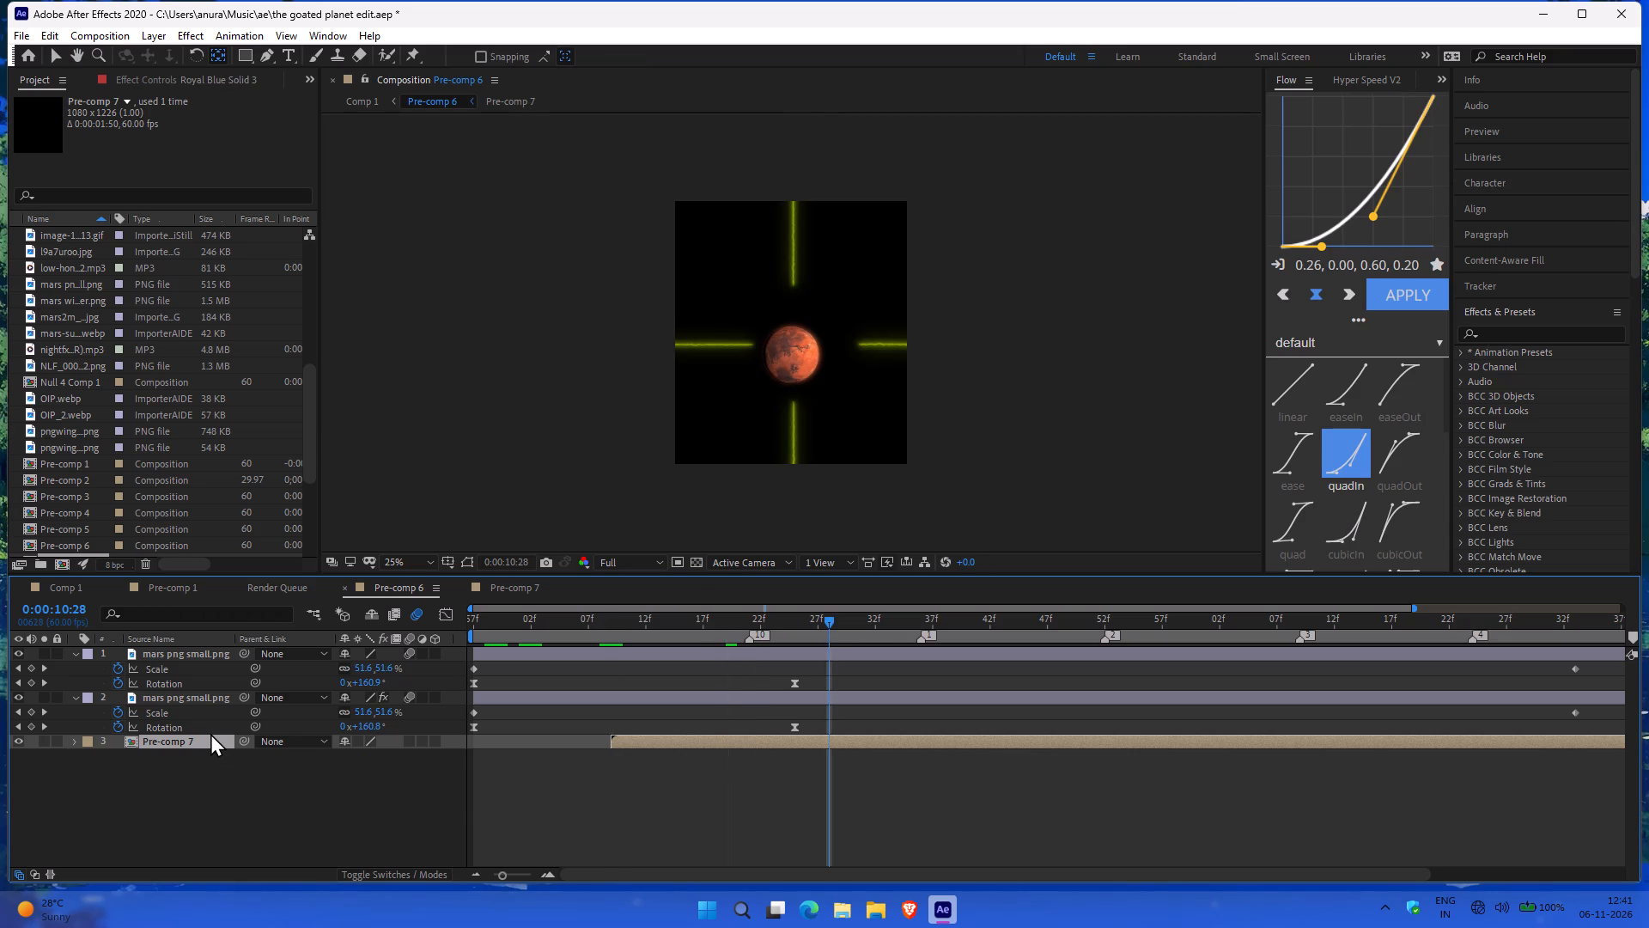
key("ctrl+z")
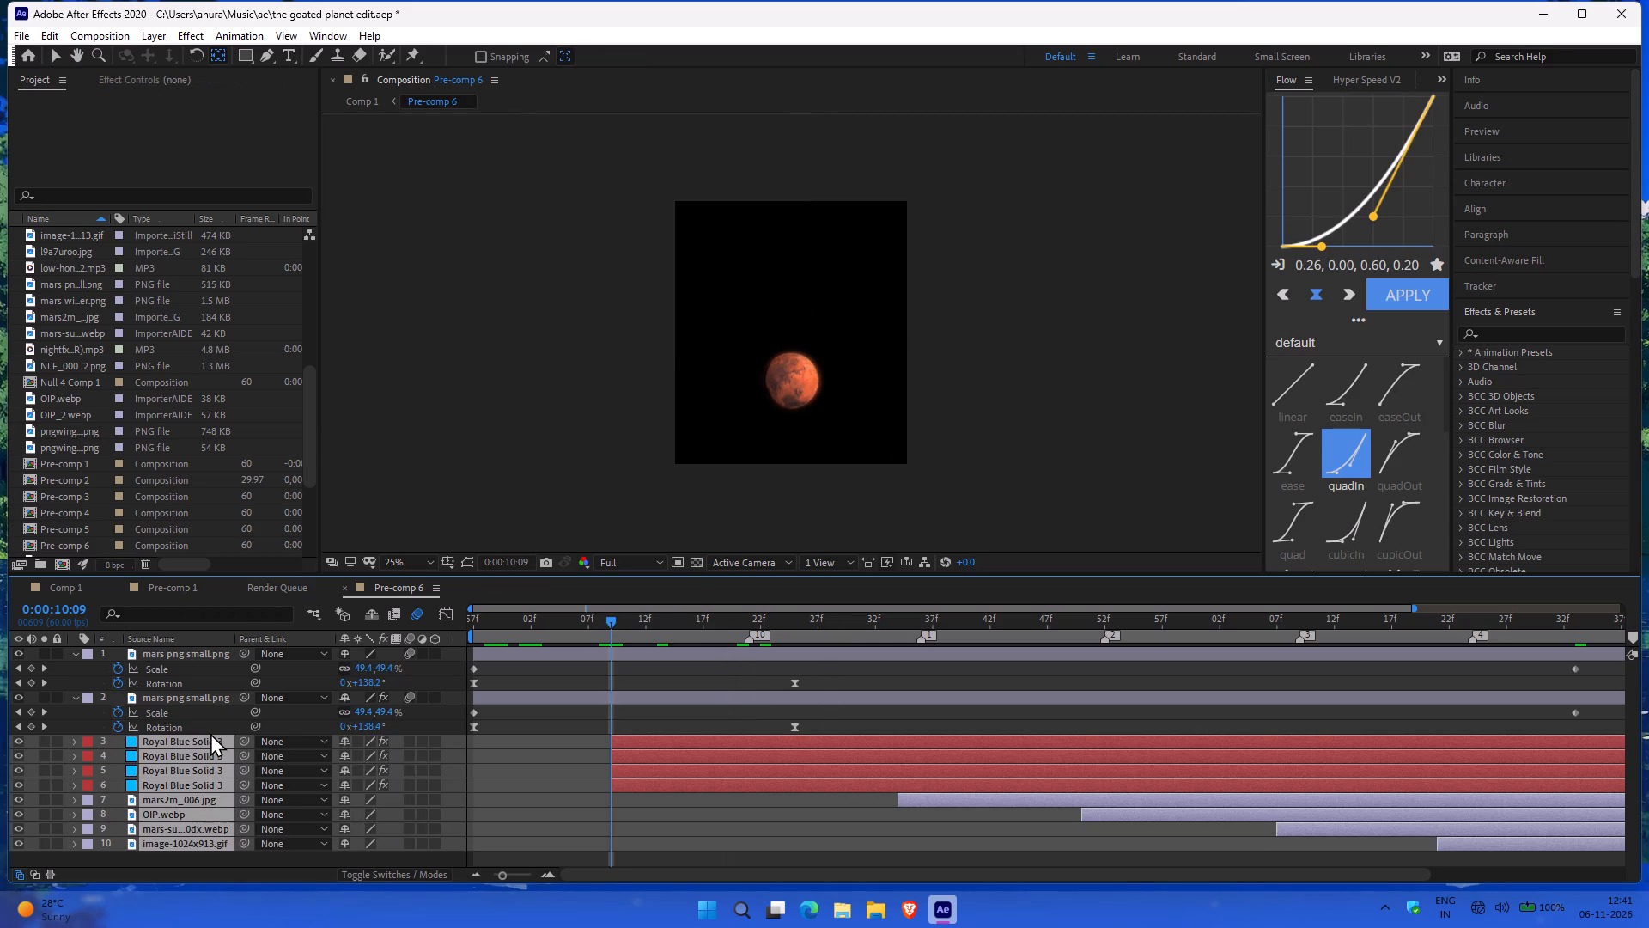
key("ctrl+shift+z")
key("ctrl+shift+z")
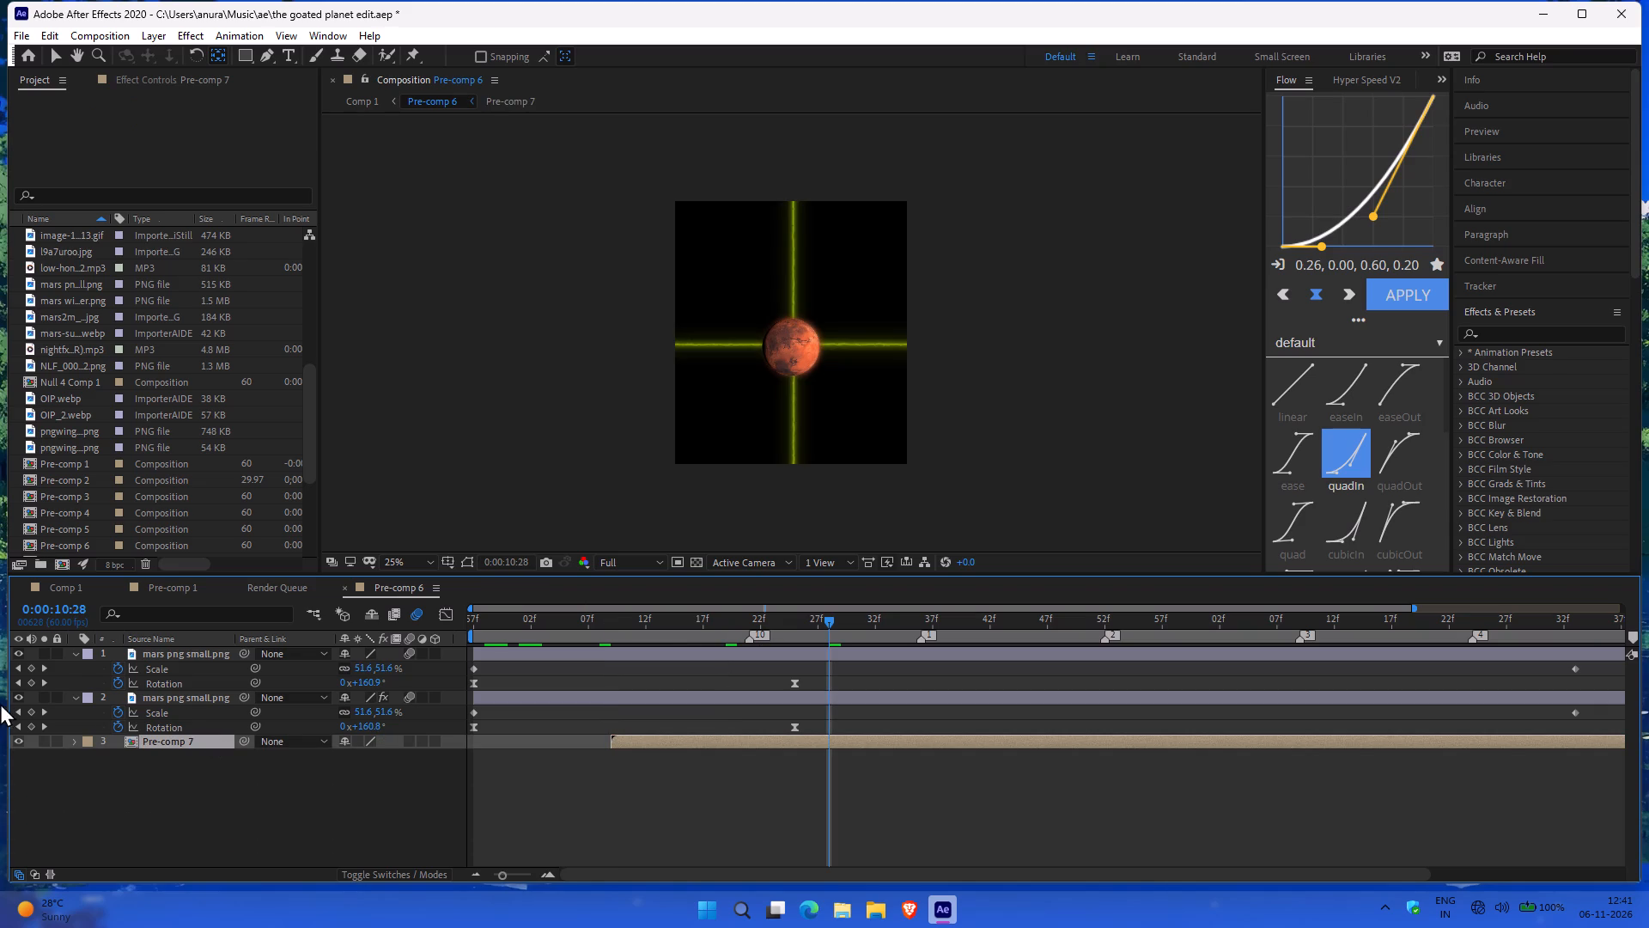
Check the lines around Mars between 0:00:10:14 and 0:00:10:21 in Pre-comp 6, and open Pre-comp 7.
left_click(712, 627)
left_click(664, 626)
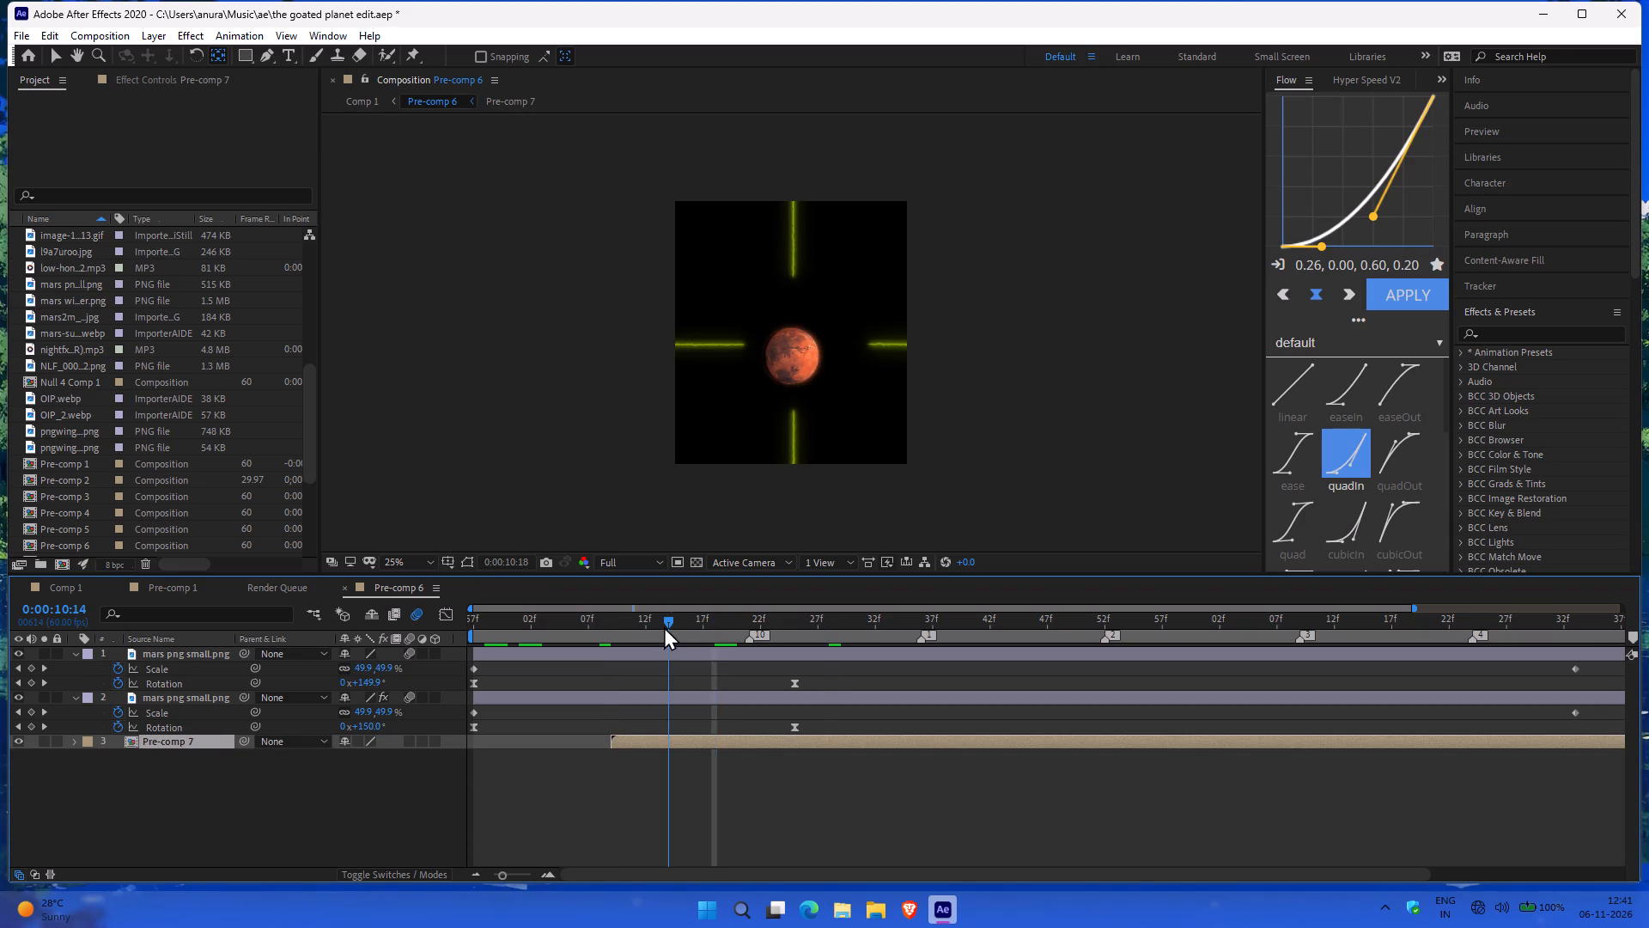
left_click(747, 624)
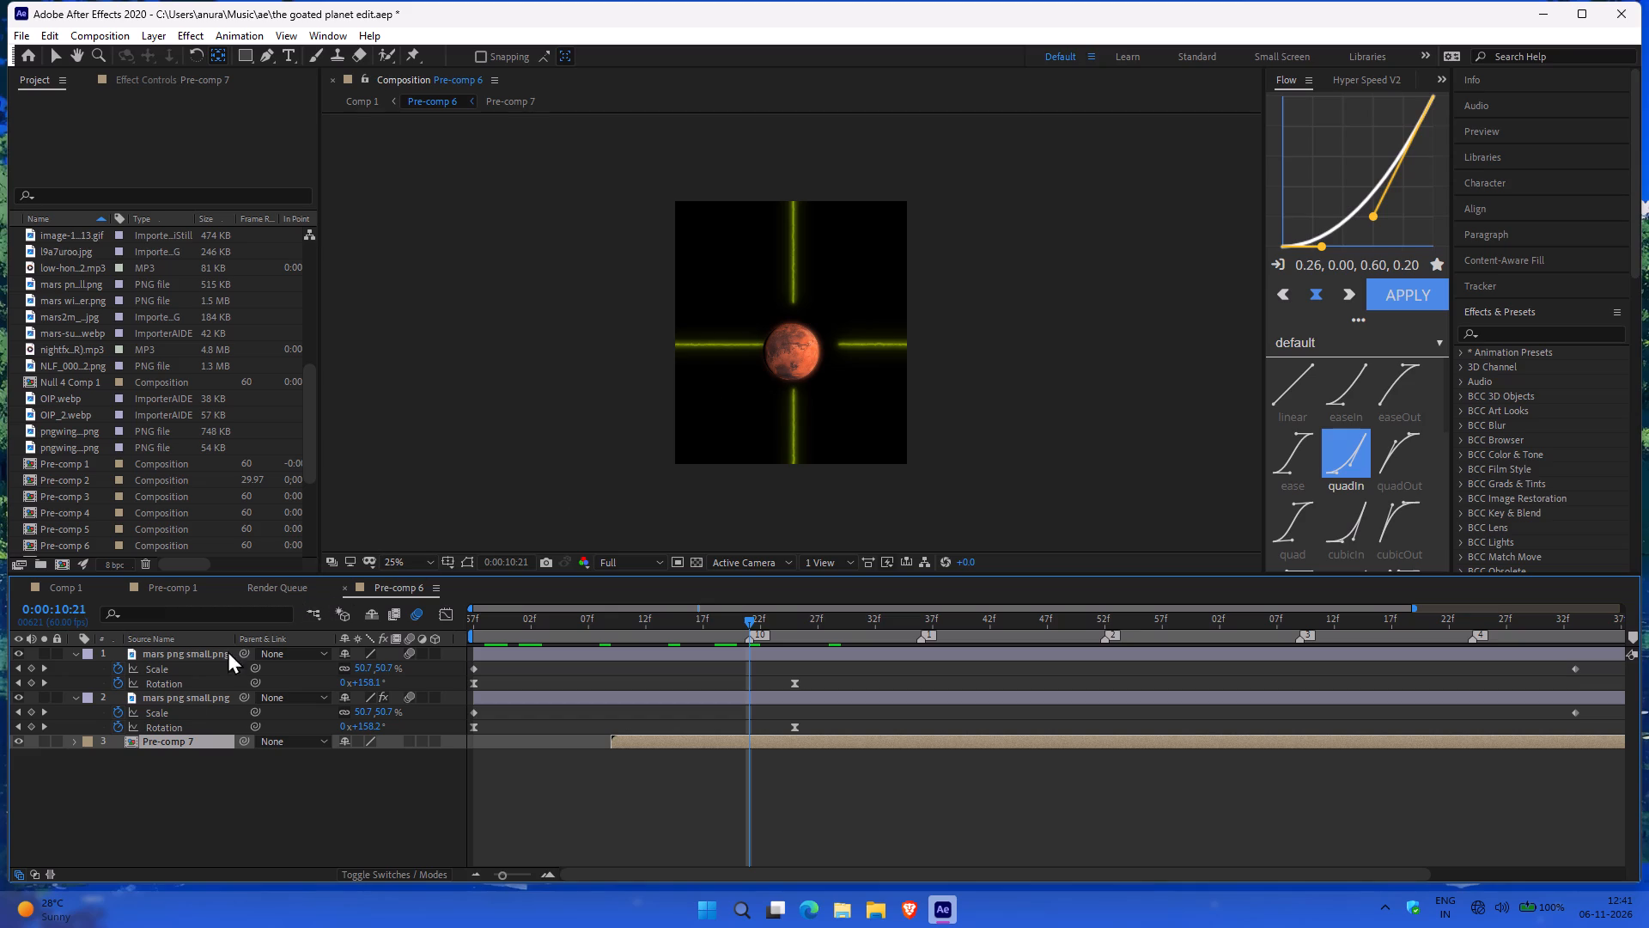
double_click(210, 737)
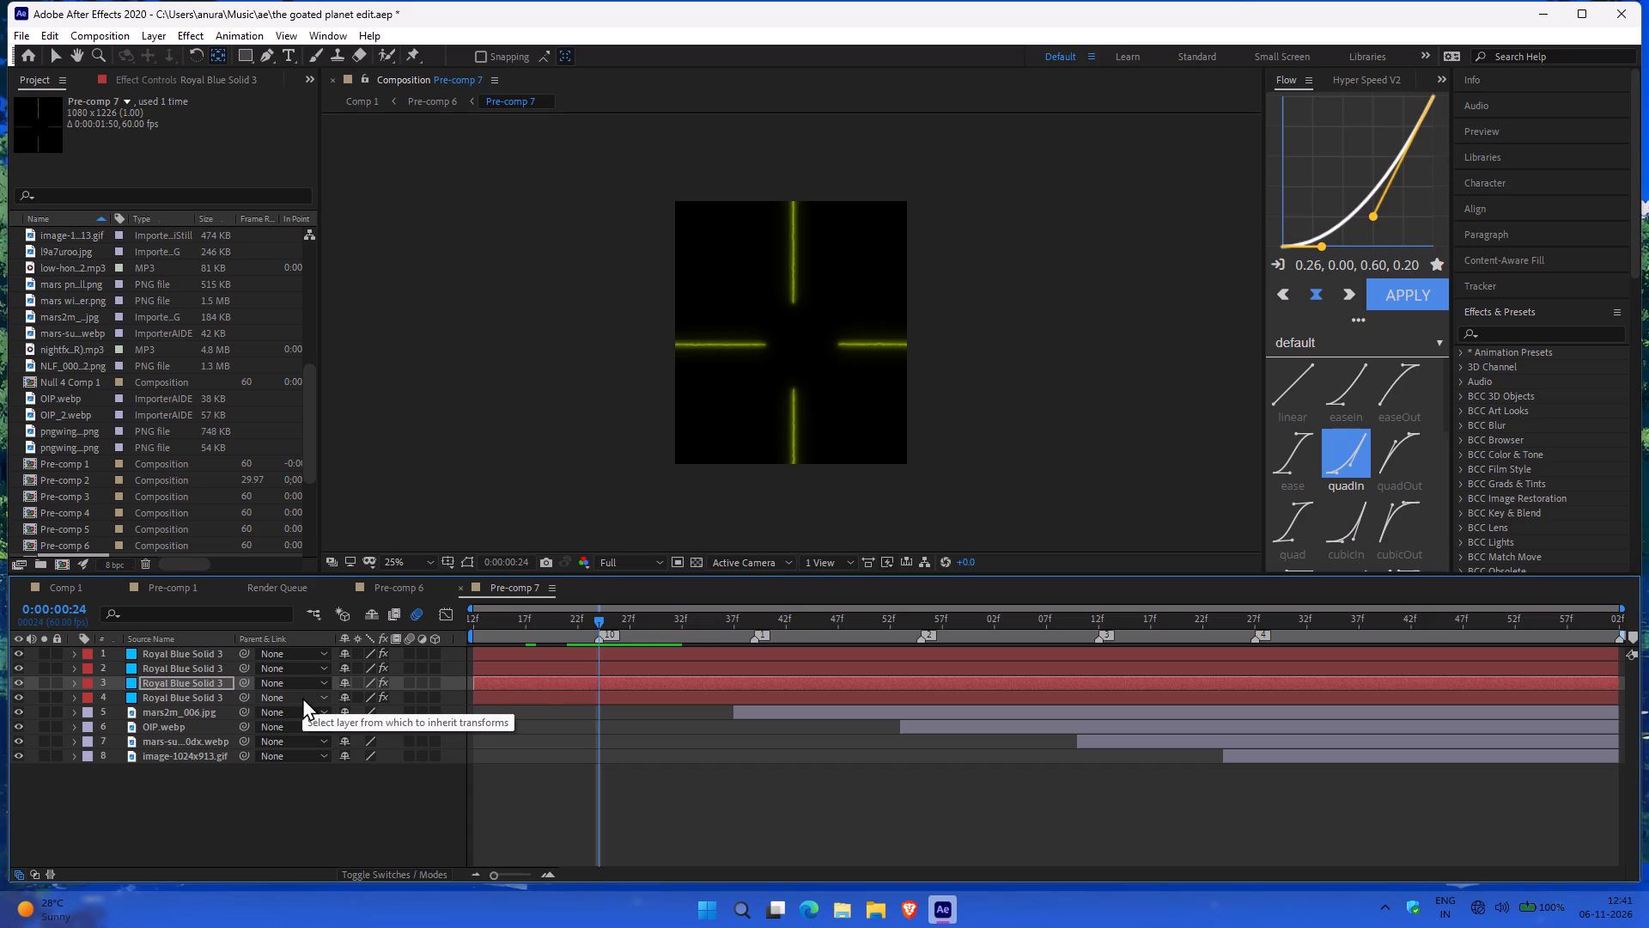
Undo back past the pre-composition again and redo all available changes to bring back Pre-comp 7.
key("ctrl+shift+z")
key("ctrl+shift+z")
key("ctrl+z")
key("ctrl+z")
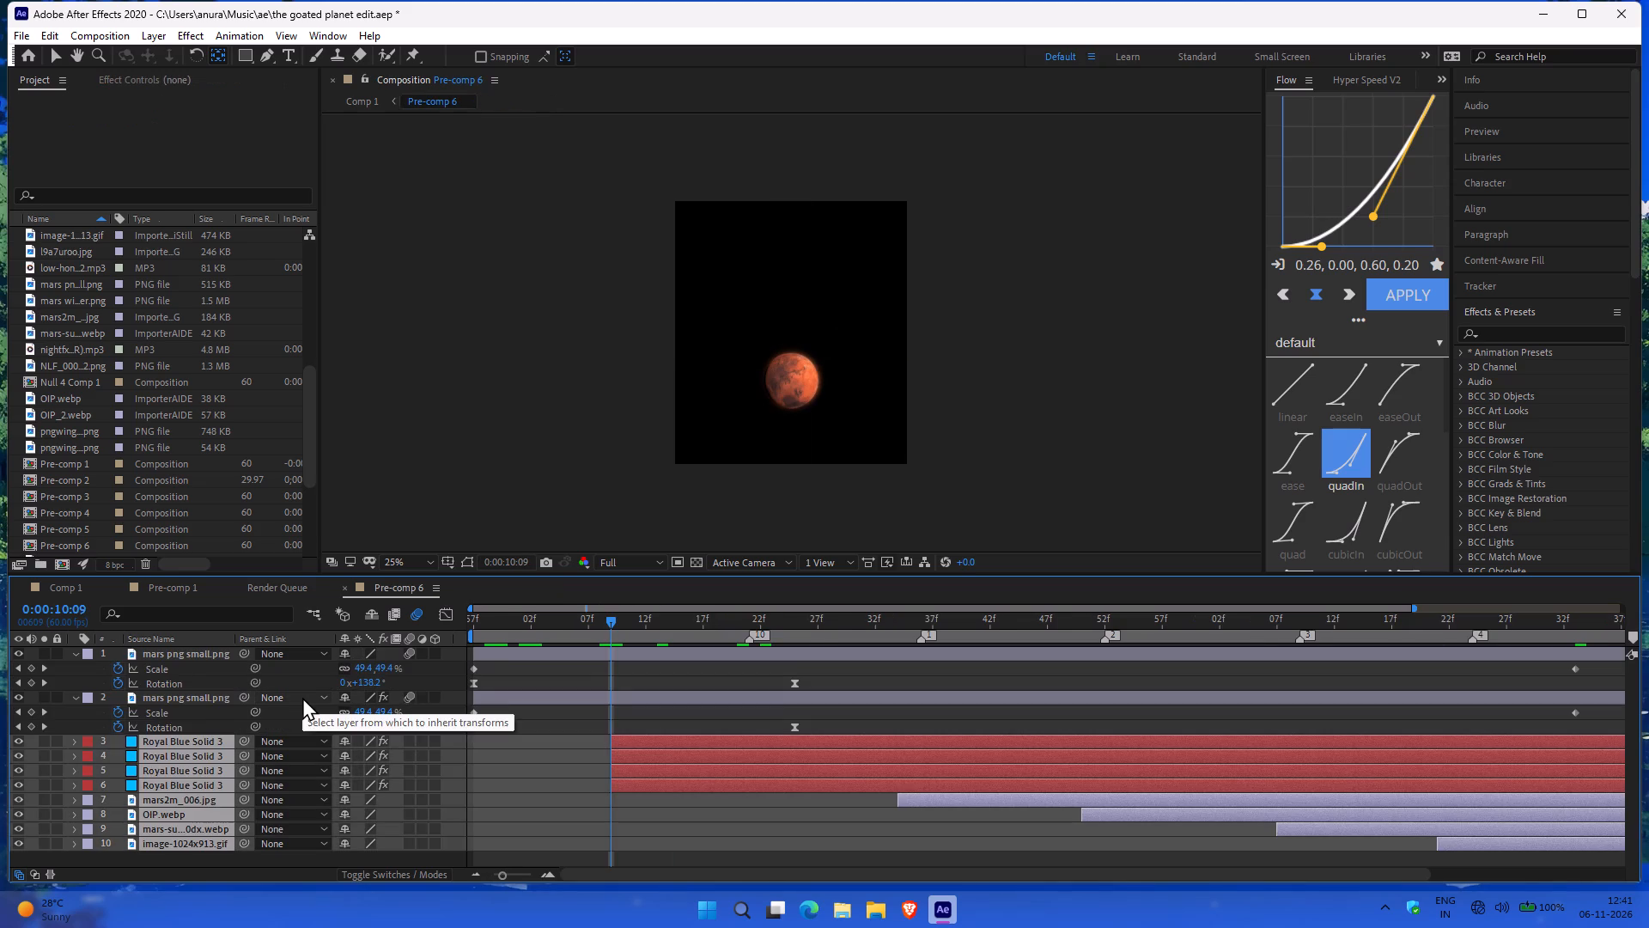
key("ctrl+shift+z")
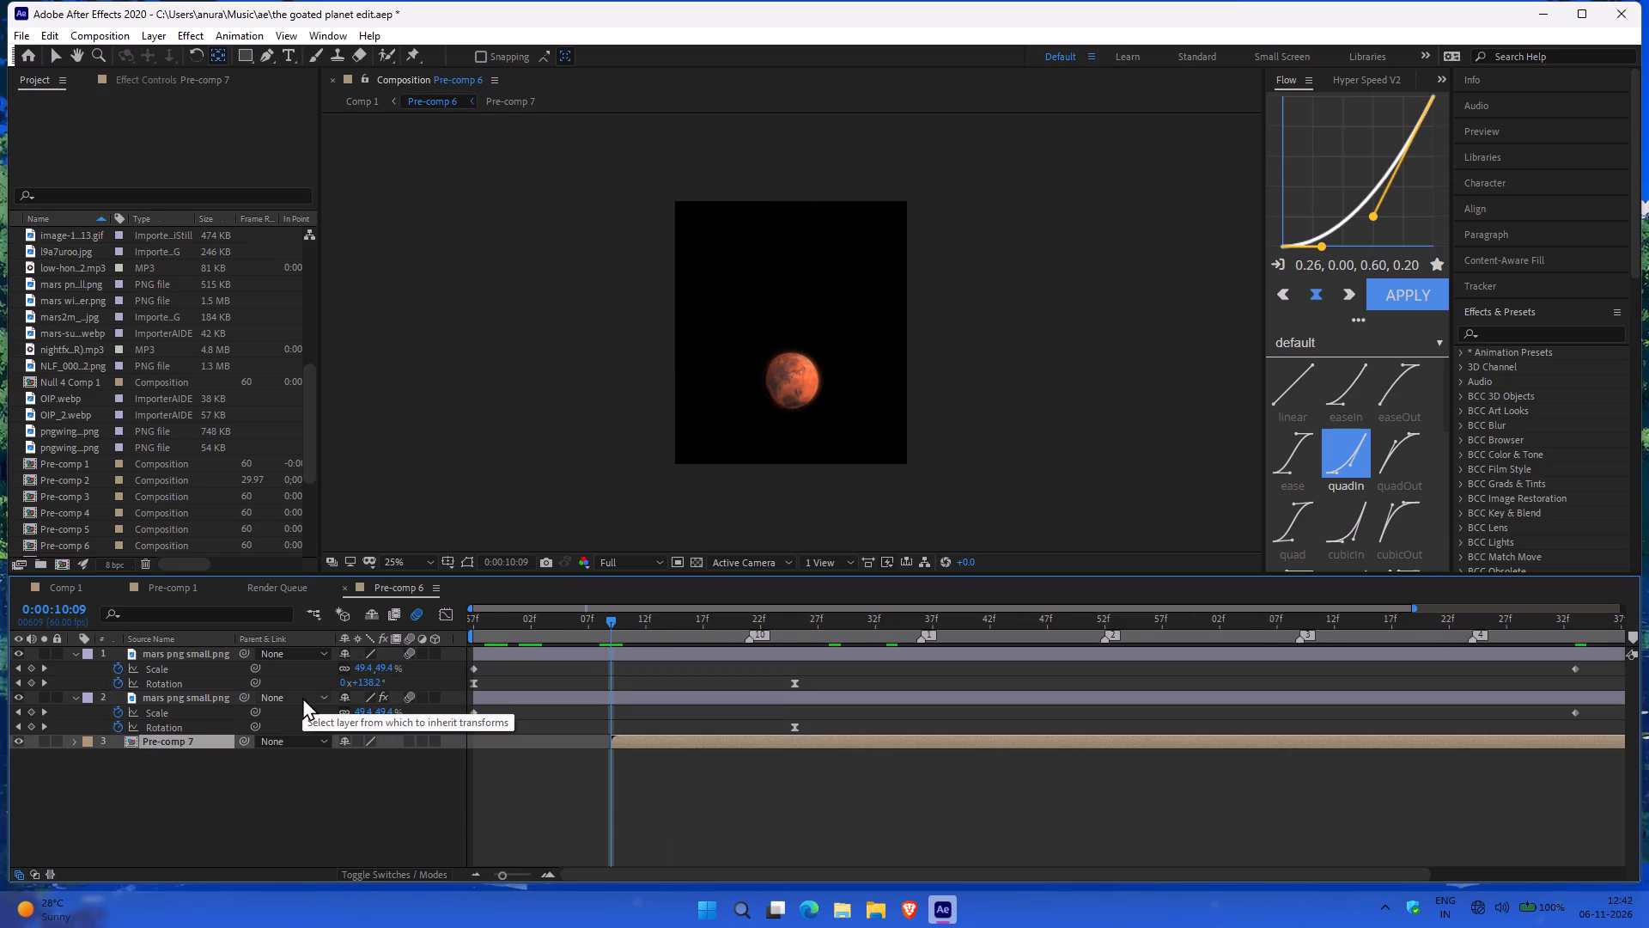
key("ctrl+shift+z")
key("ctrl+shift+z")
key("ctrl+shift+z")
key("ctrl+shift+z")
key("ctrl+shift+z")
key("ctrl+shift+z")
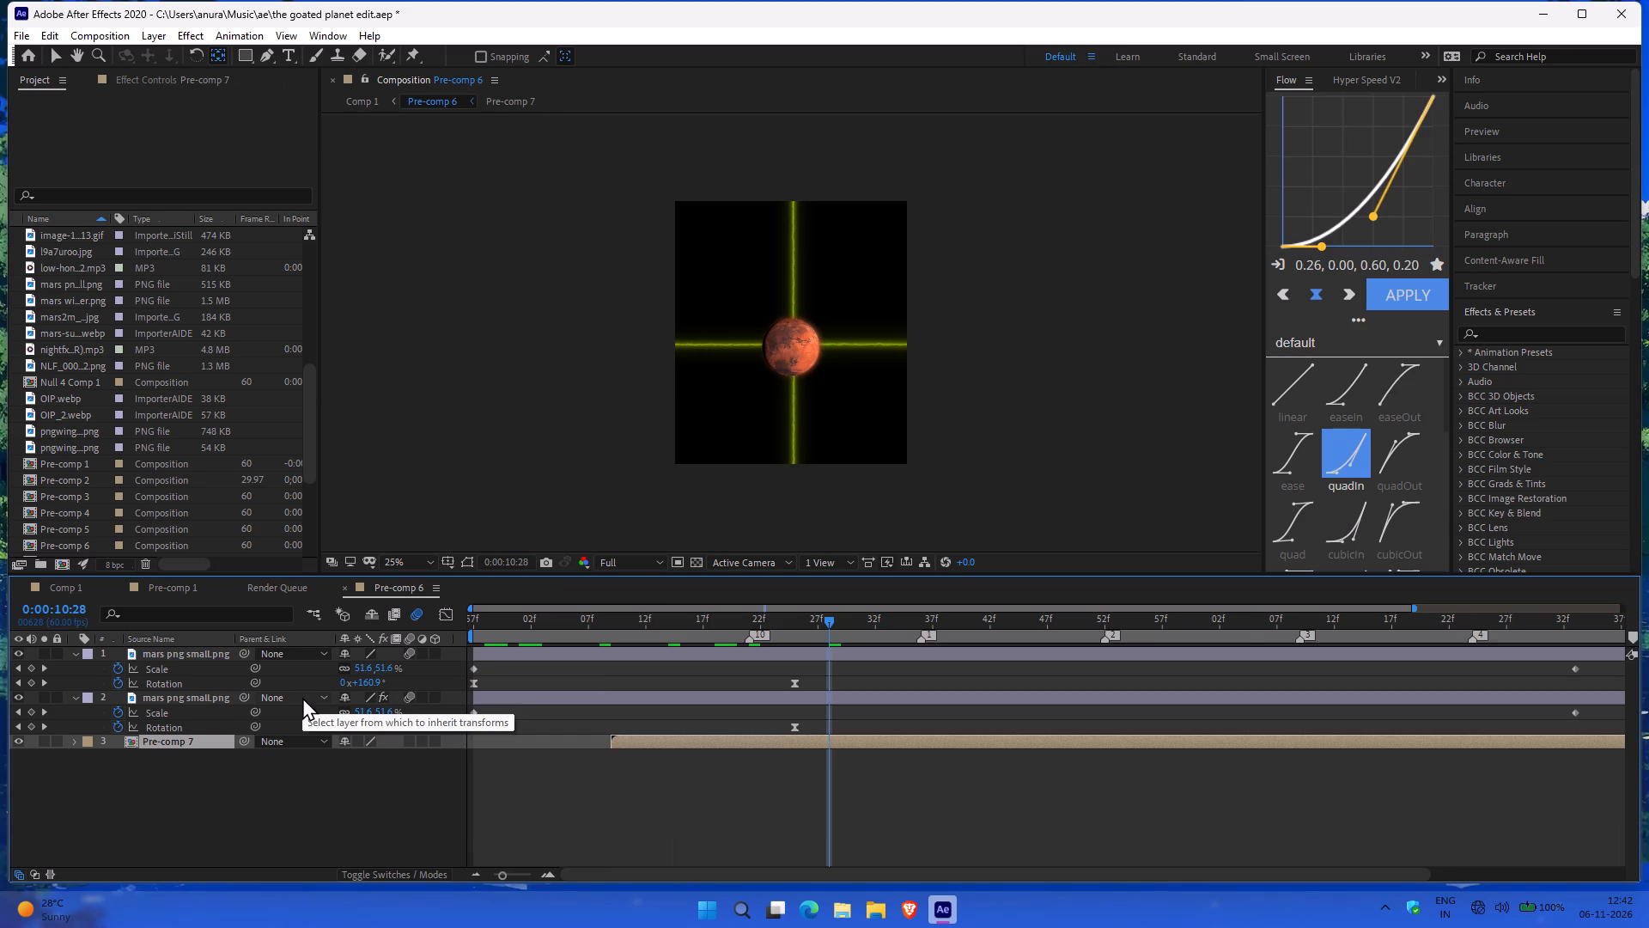
Look into Pre-comp 7, return to Pre-comp 6, and scrub between 0:00:10:05 and 0:00:10:22 to examine the lines approaching Mars.
double_click(180, 745)
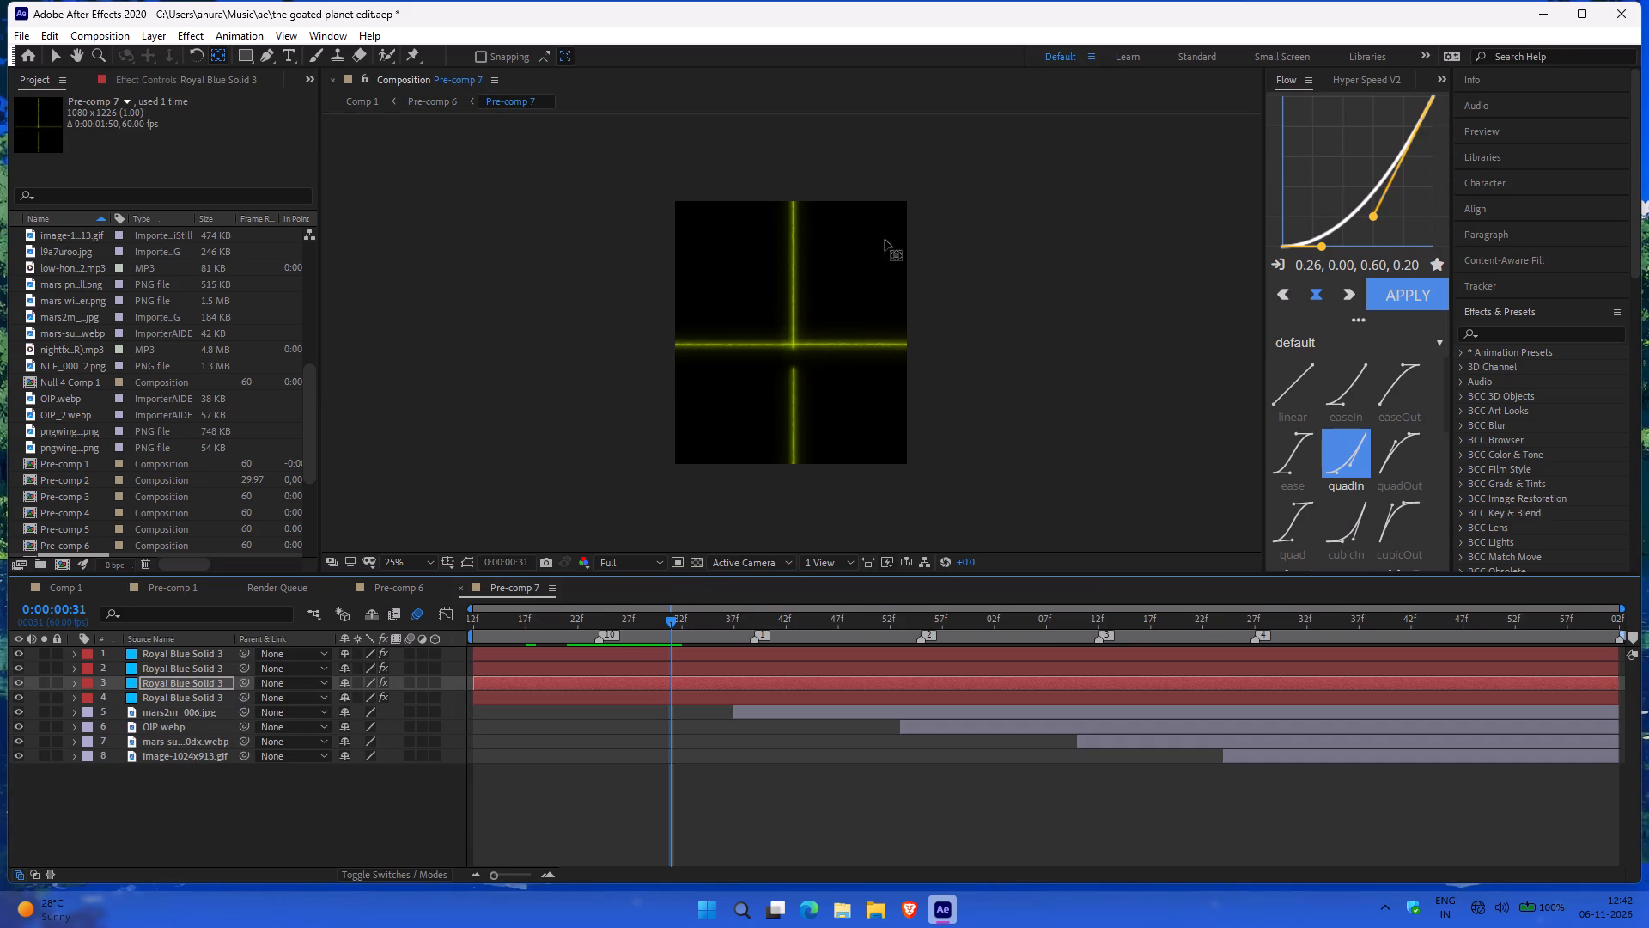
left_click(389, 580)
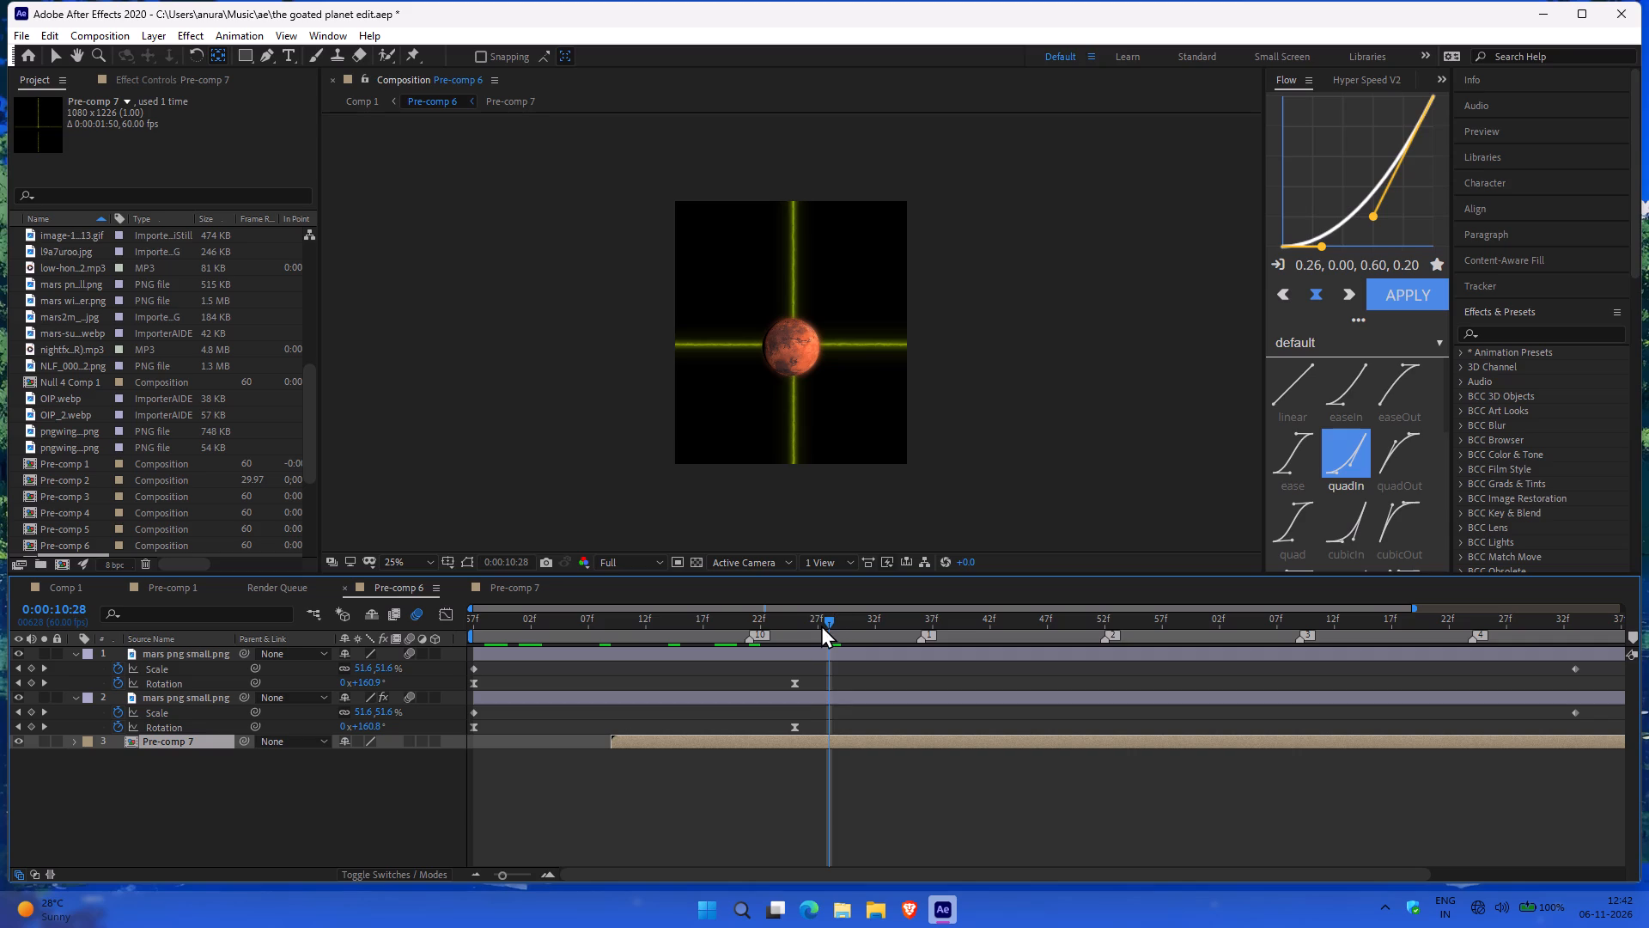
left_click_drag(821, 625, 562, 644)
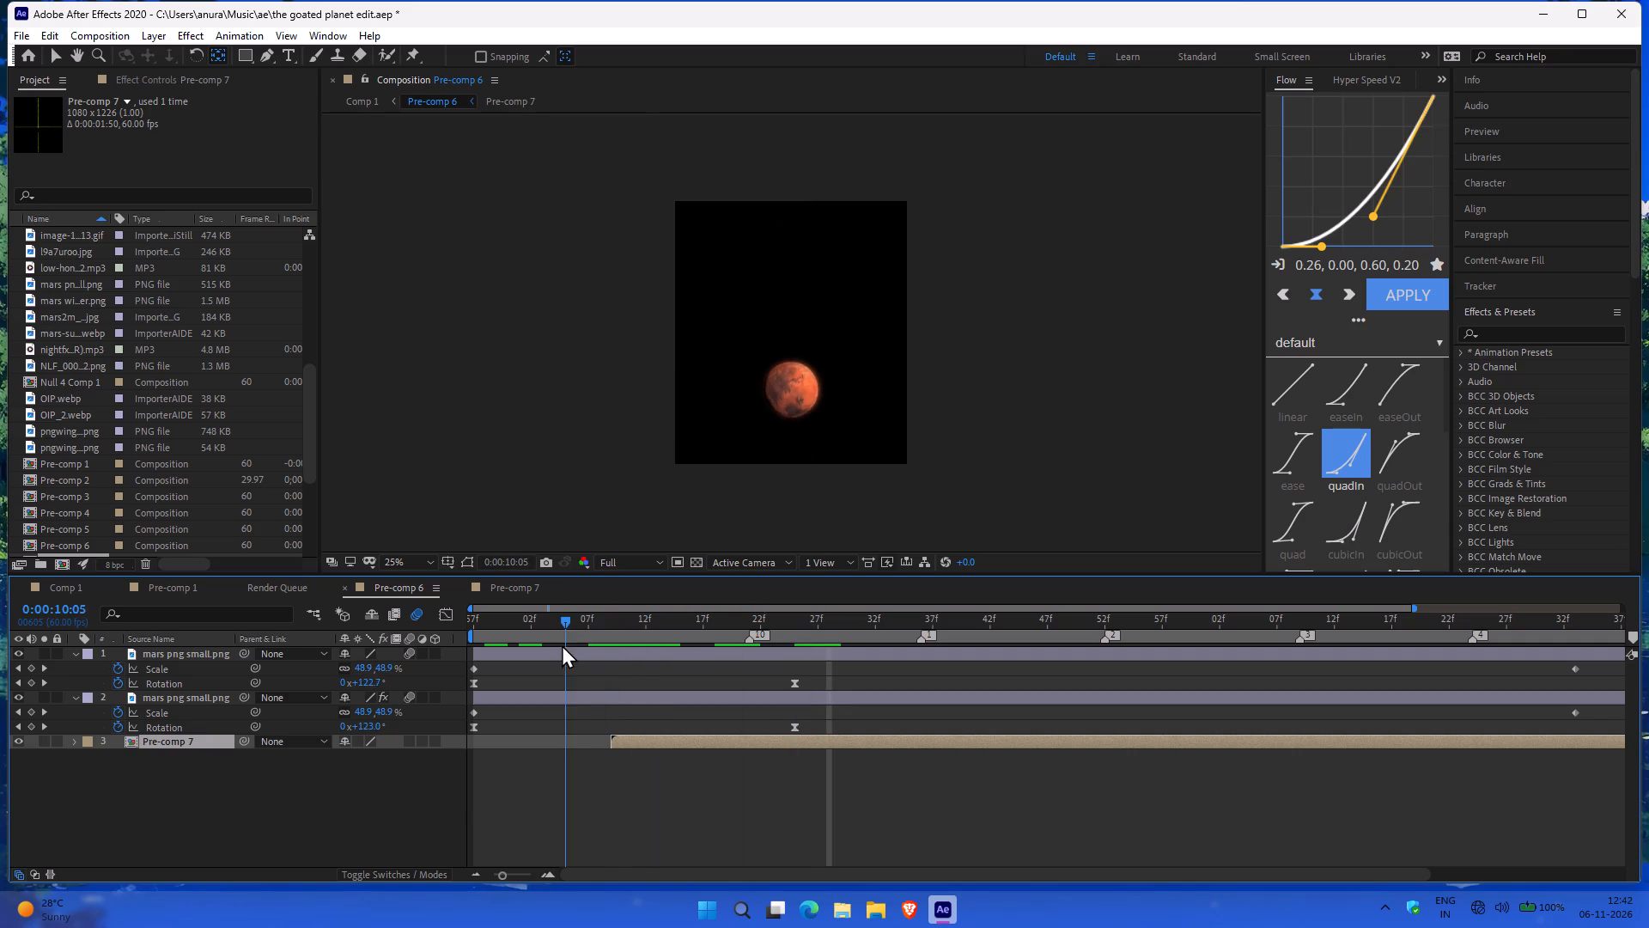
left_click_drag(562, 644, 687, 653)
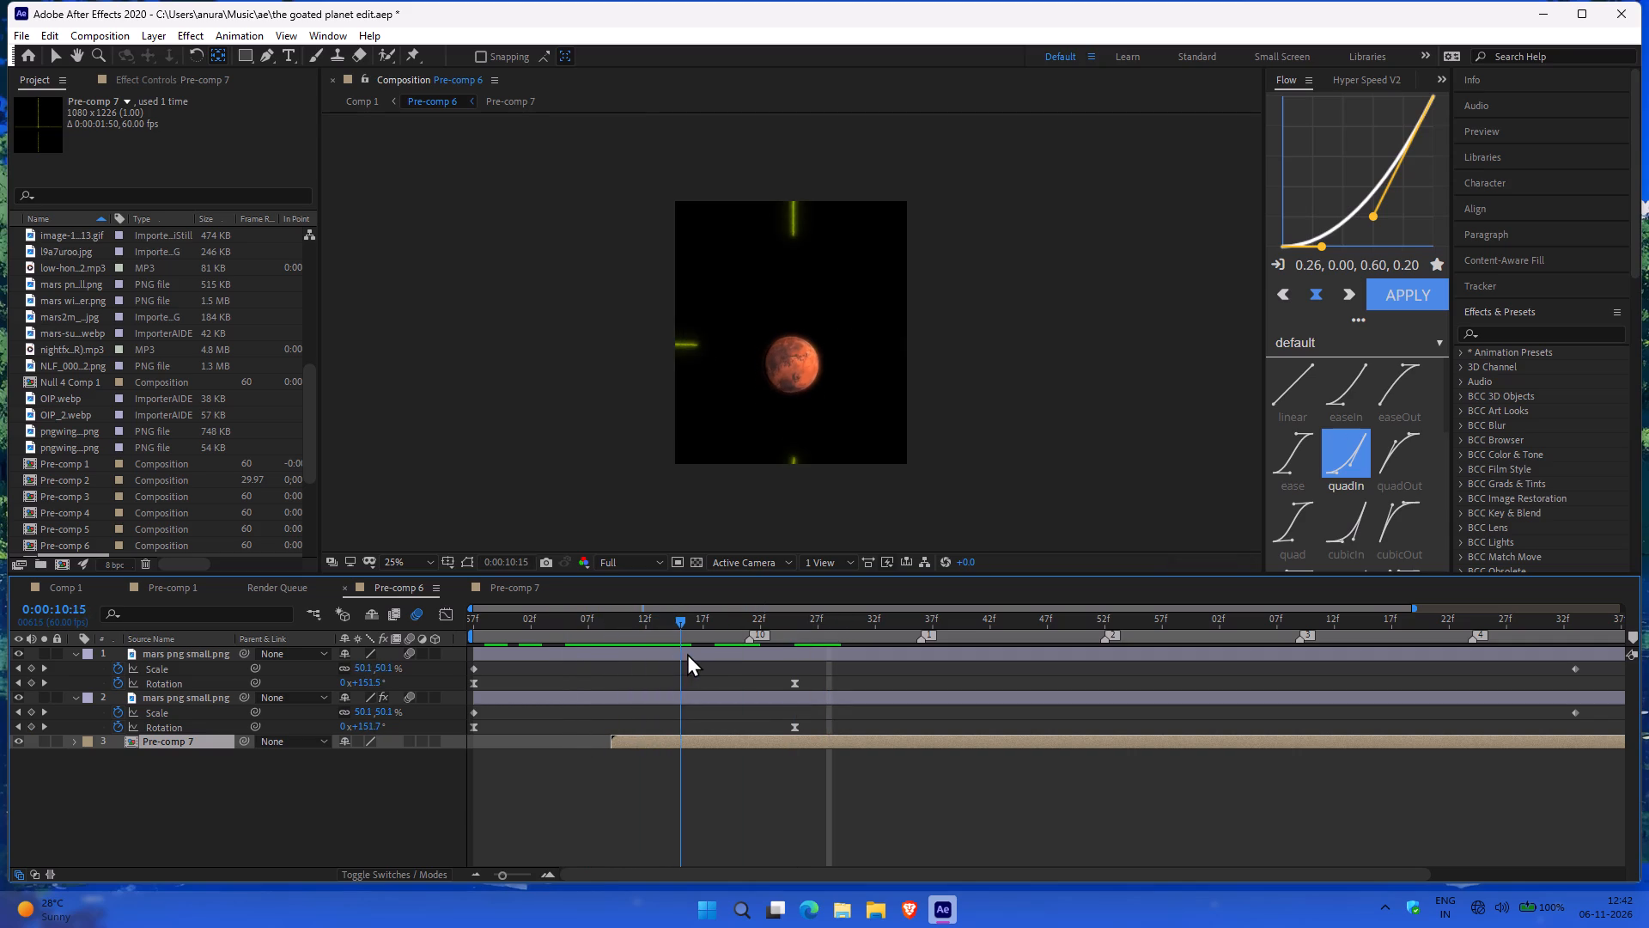
left_click_drag(687, 653, 713, 681)
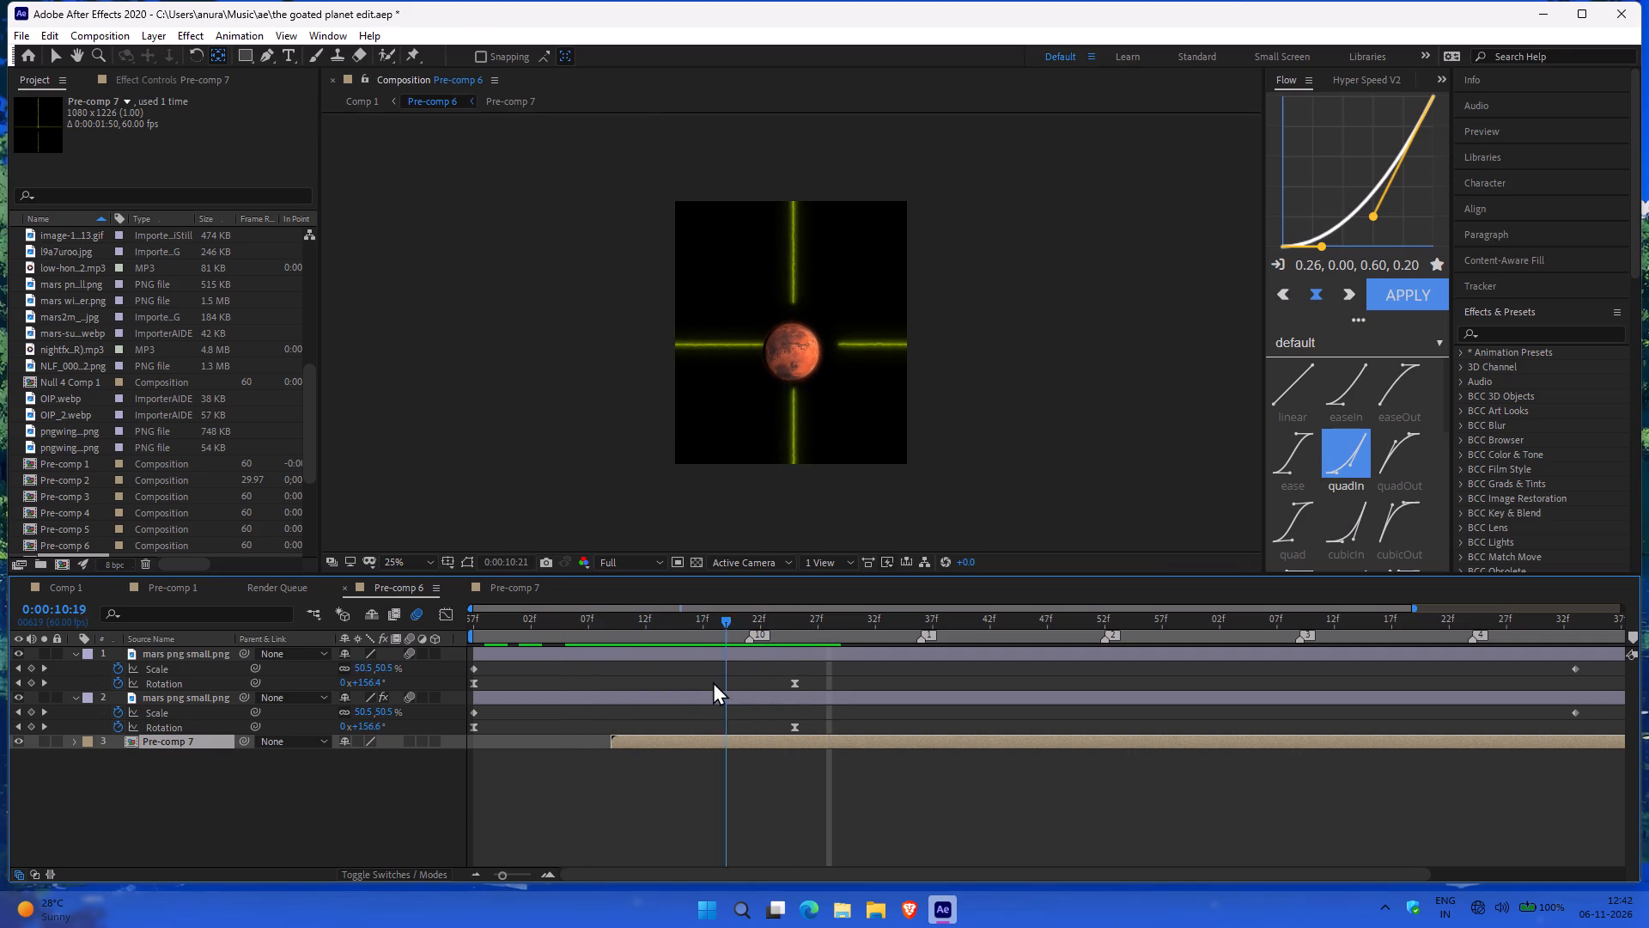
left_click_drag(713, 681, 721, 681)
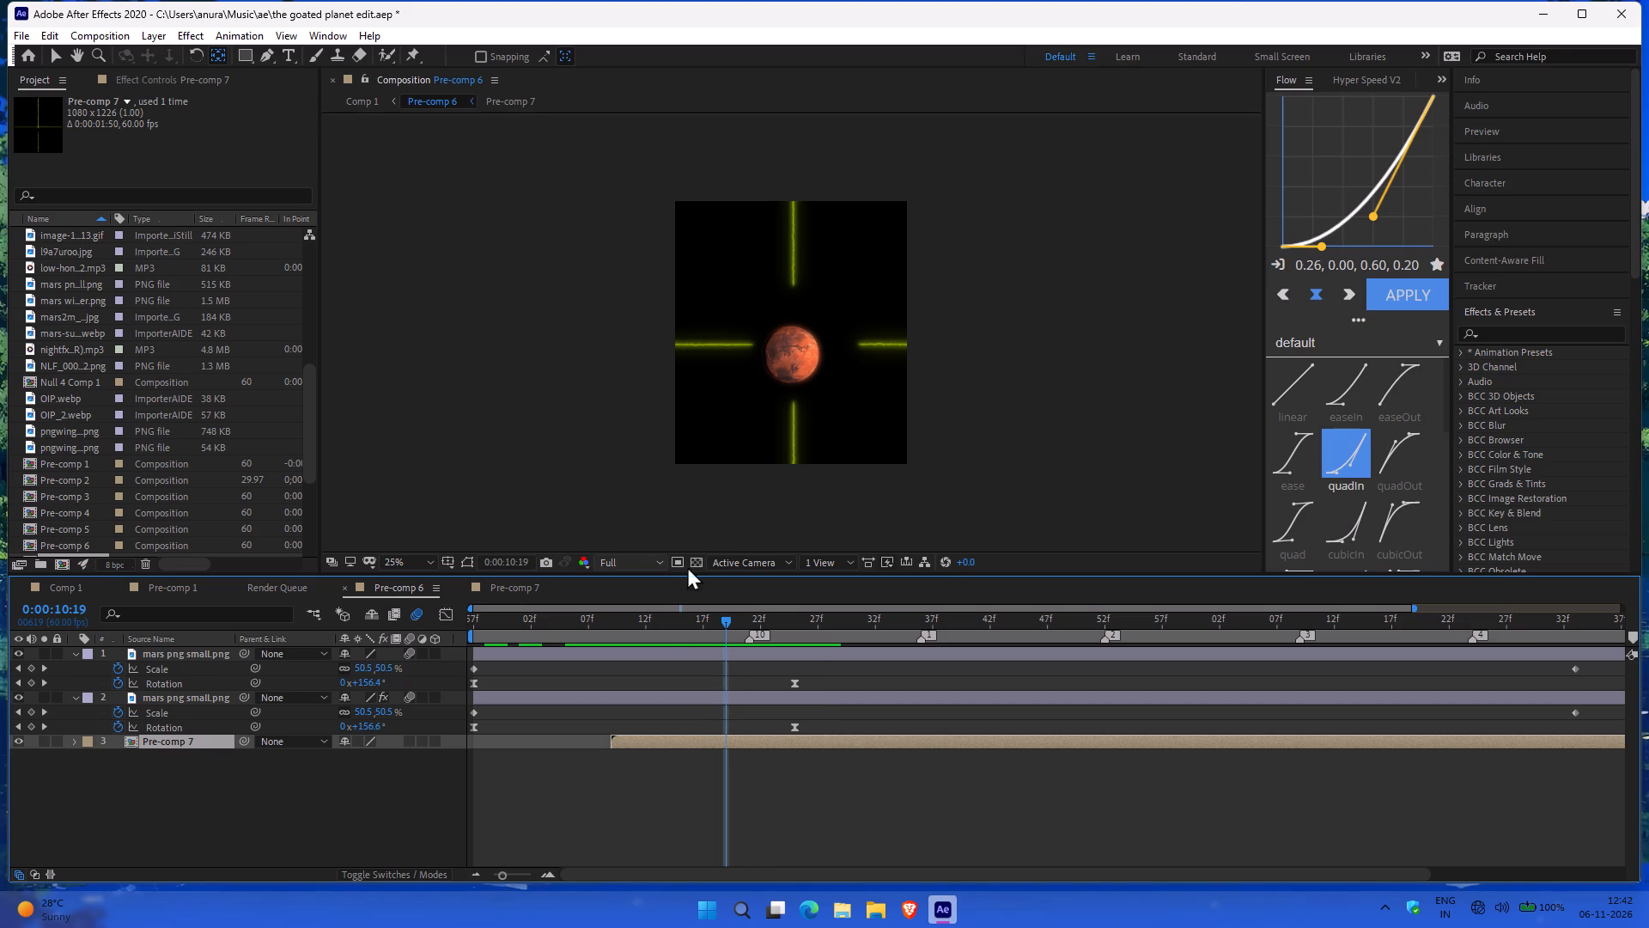
left_click_drag(727, 620, 751, 617)
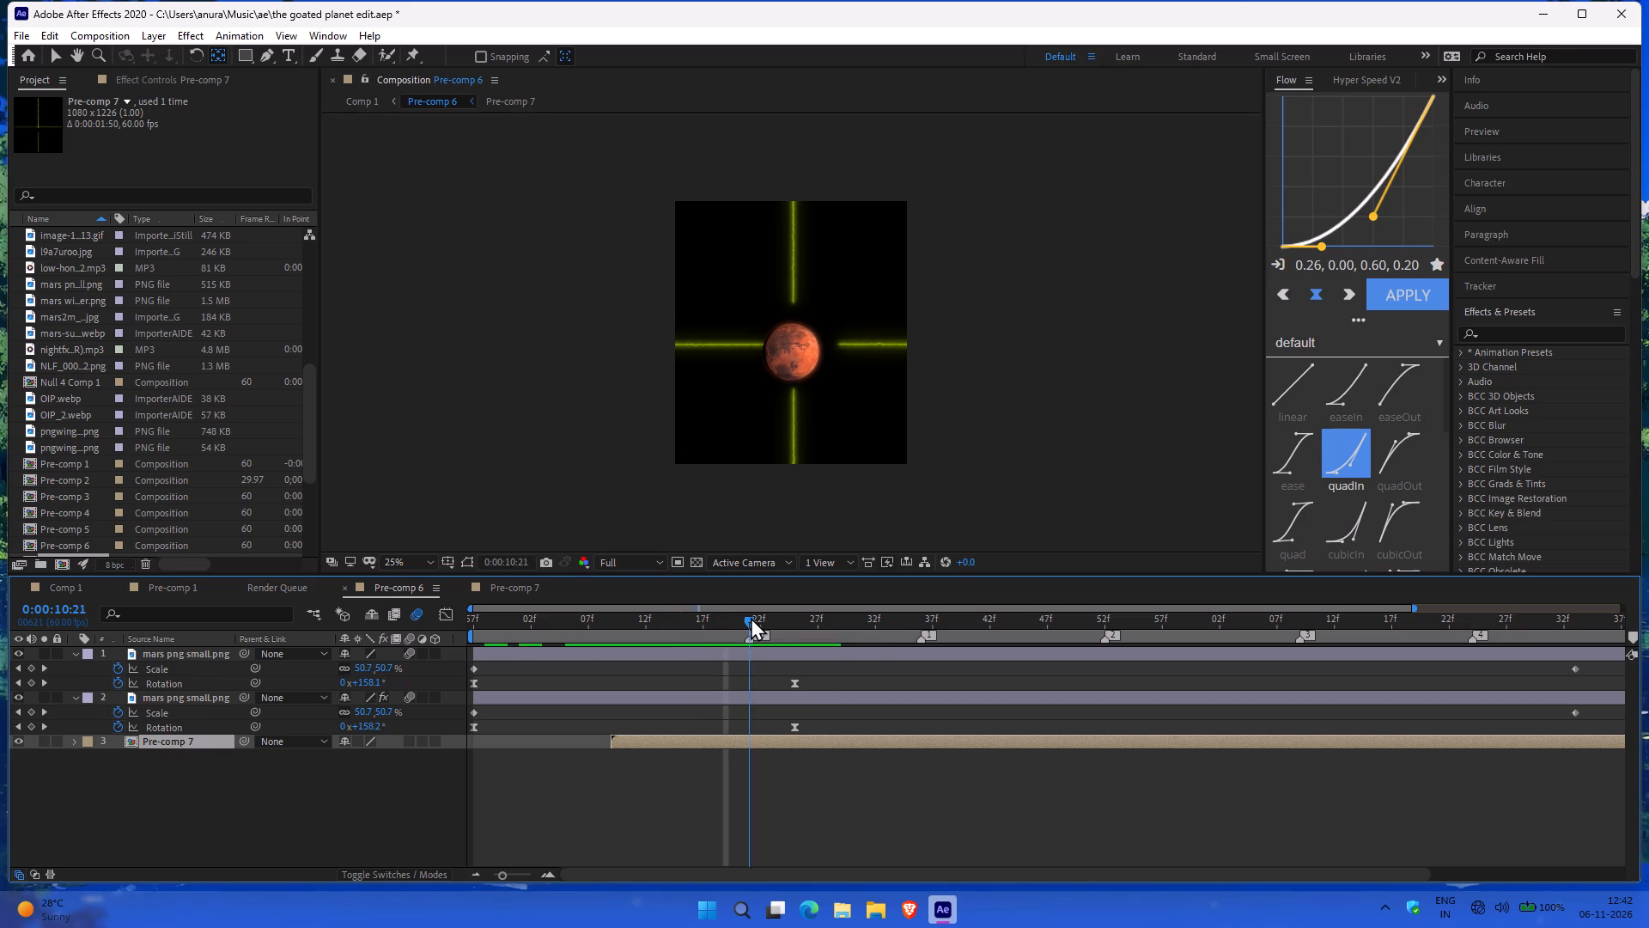
left_click_drag(751, 617, 752, 620)
left_click_drag(752, 620, 669, 631)
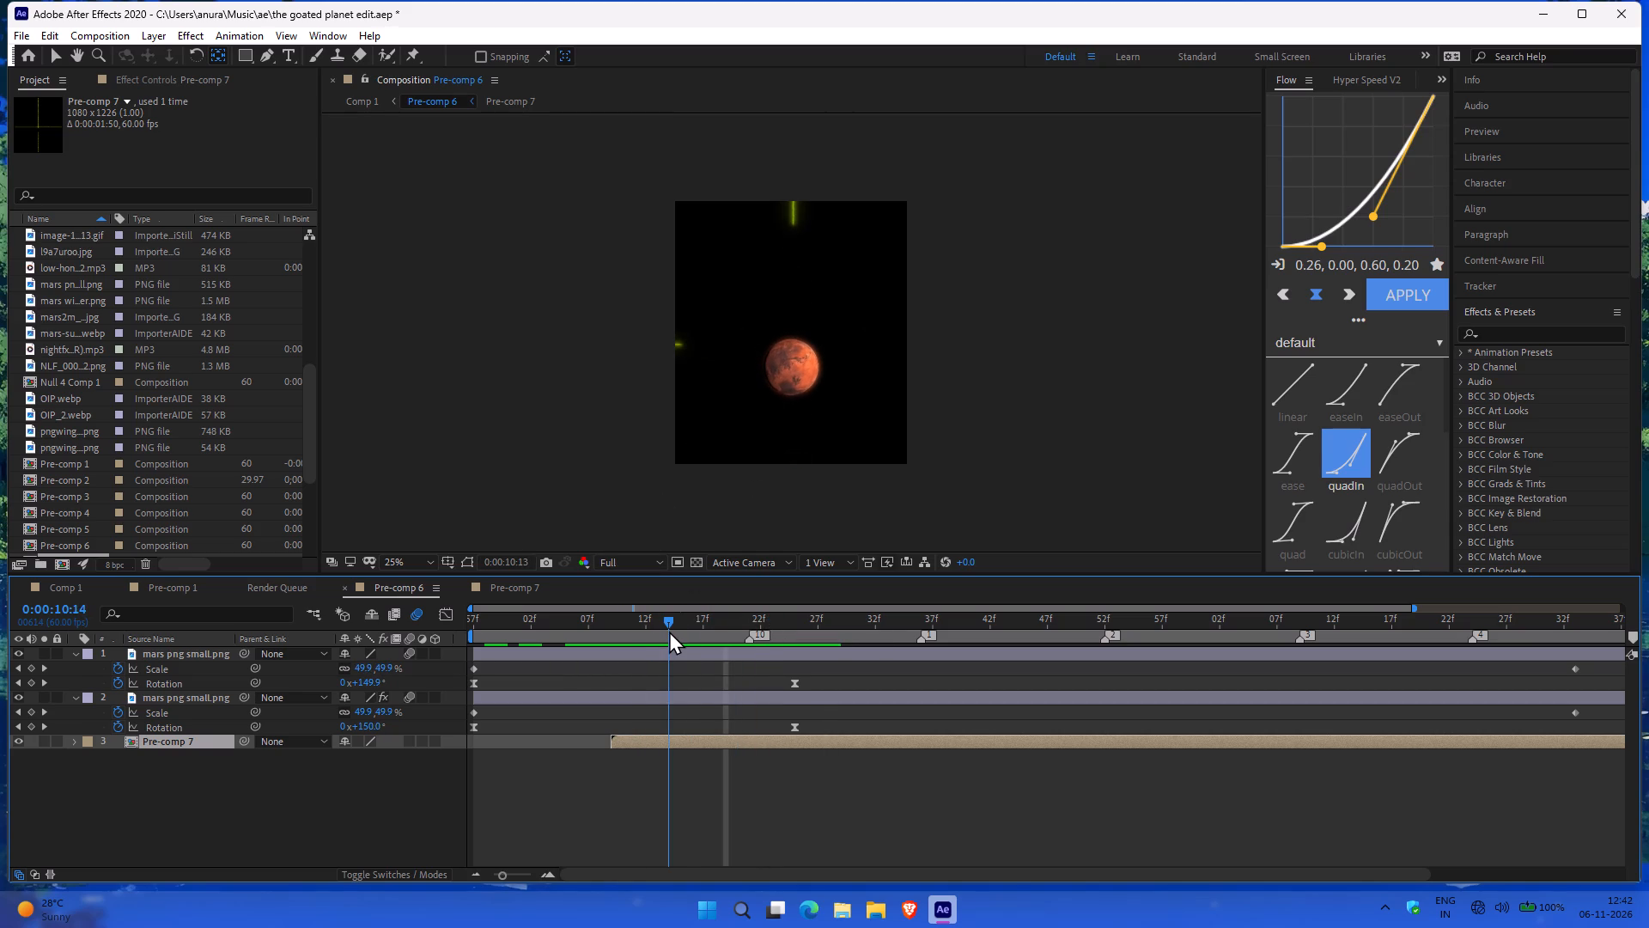
left_click_drag(669, 631, 734, 620)
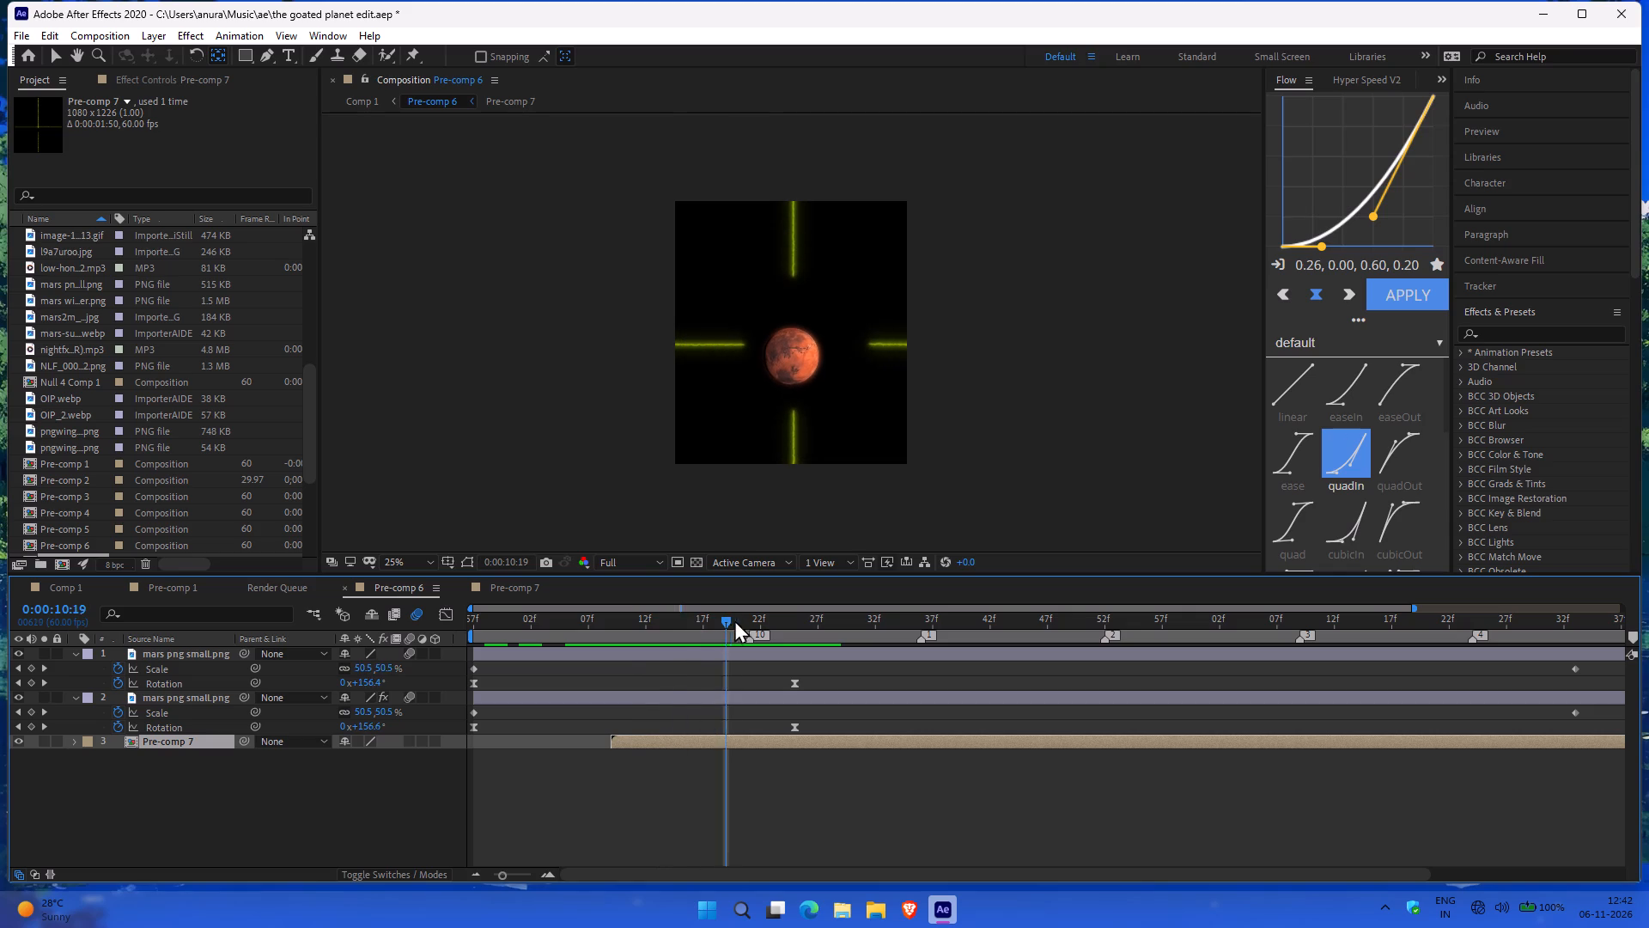
left_click_drag(734, 620, 695, 615)
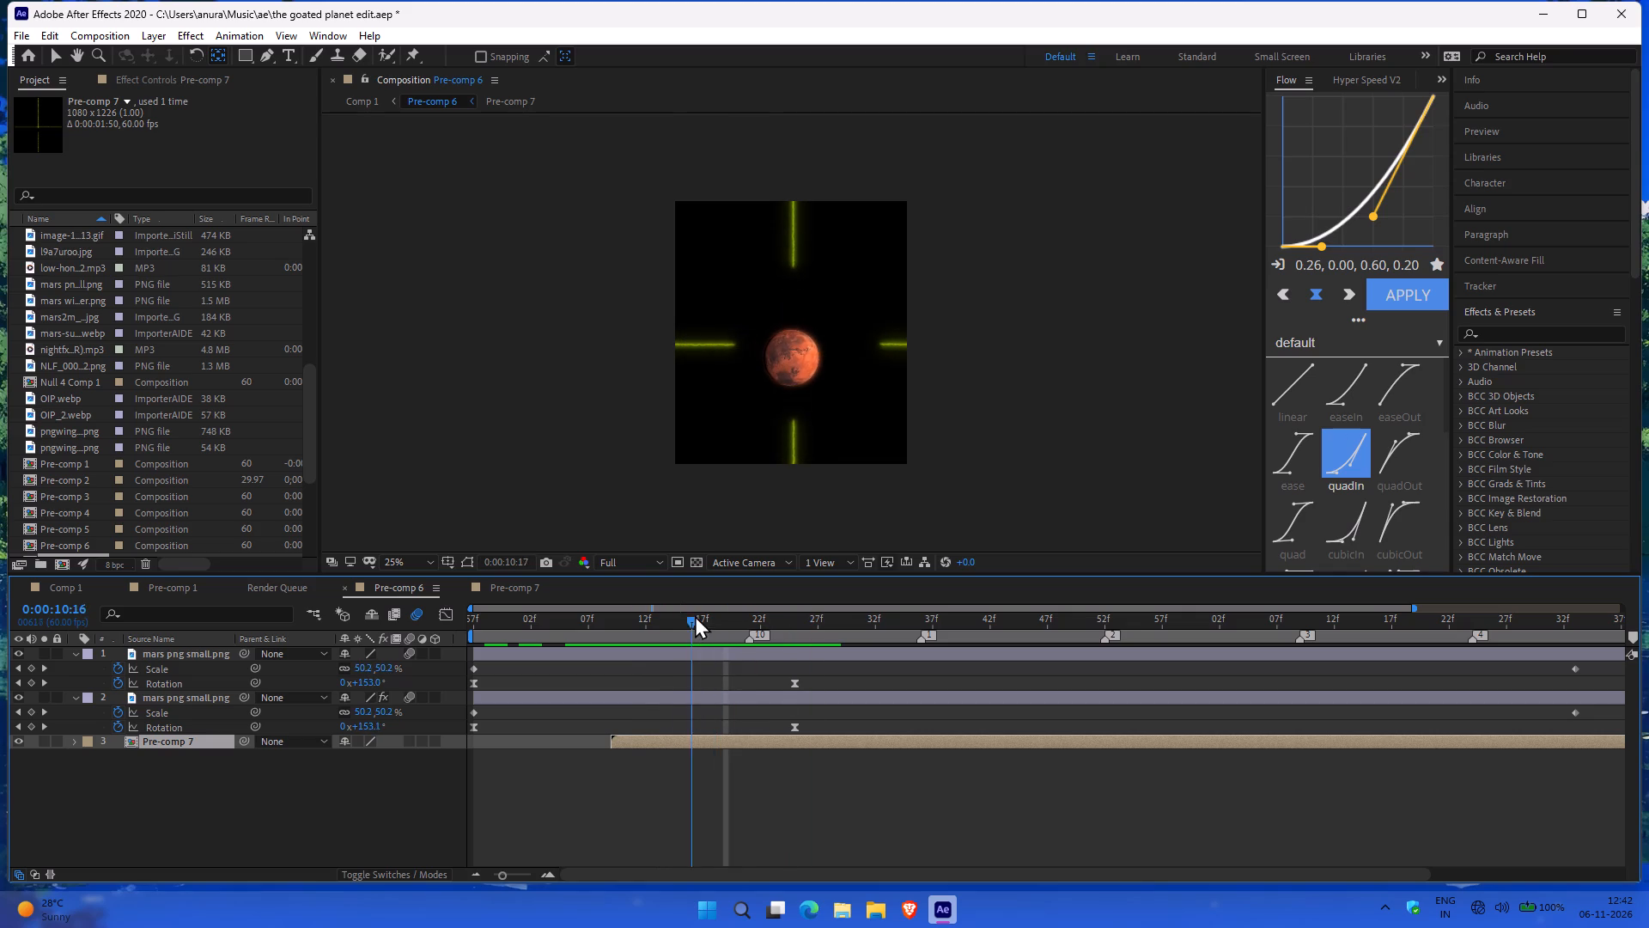
left_click_drag(695, 615, 592, 622)
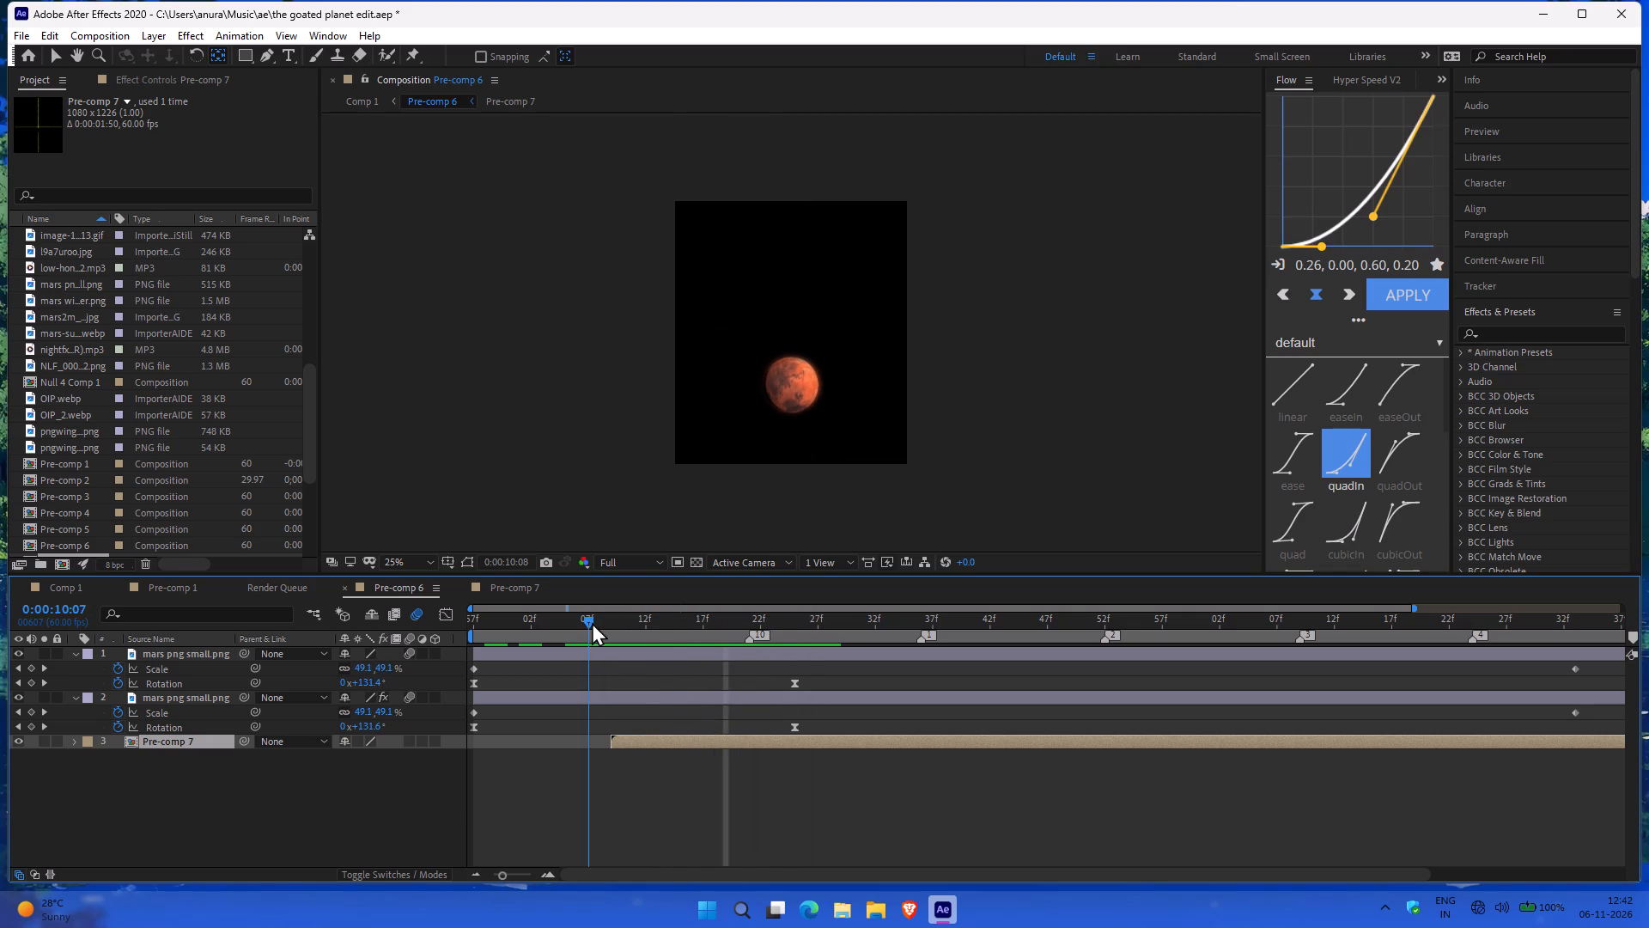
left_click_drag(592, 622, 642, 615)
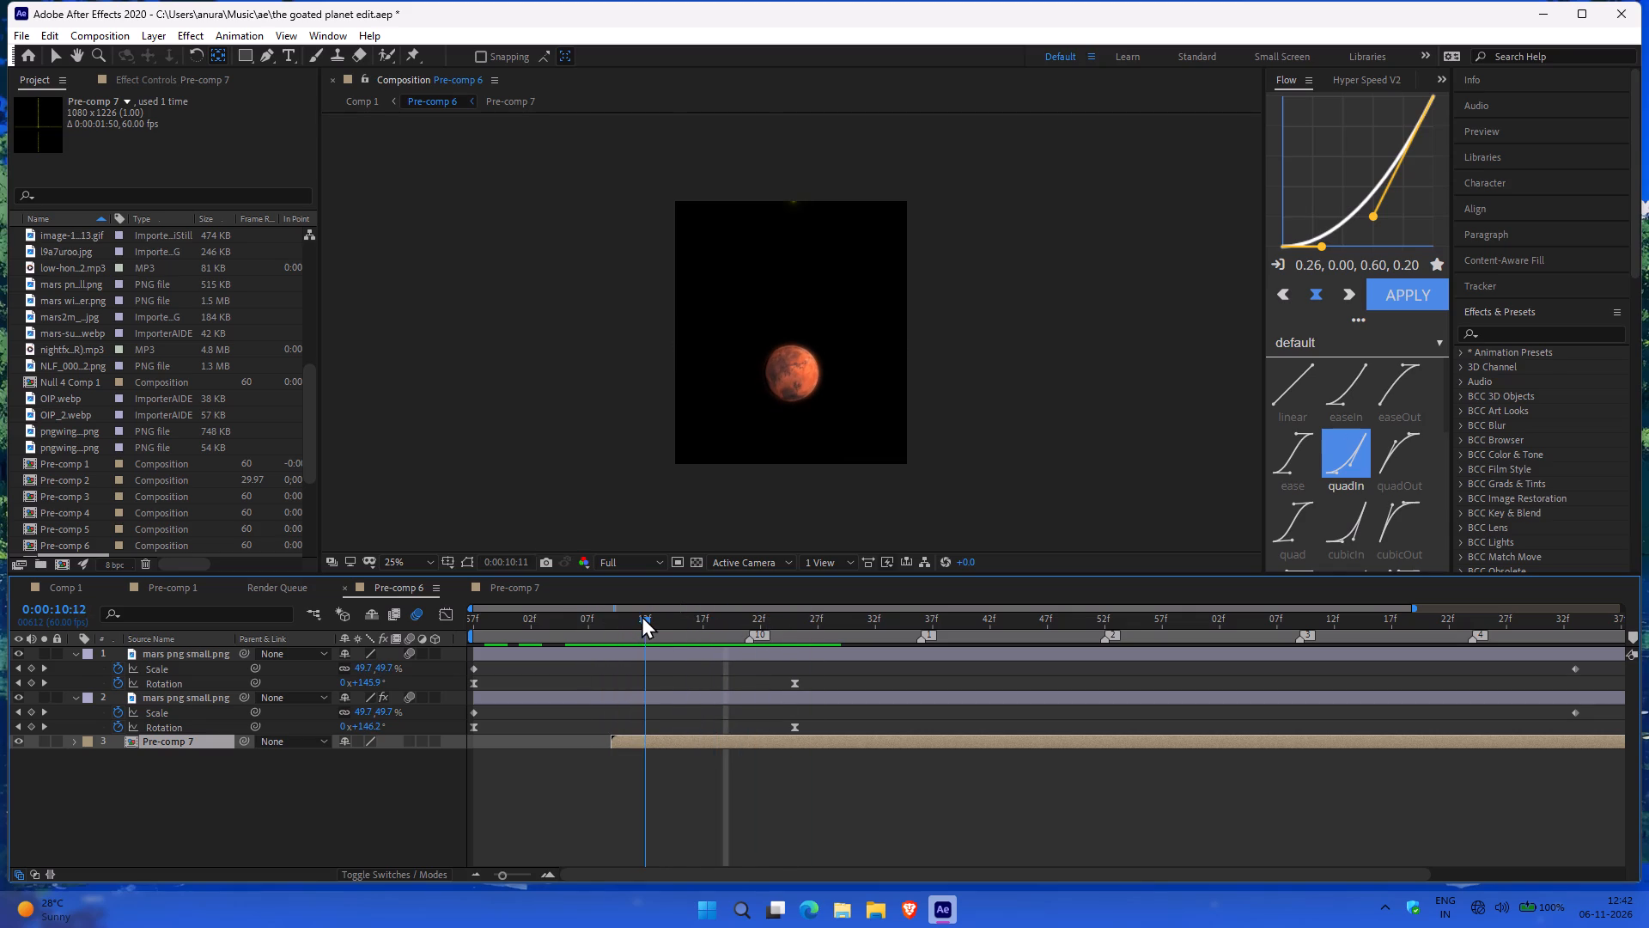
left_click_drag(642, 615, 648, 615)
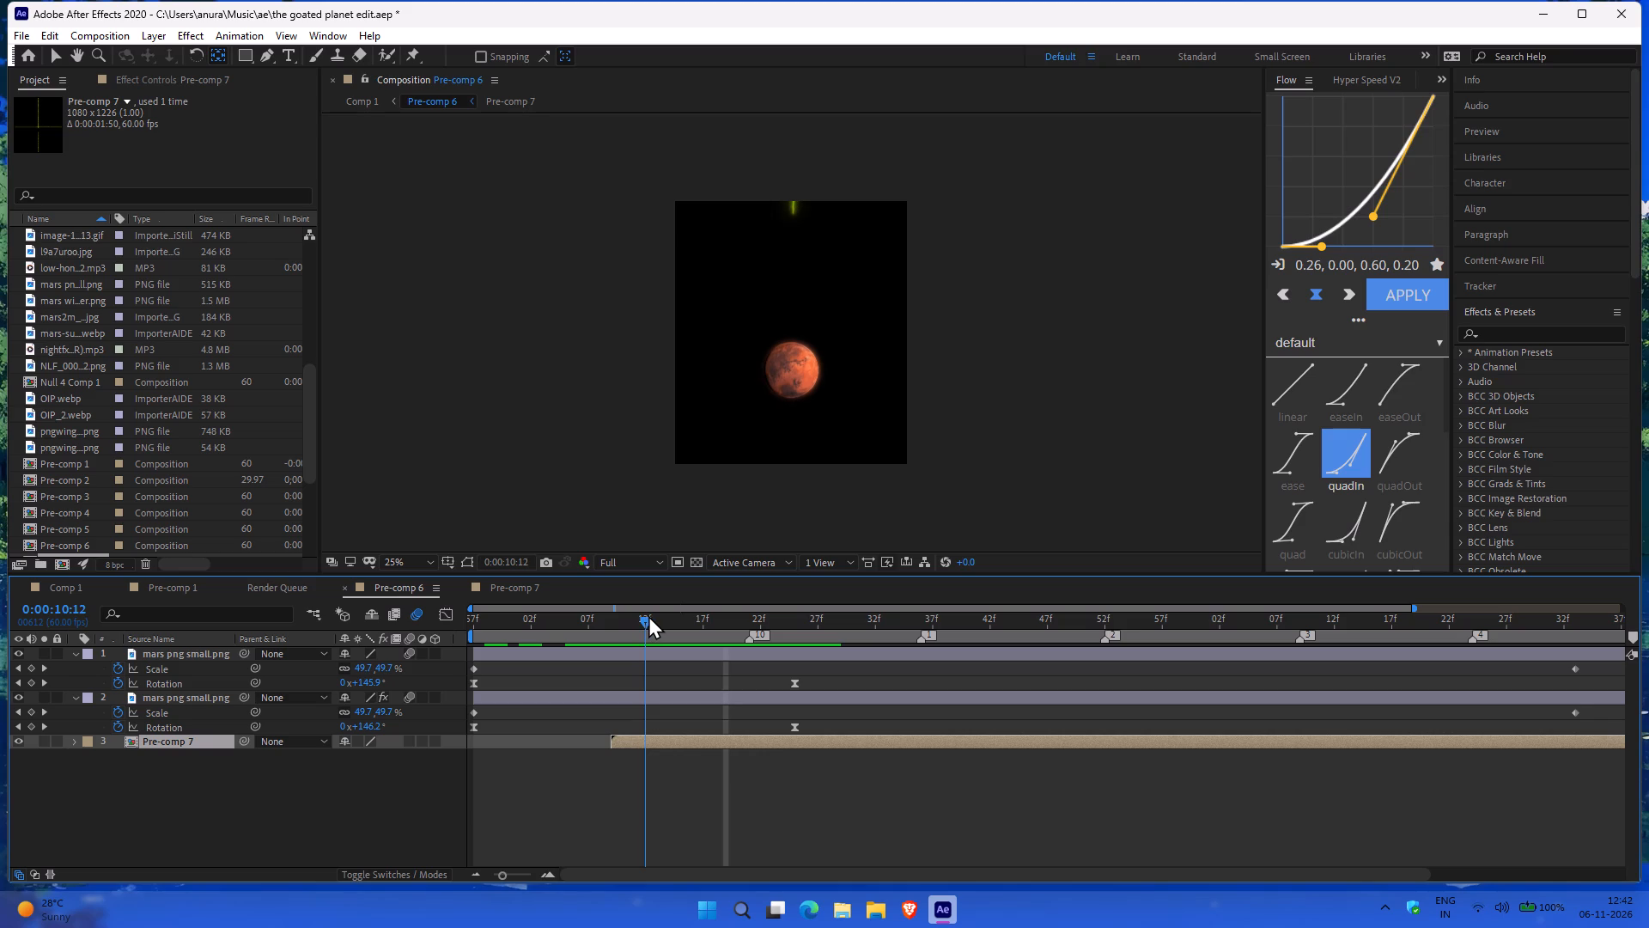
left_click_drag(648, 615, 657, 614)
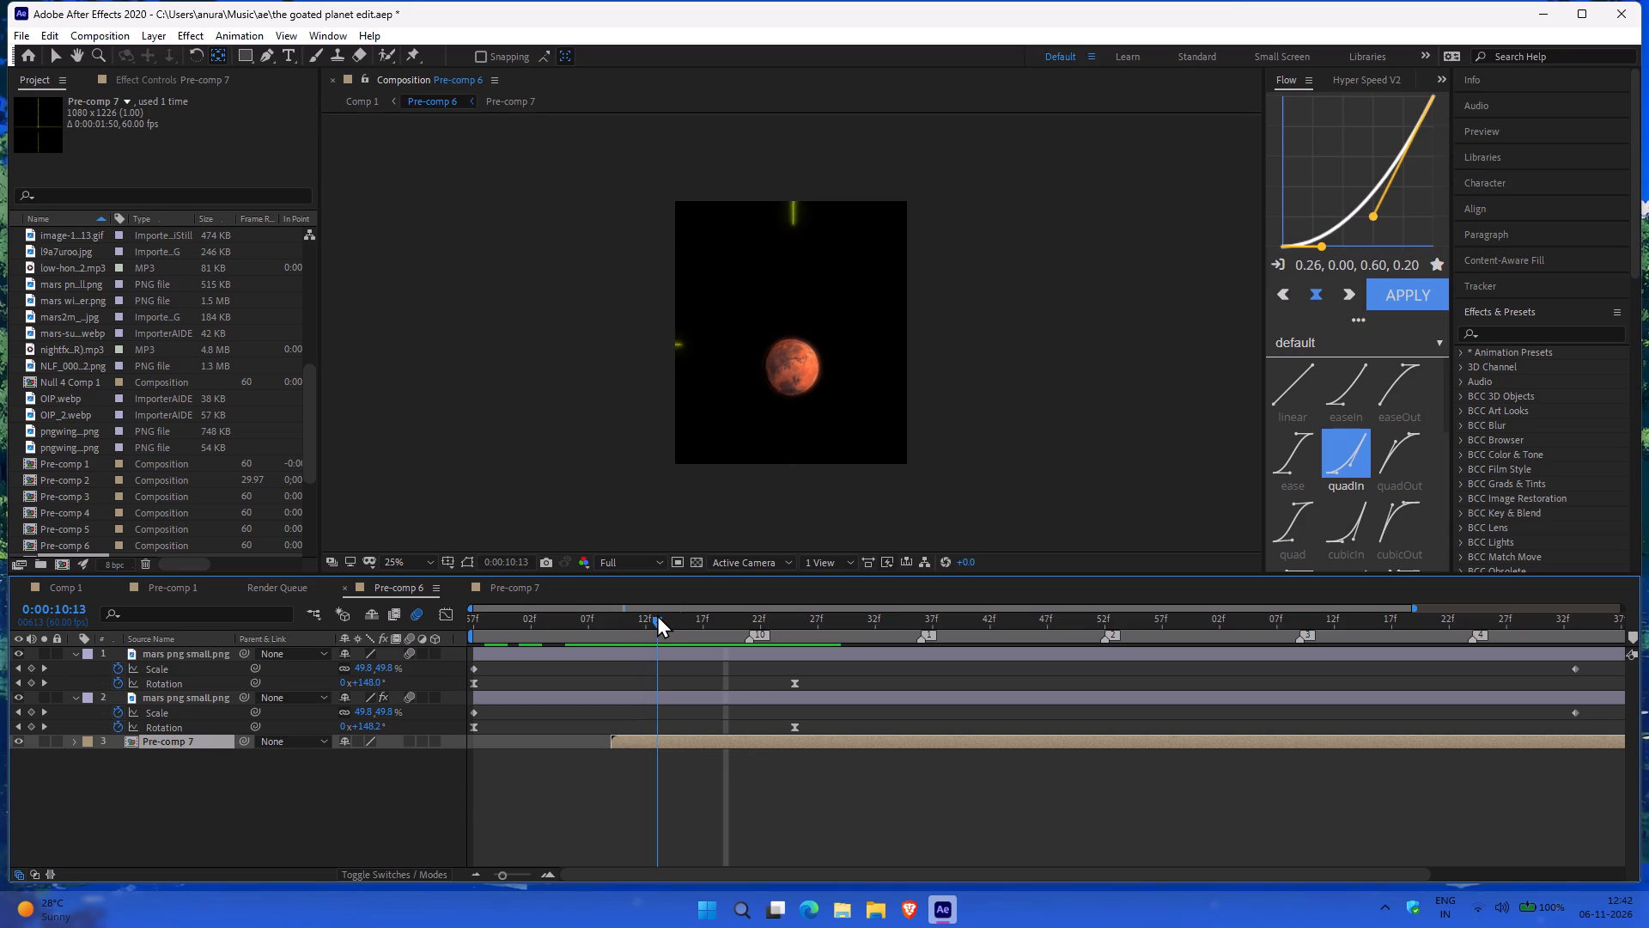
left_click_drag(657, 614, 749, 607)
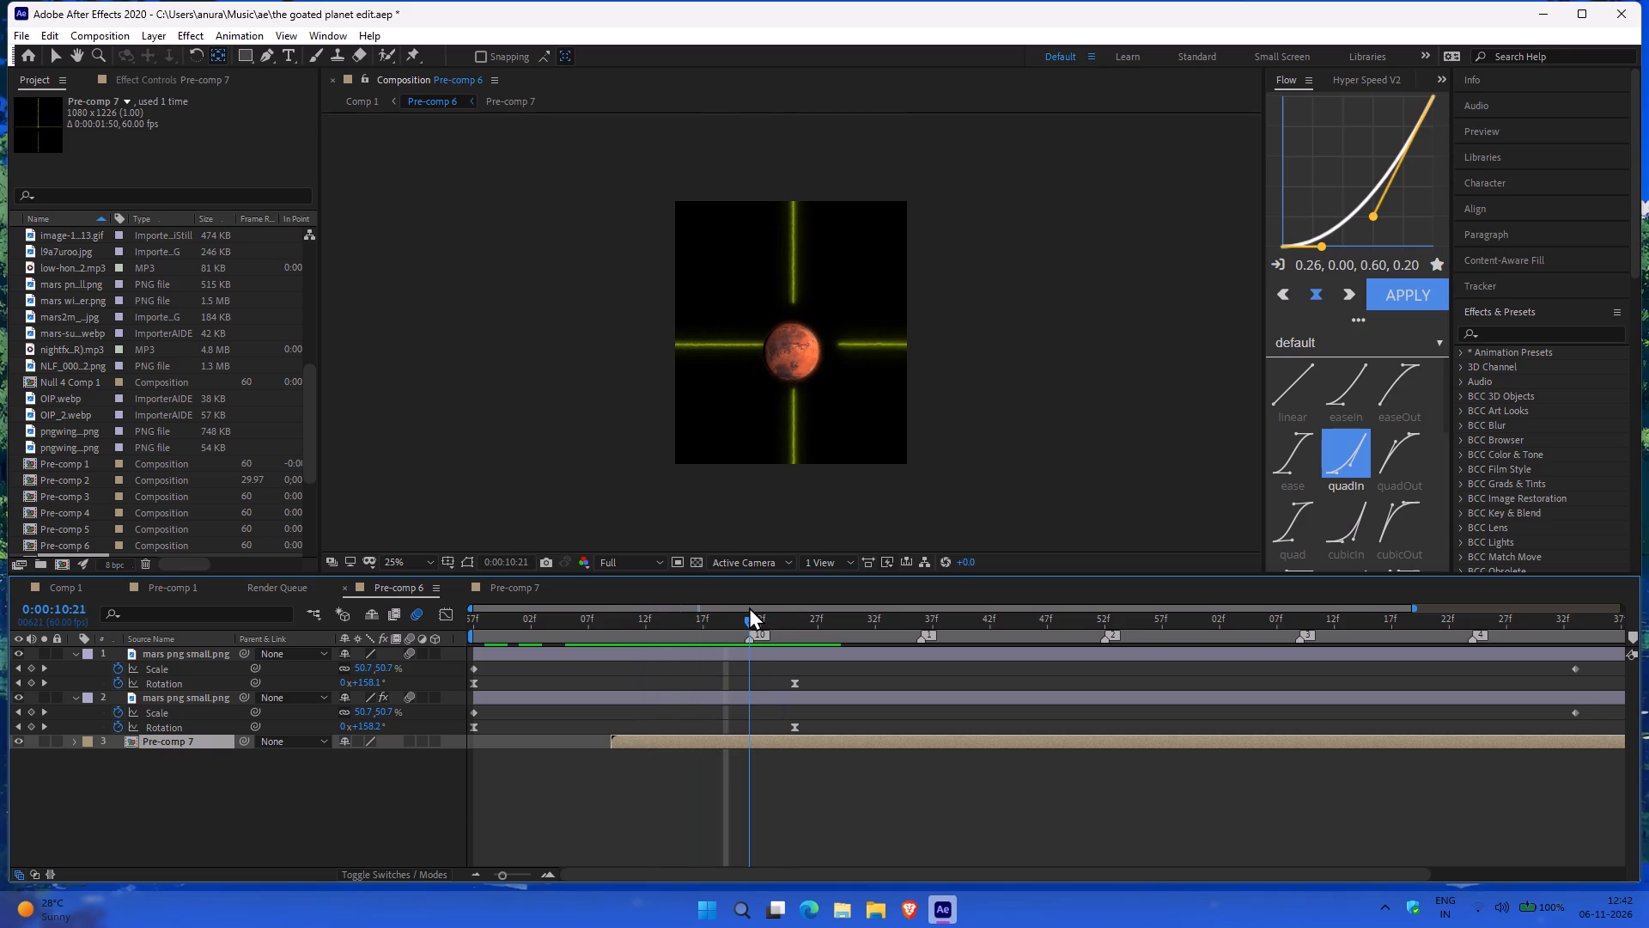
left_click_drag(749, 607, 763, 596)
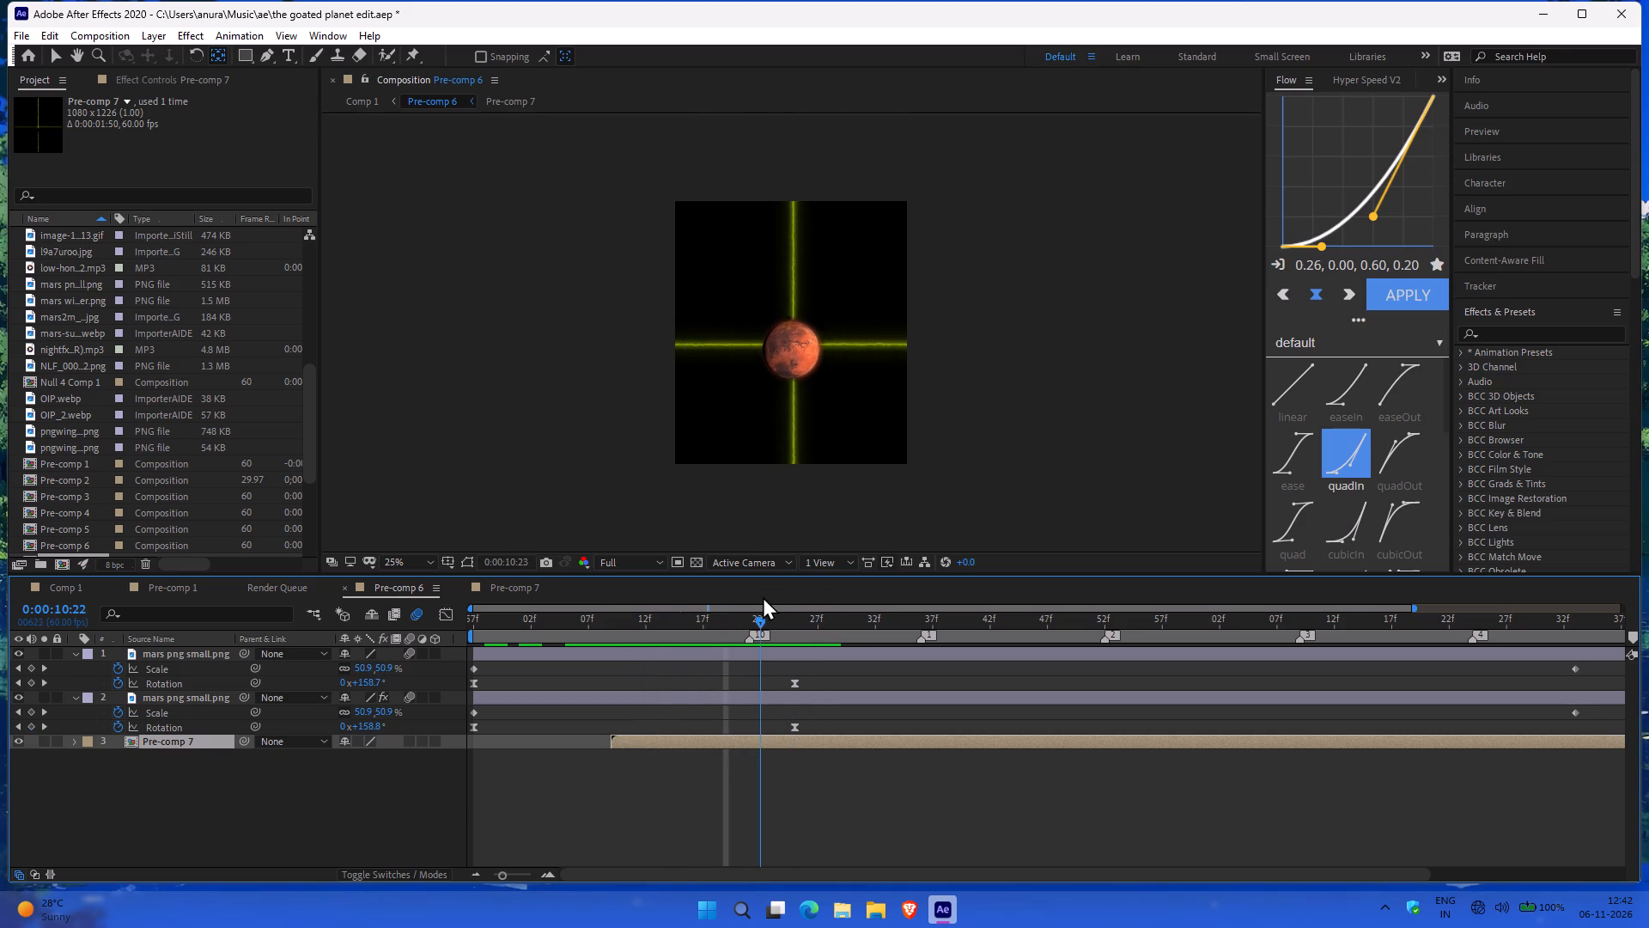
left_click_drag(763, 596, 762, 597)
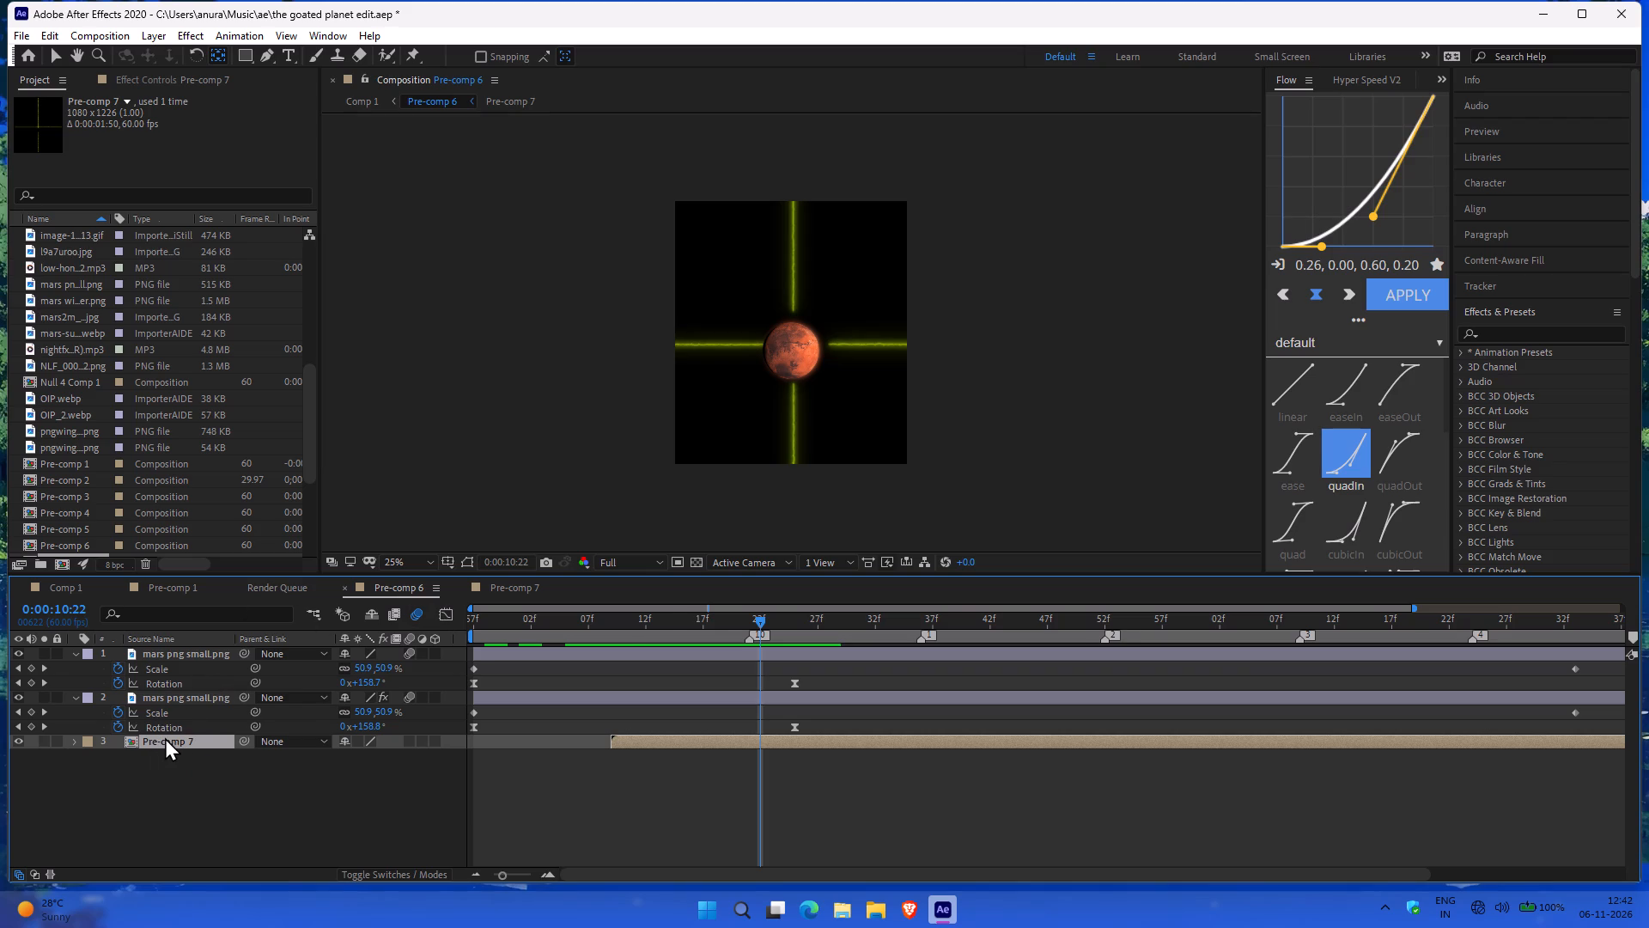
In Pre-comp 7, reveal the position of the left line (layer 2) and set its X position to 97.
double_click(166, 736)
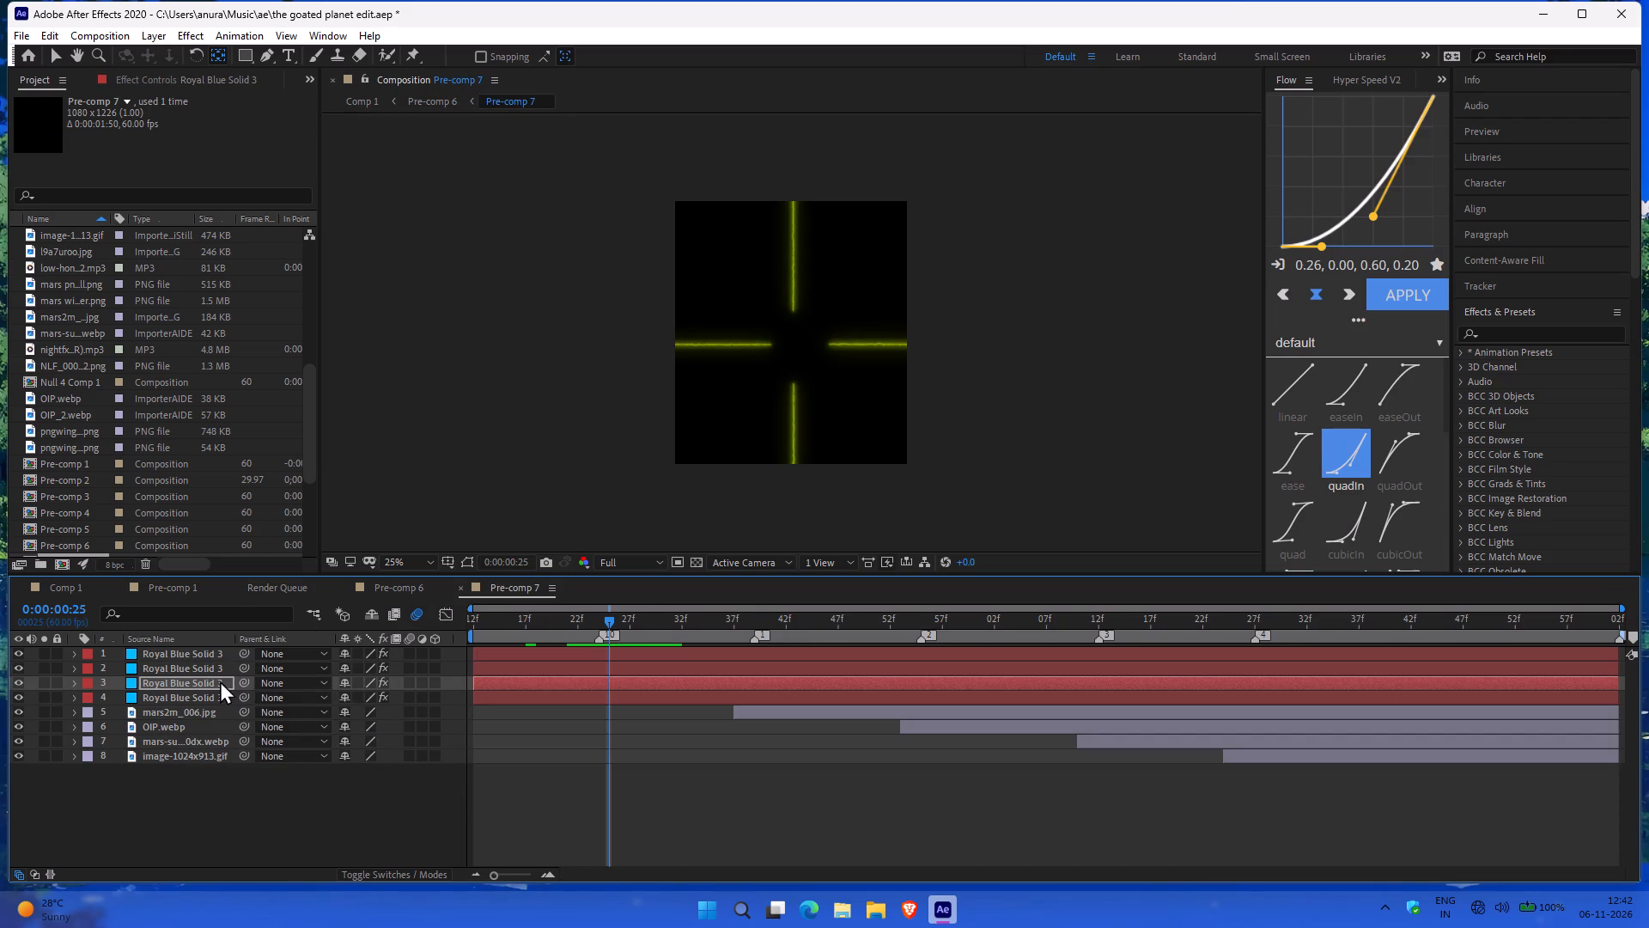
left_click(206, 671)
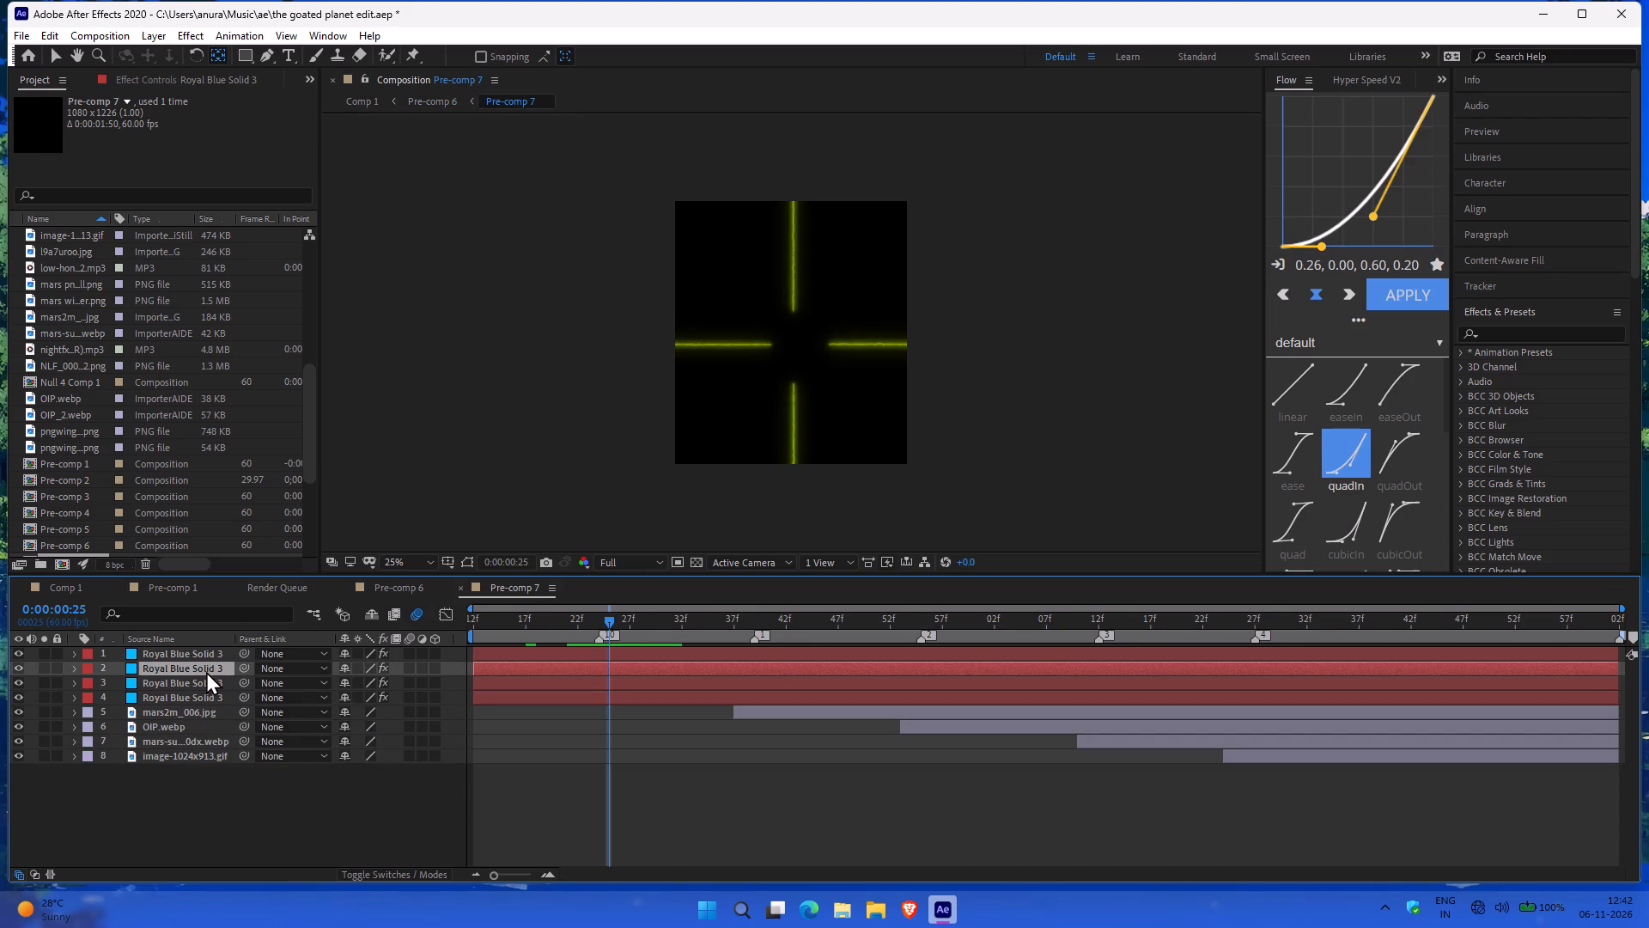
key("p")
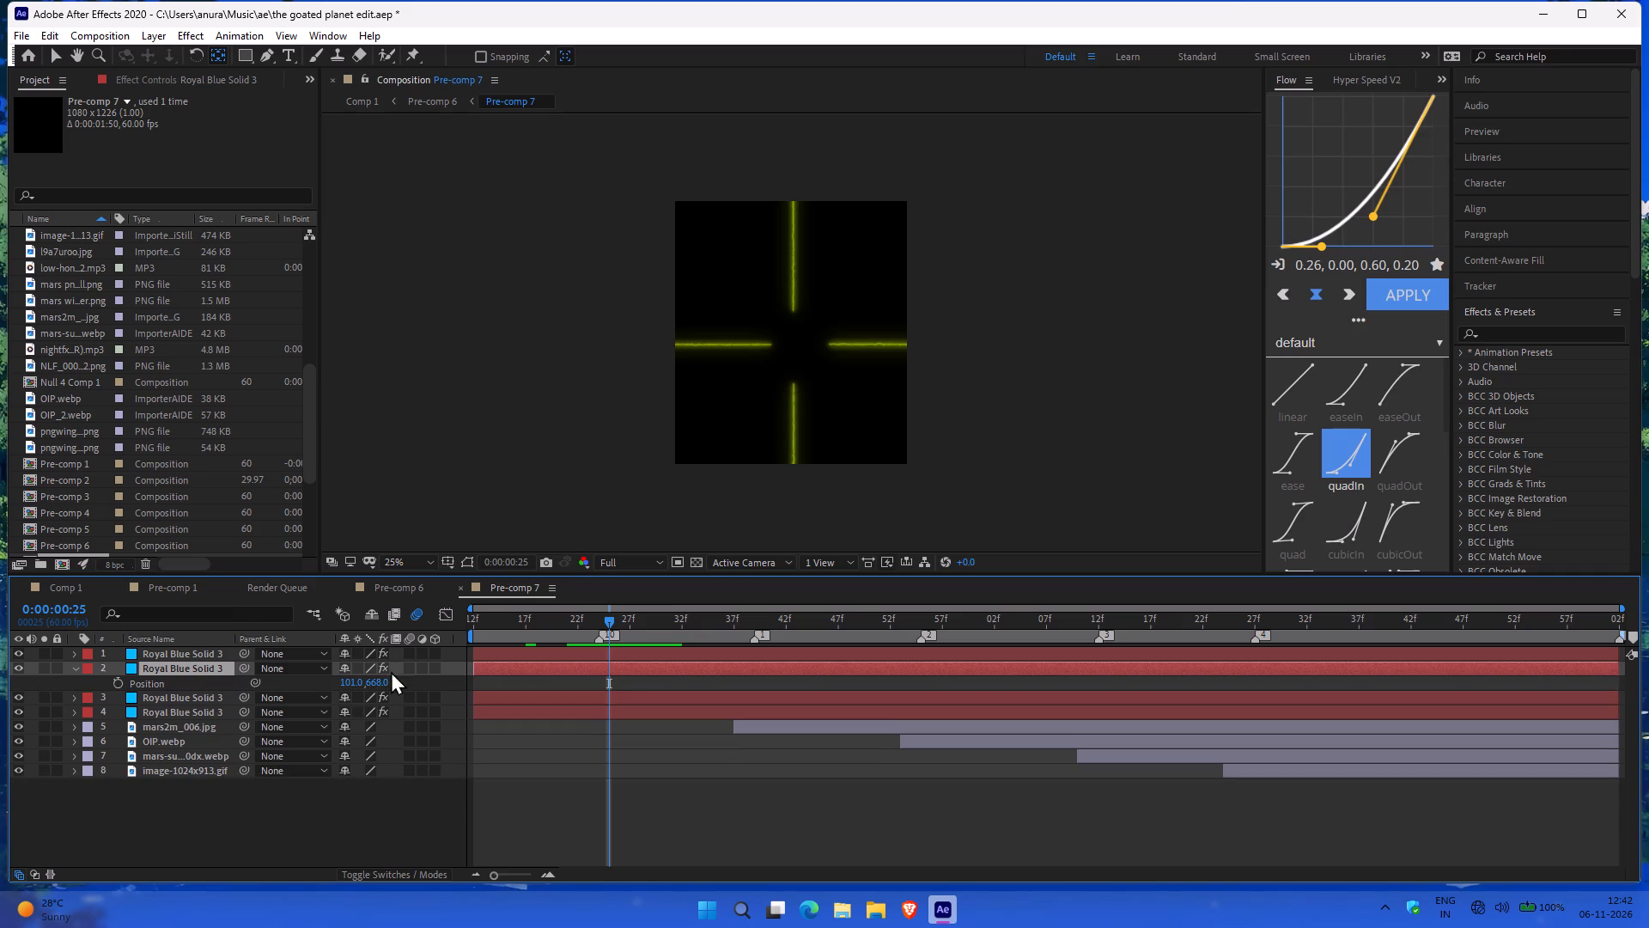
left_click(375, 687)
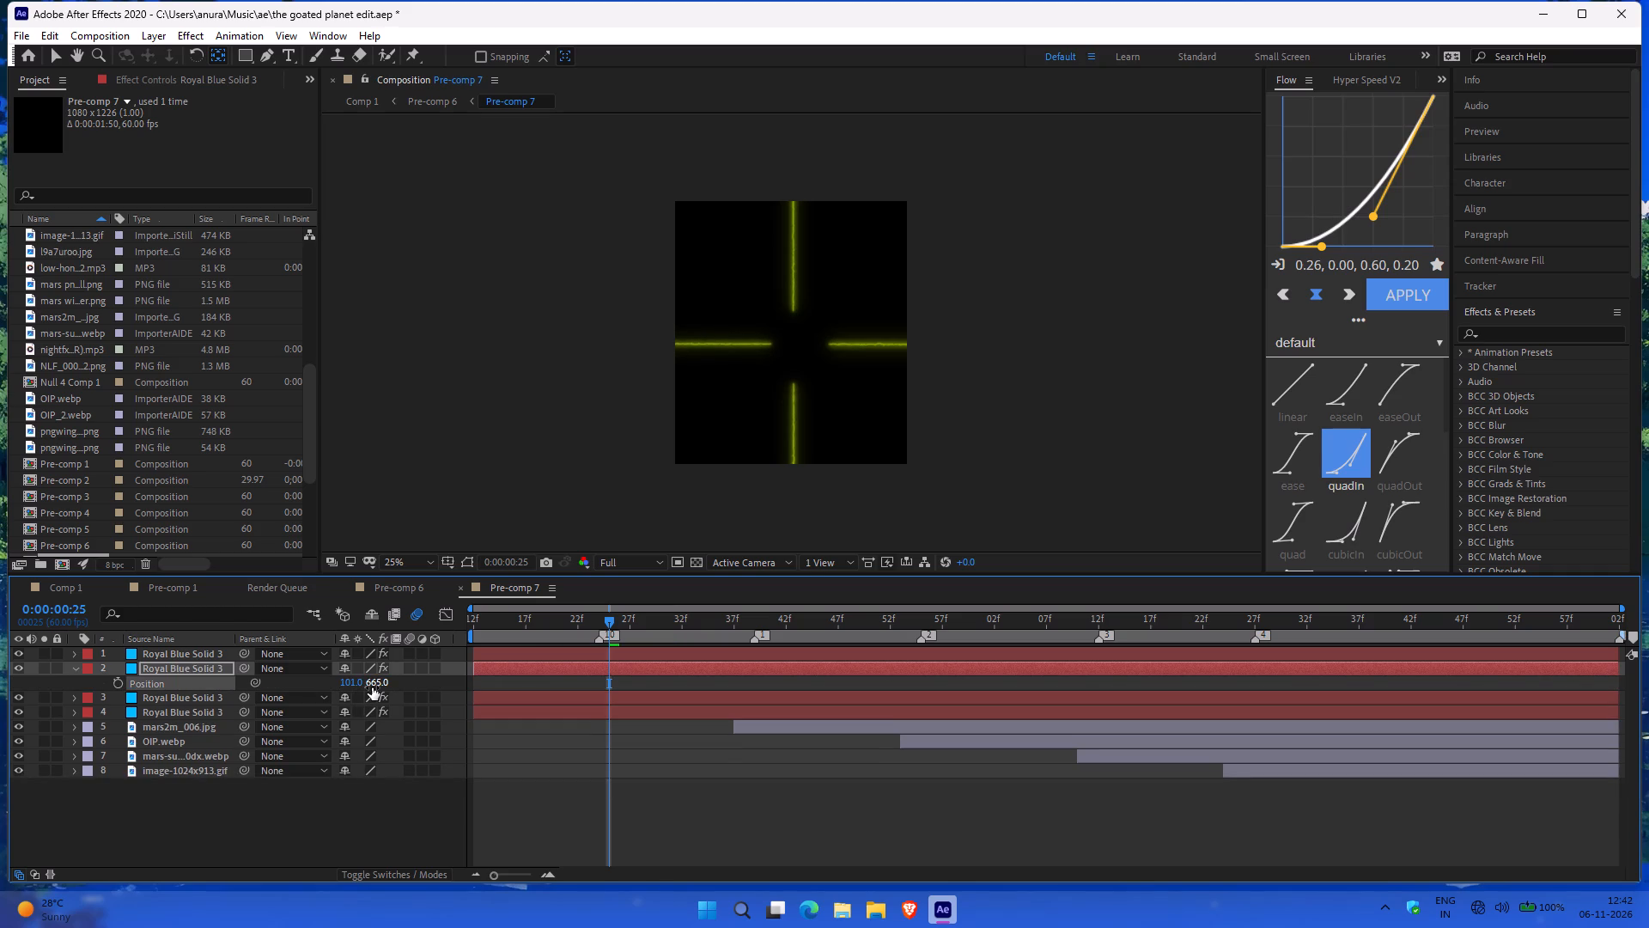
key("ctrl+z")
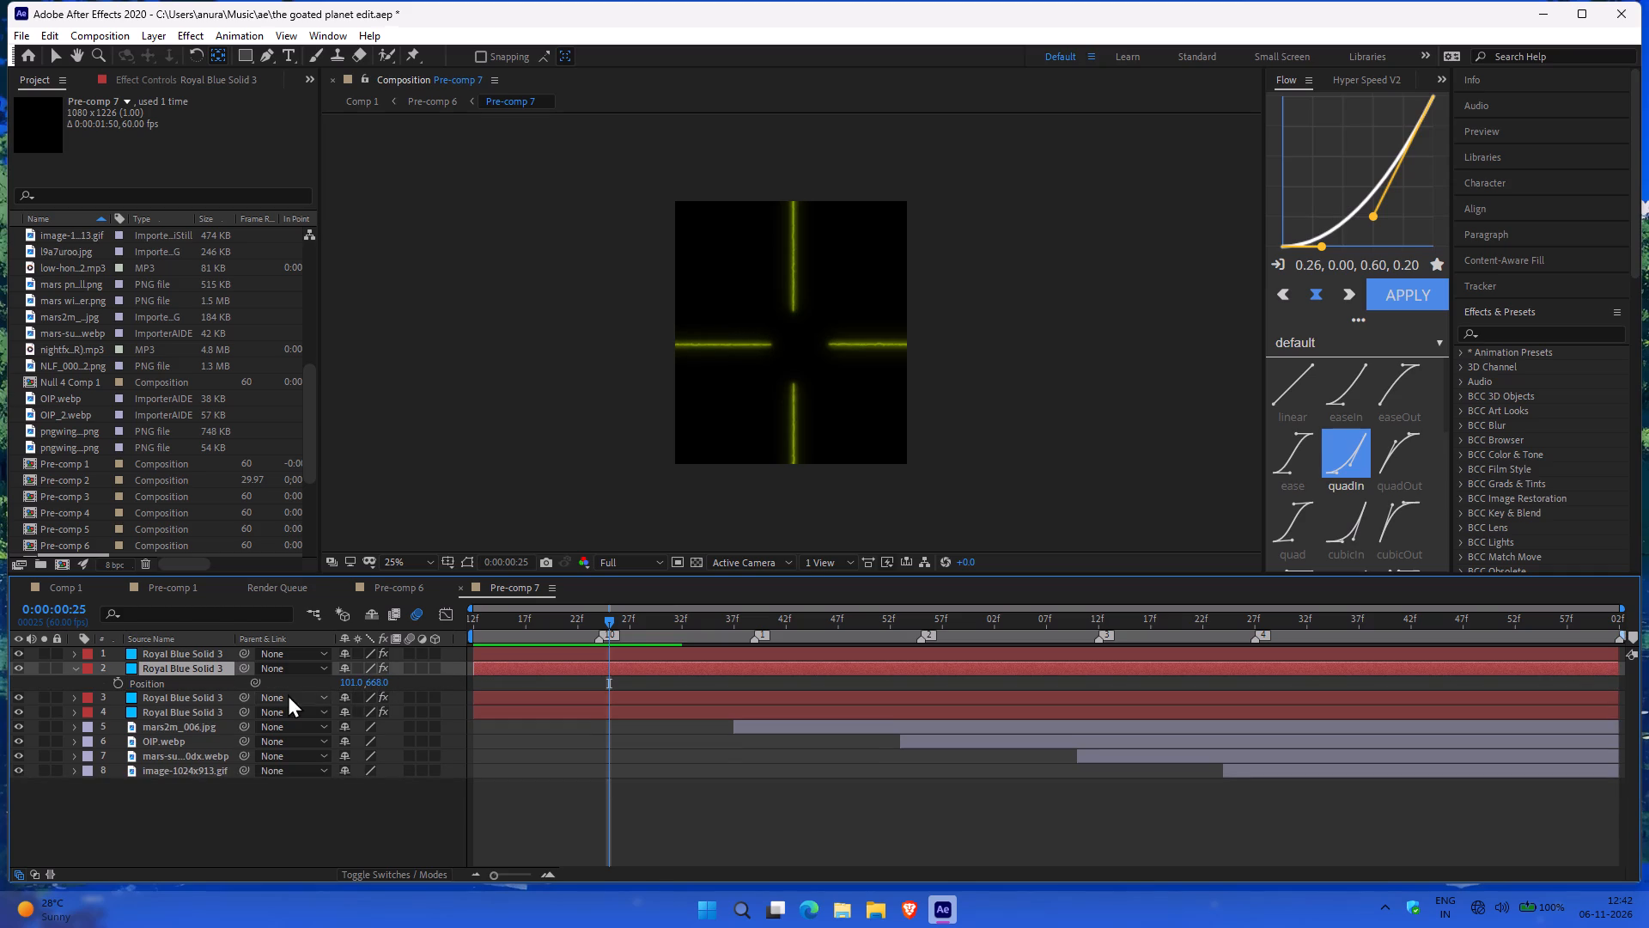
left_click_drag(374, 684, 350, 686)
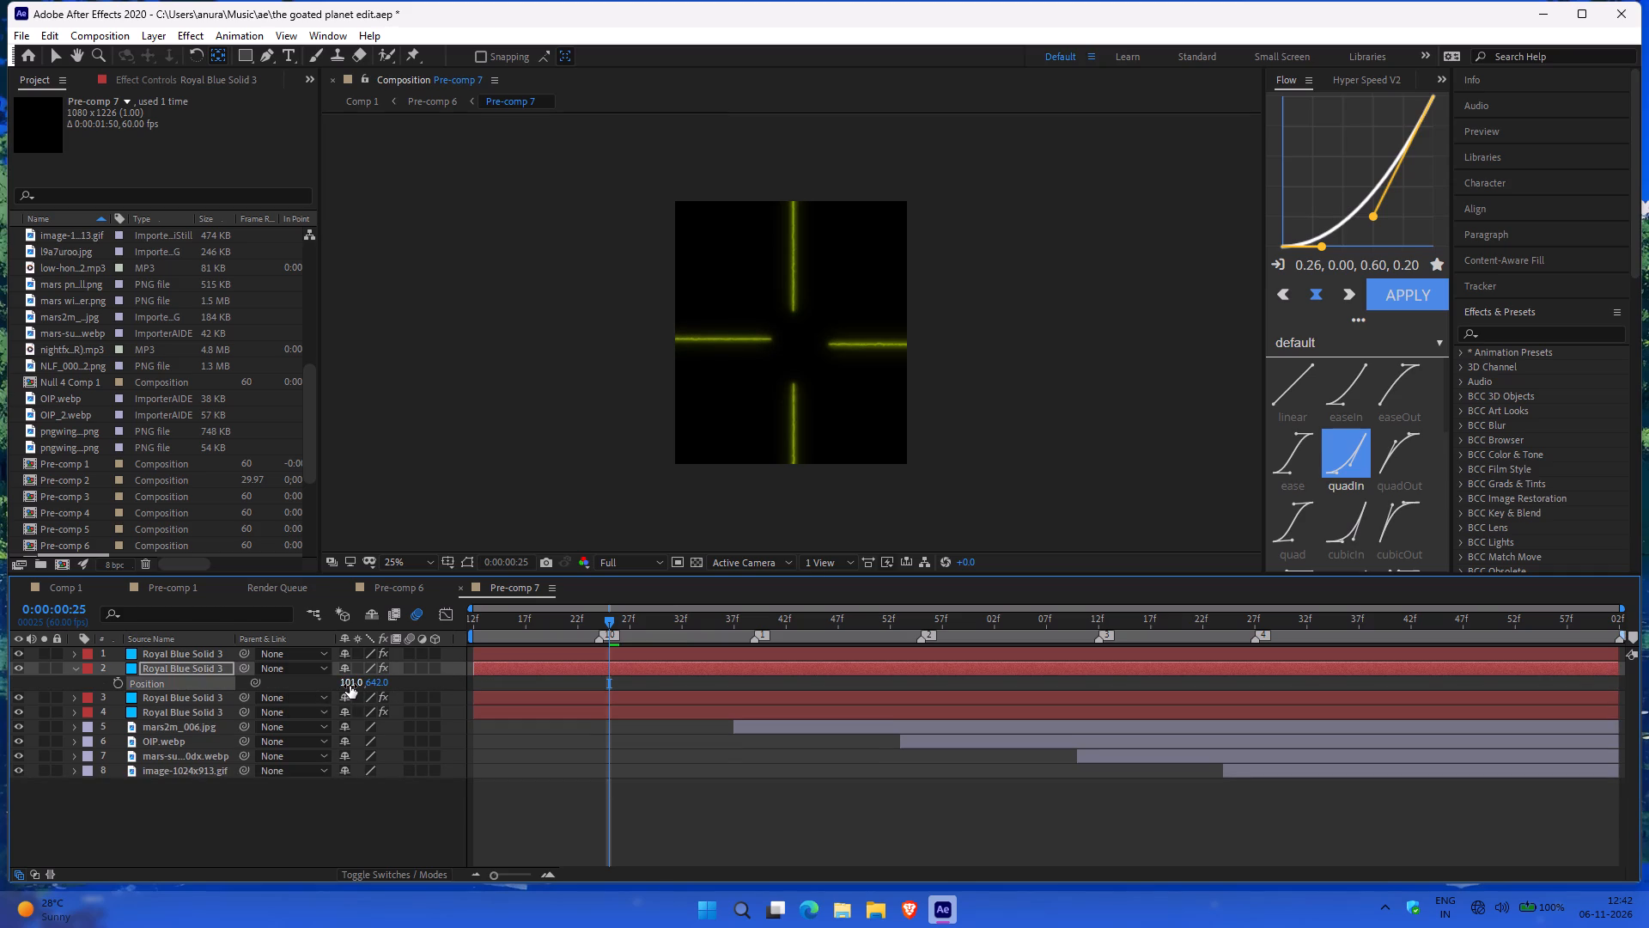
key("ctrl+z")
left_click(347, 686)
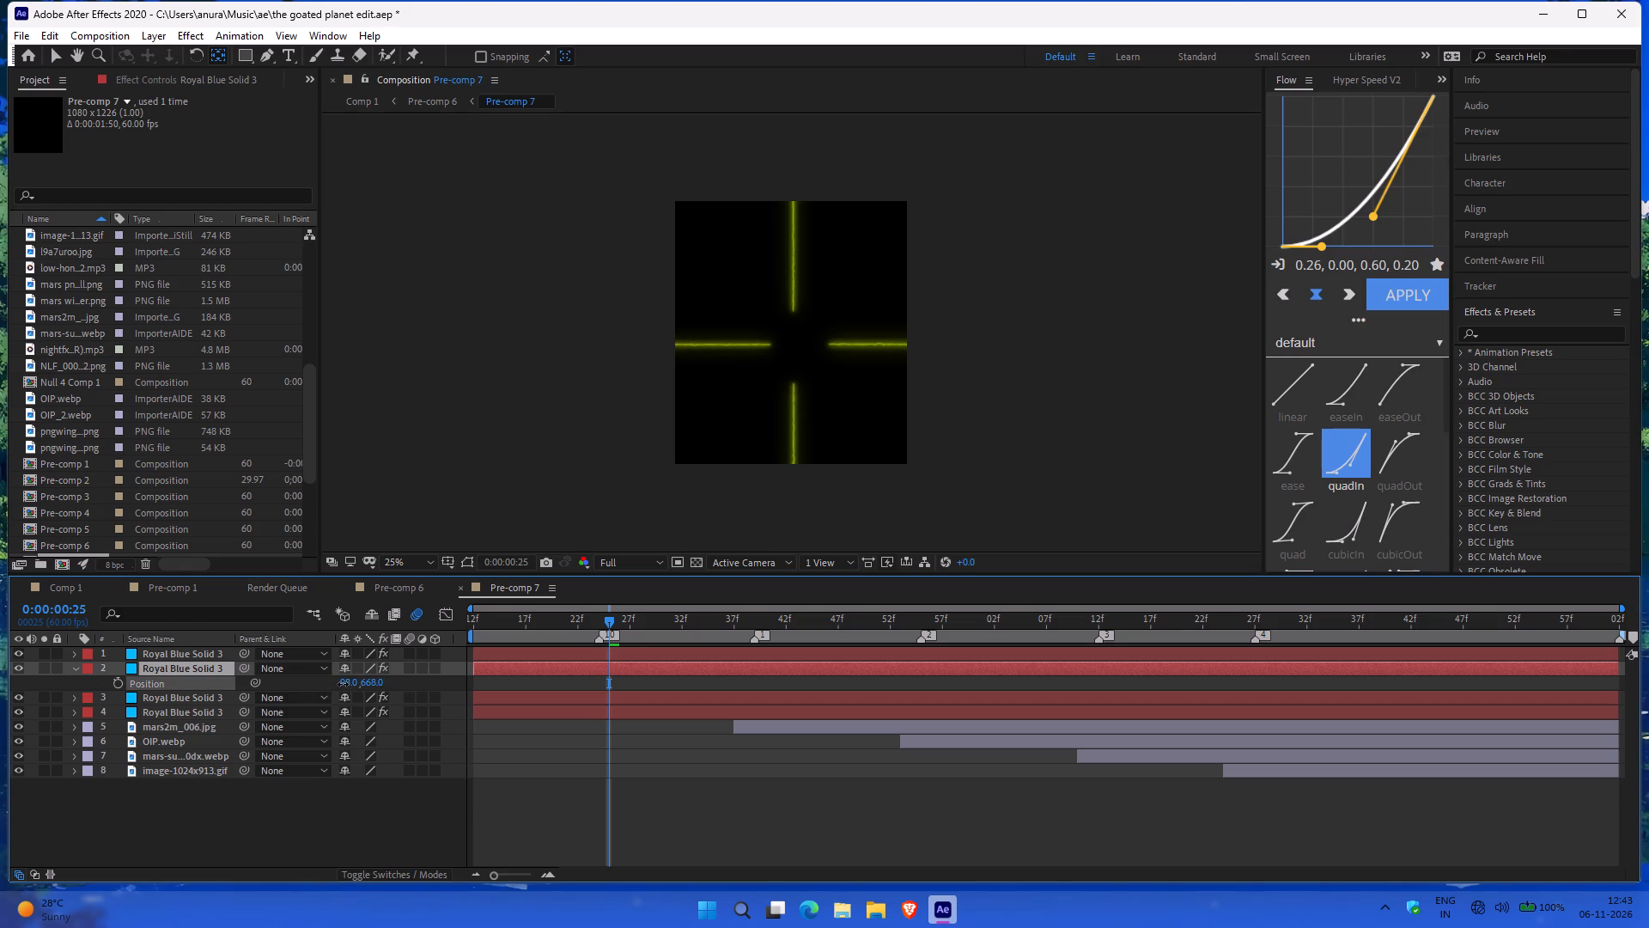
Set the Y position of the bottom vertical line (layer 1) to 1204.
left_click(204, 650)
key("p")
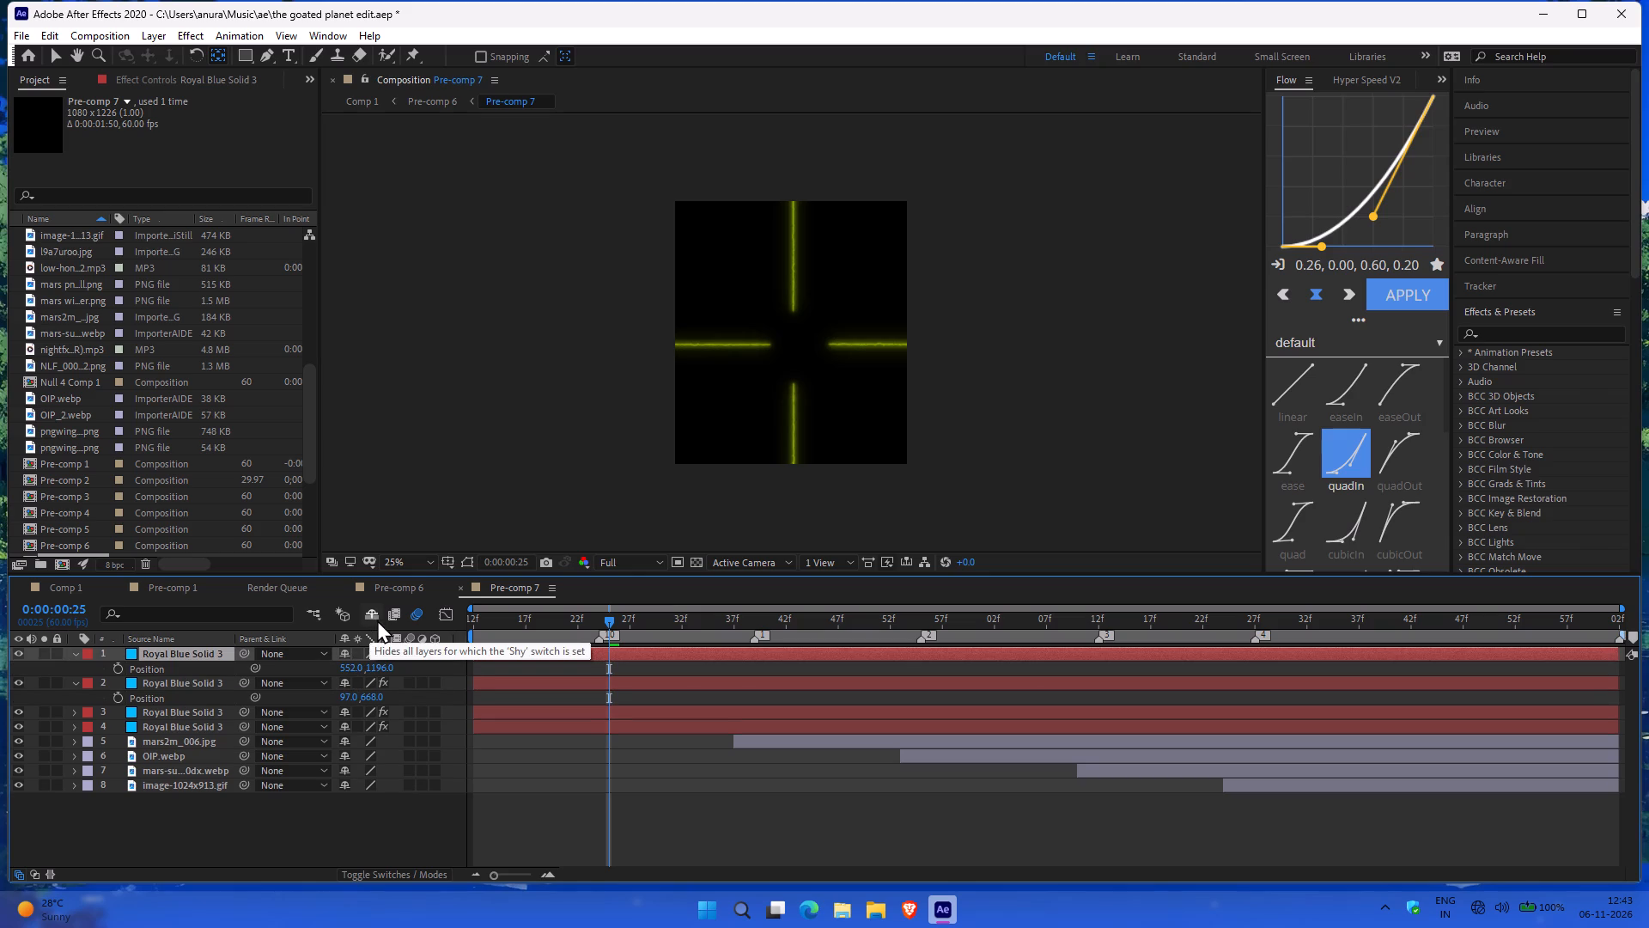
left_click_drag(381, 670, 364, 671)
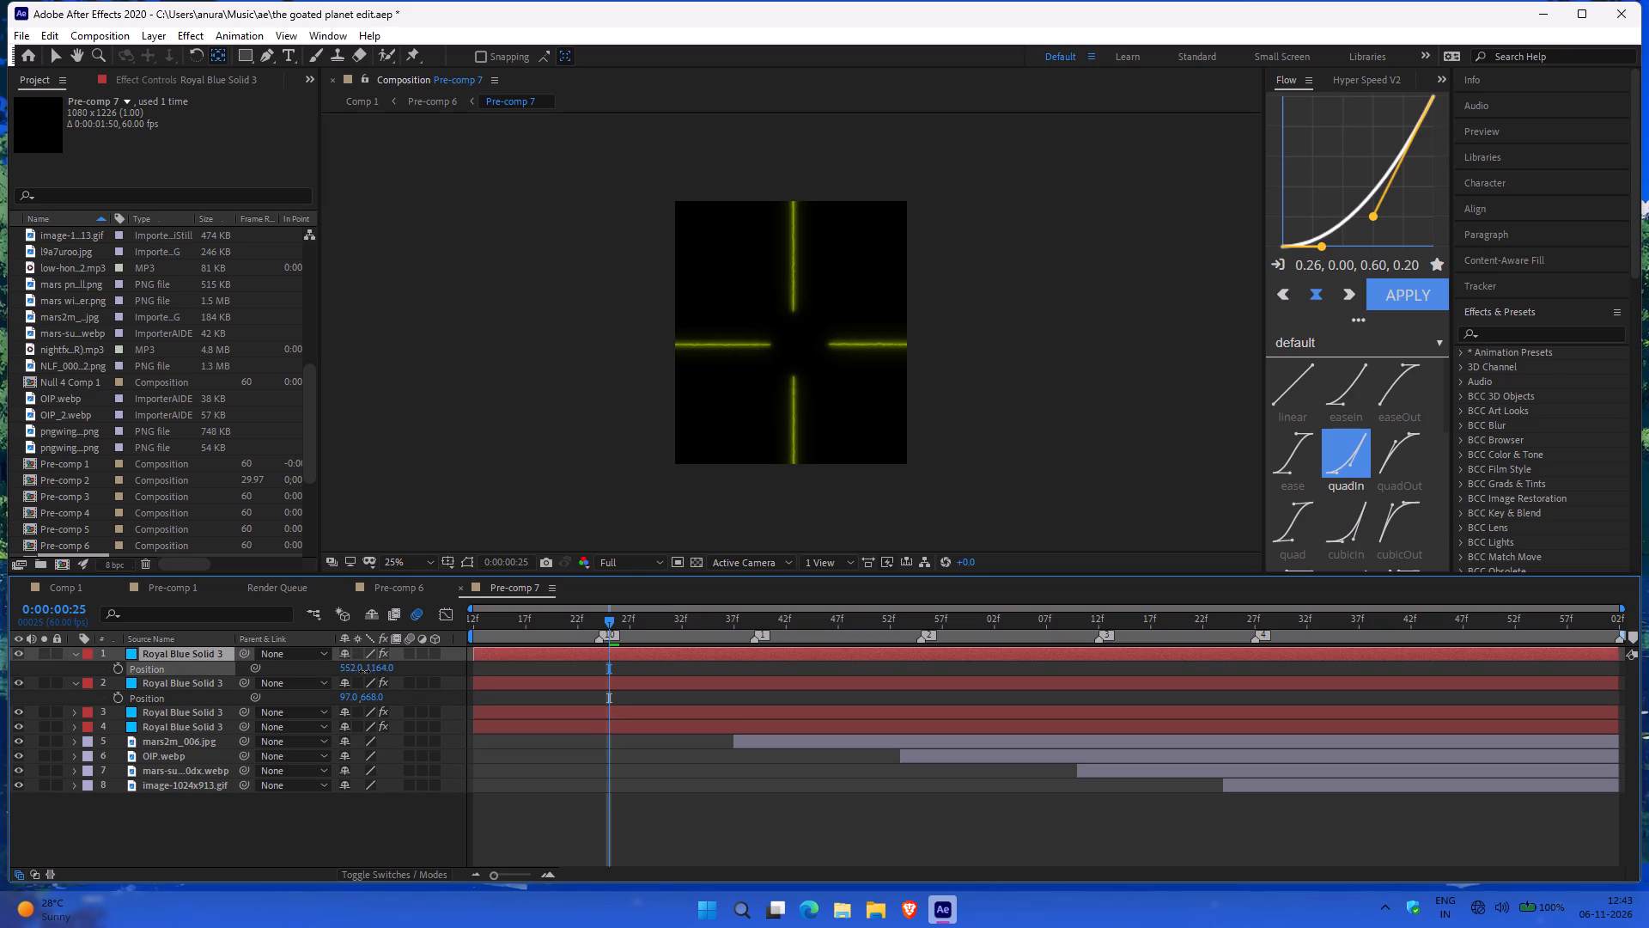
left_click_drag(364, 671, 402, 664)
left_click_drag(402, 664, 394, 667)
left_click_drag(394, 667, 394, 664)
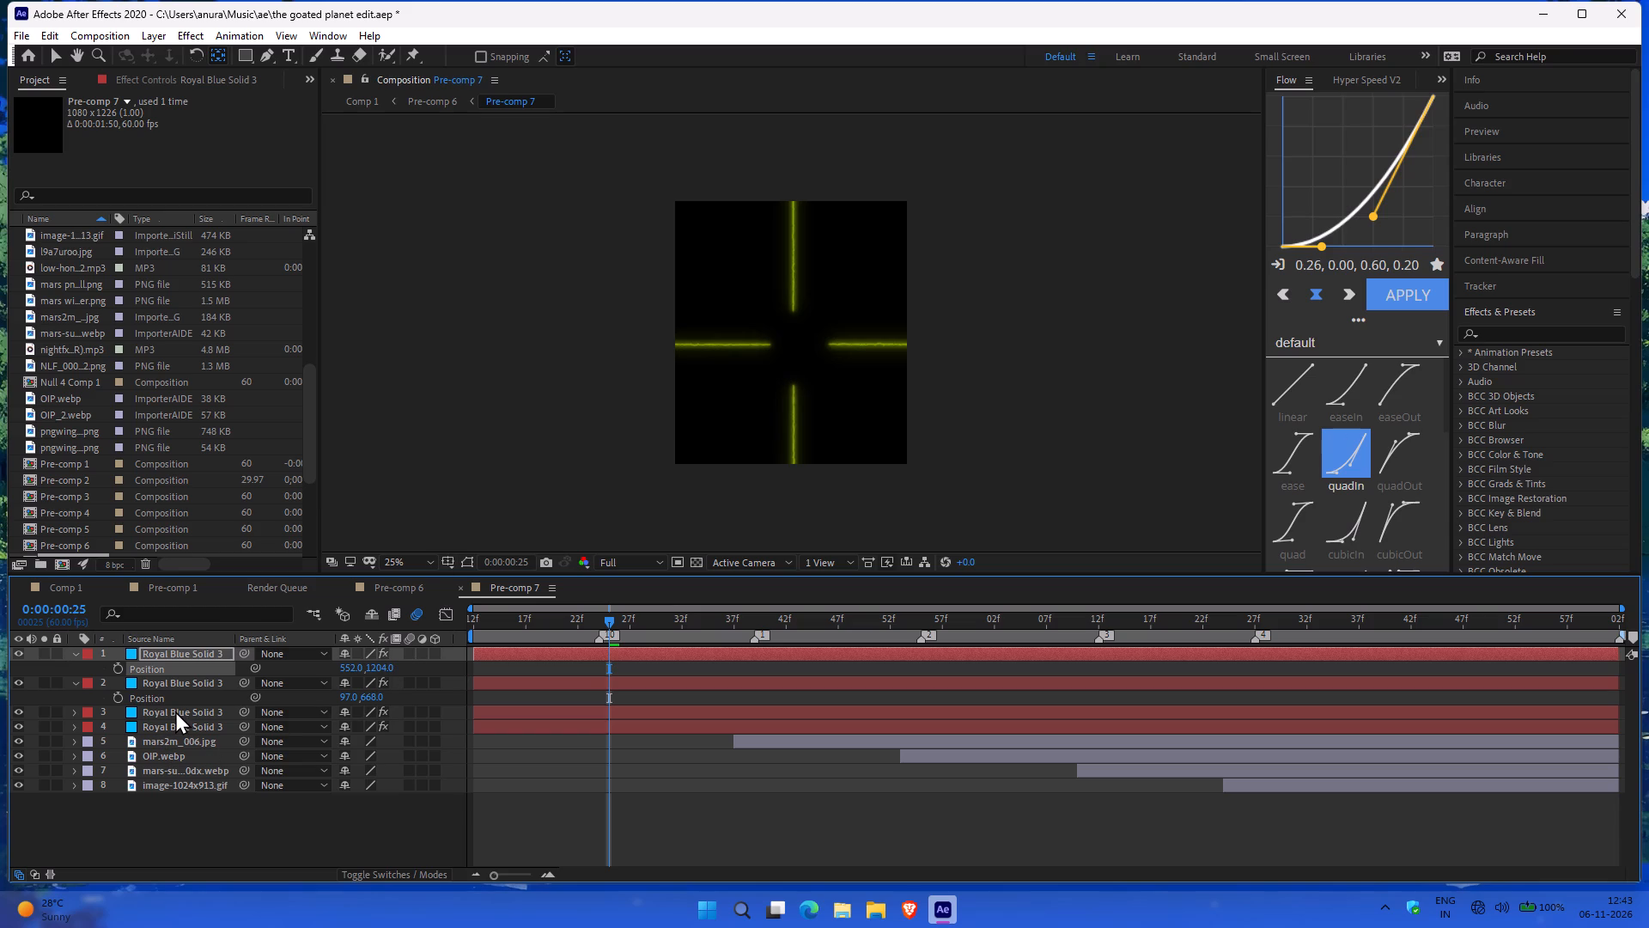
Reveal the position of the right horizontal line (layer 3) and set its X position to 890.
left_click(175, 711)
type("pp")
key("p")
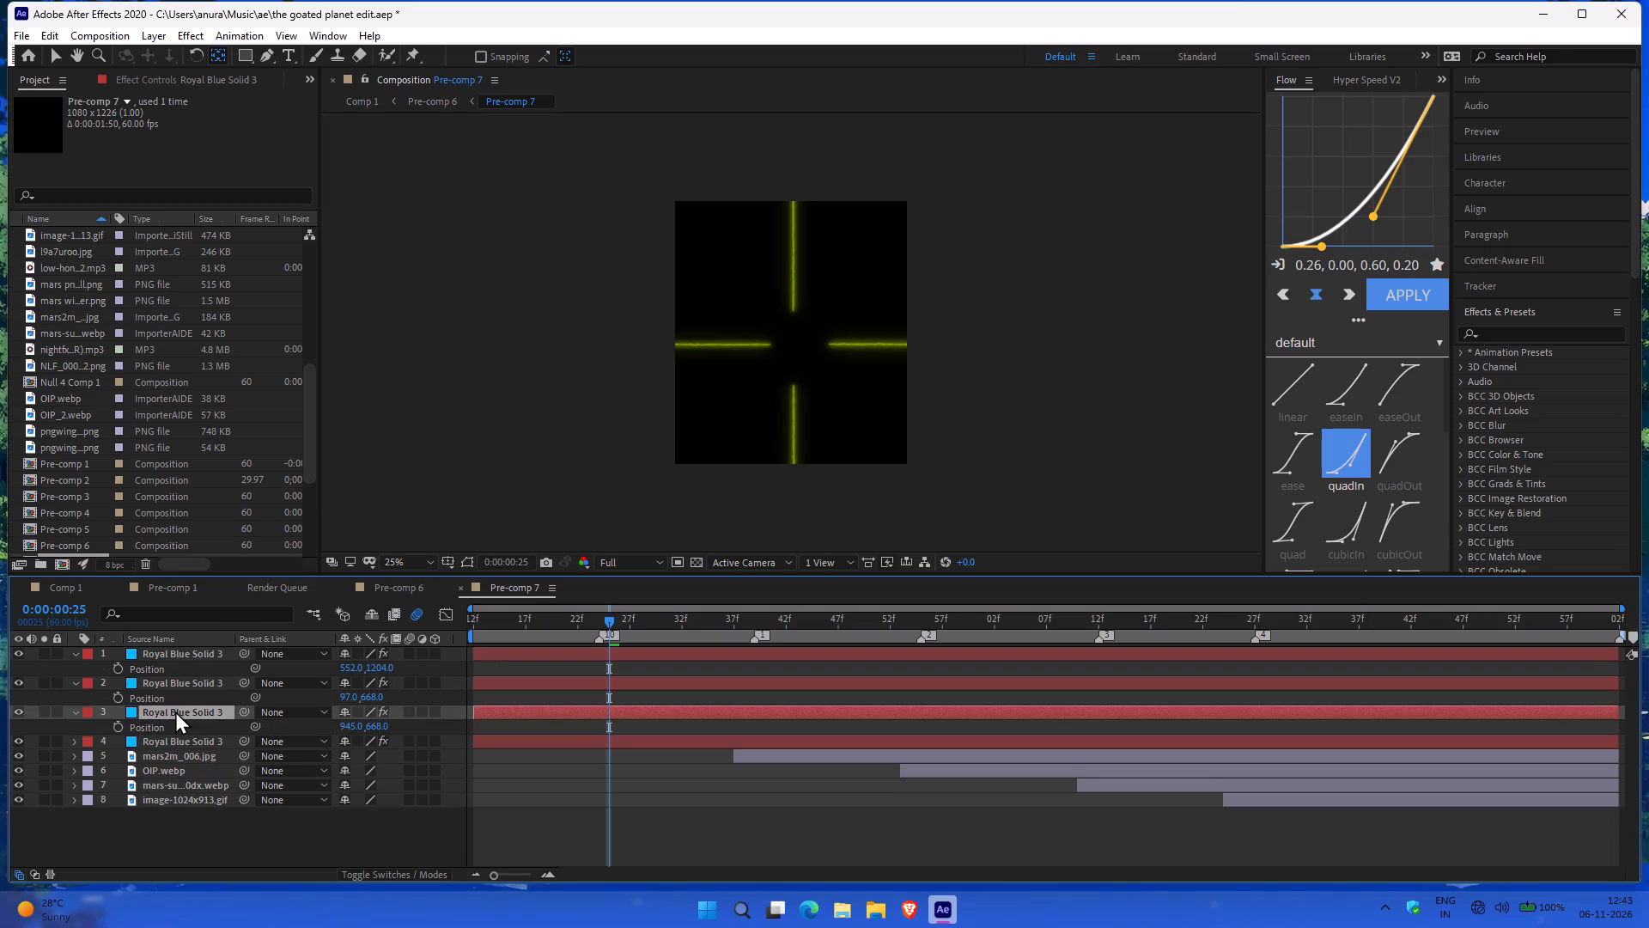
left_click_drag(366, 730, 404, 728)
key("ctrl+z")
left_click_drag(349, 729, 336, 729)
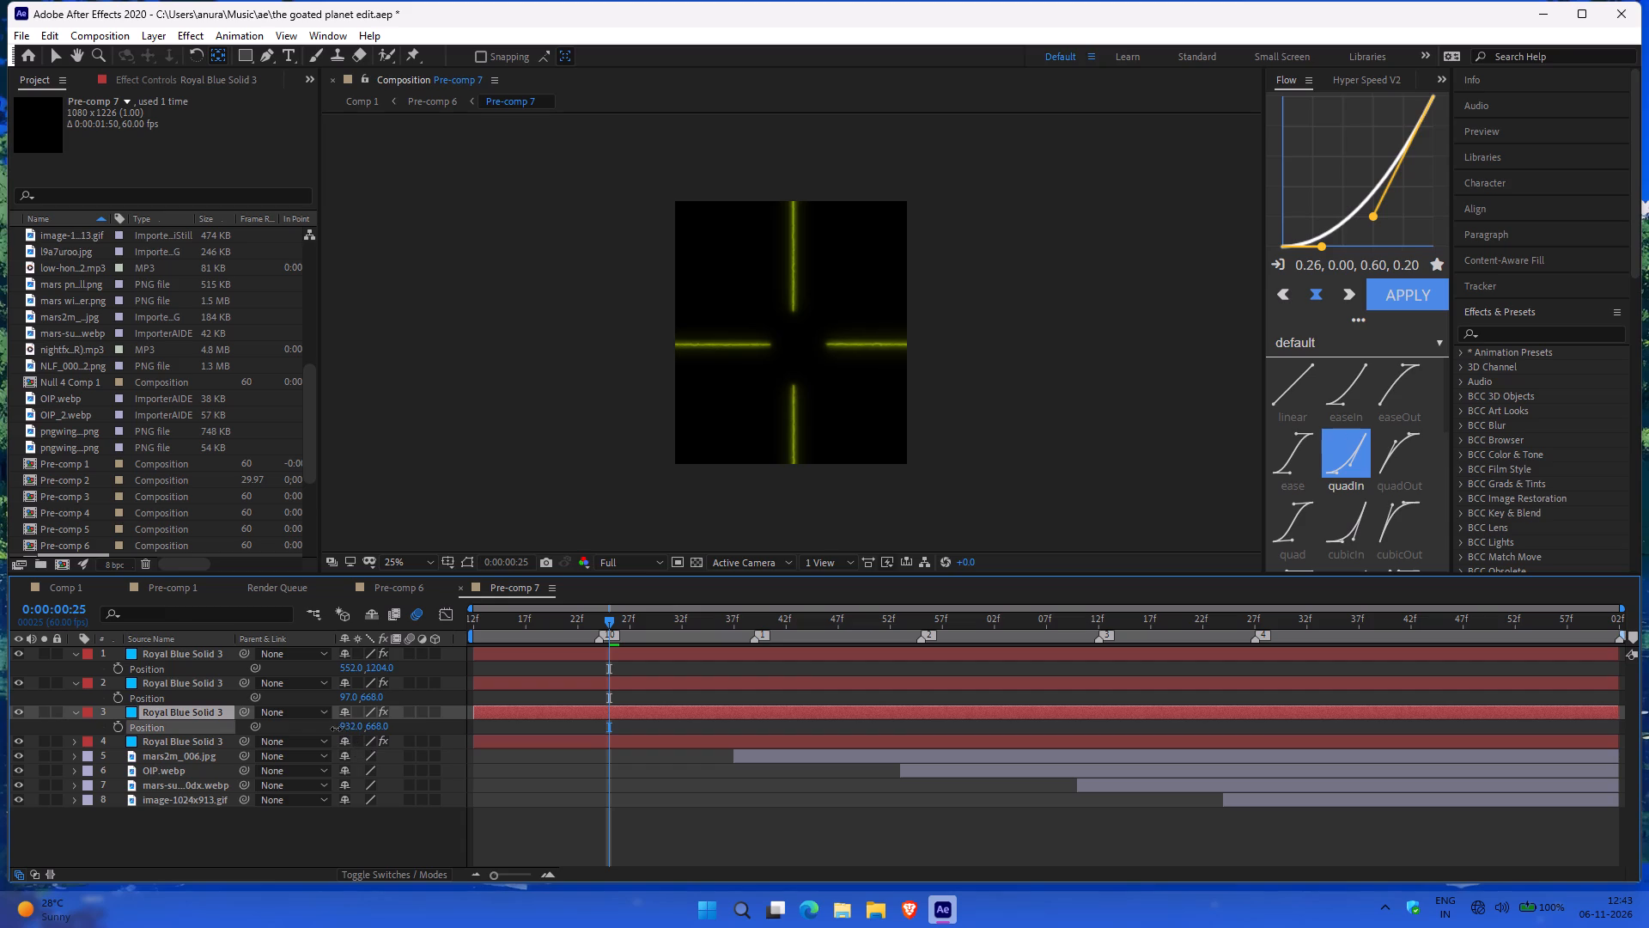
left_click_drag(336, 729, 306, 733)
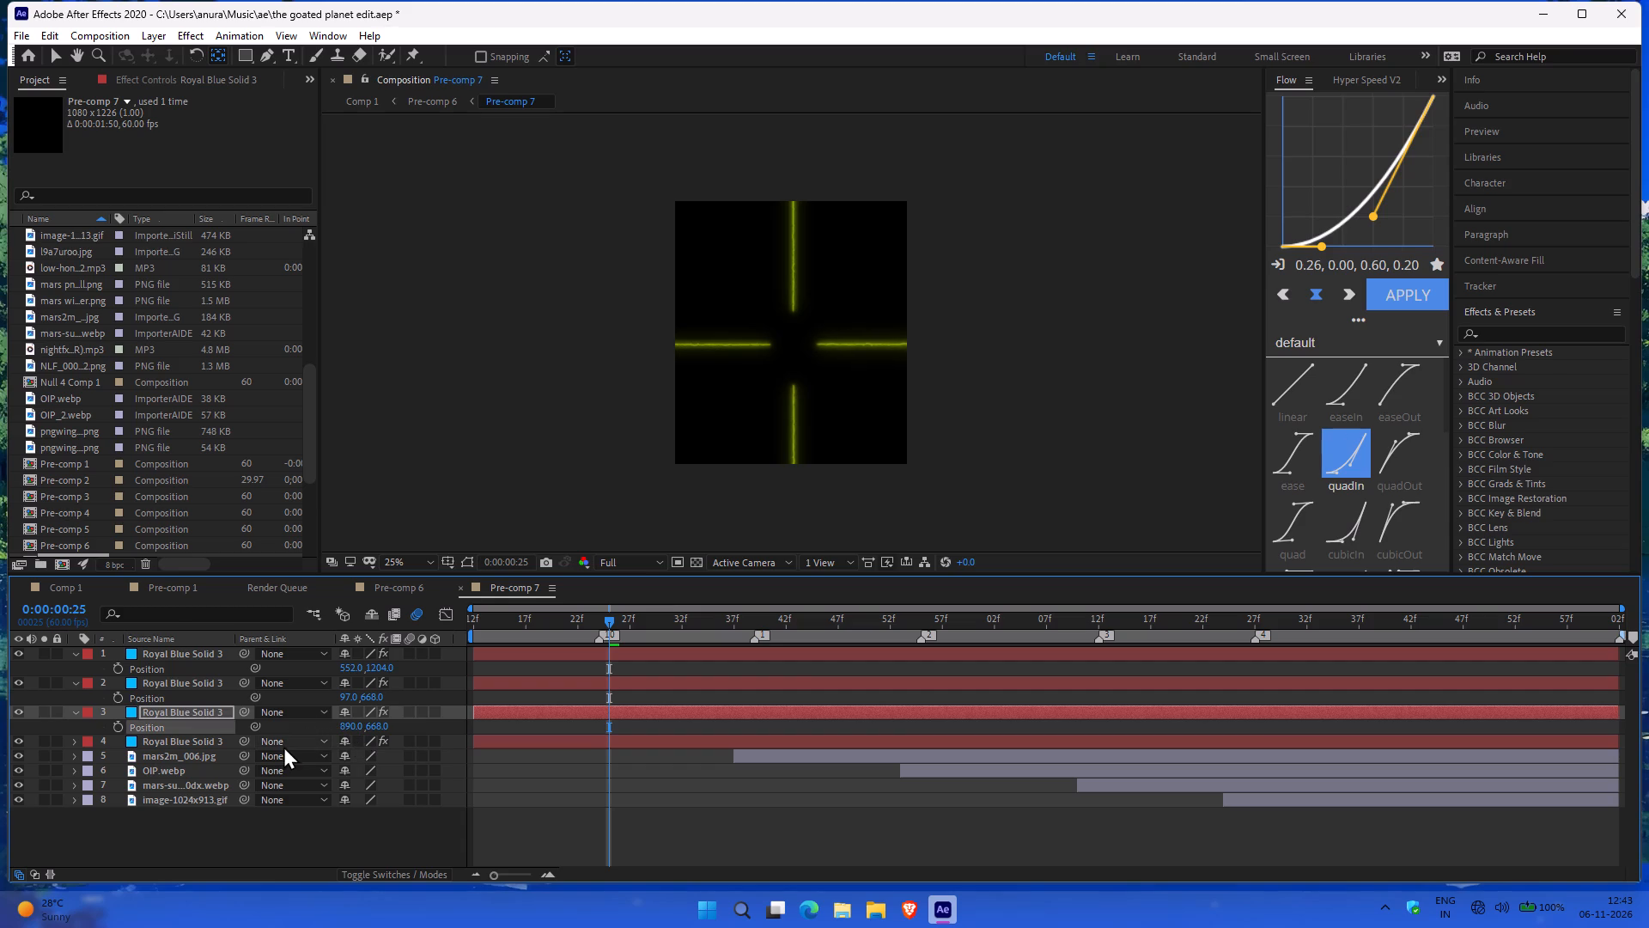
At 0:00:00:27, set the Y position of the top vertical line (layer 4) to 293.
left_click(183, 742)
type("op")
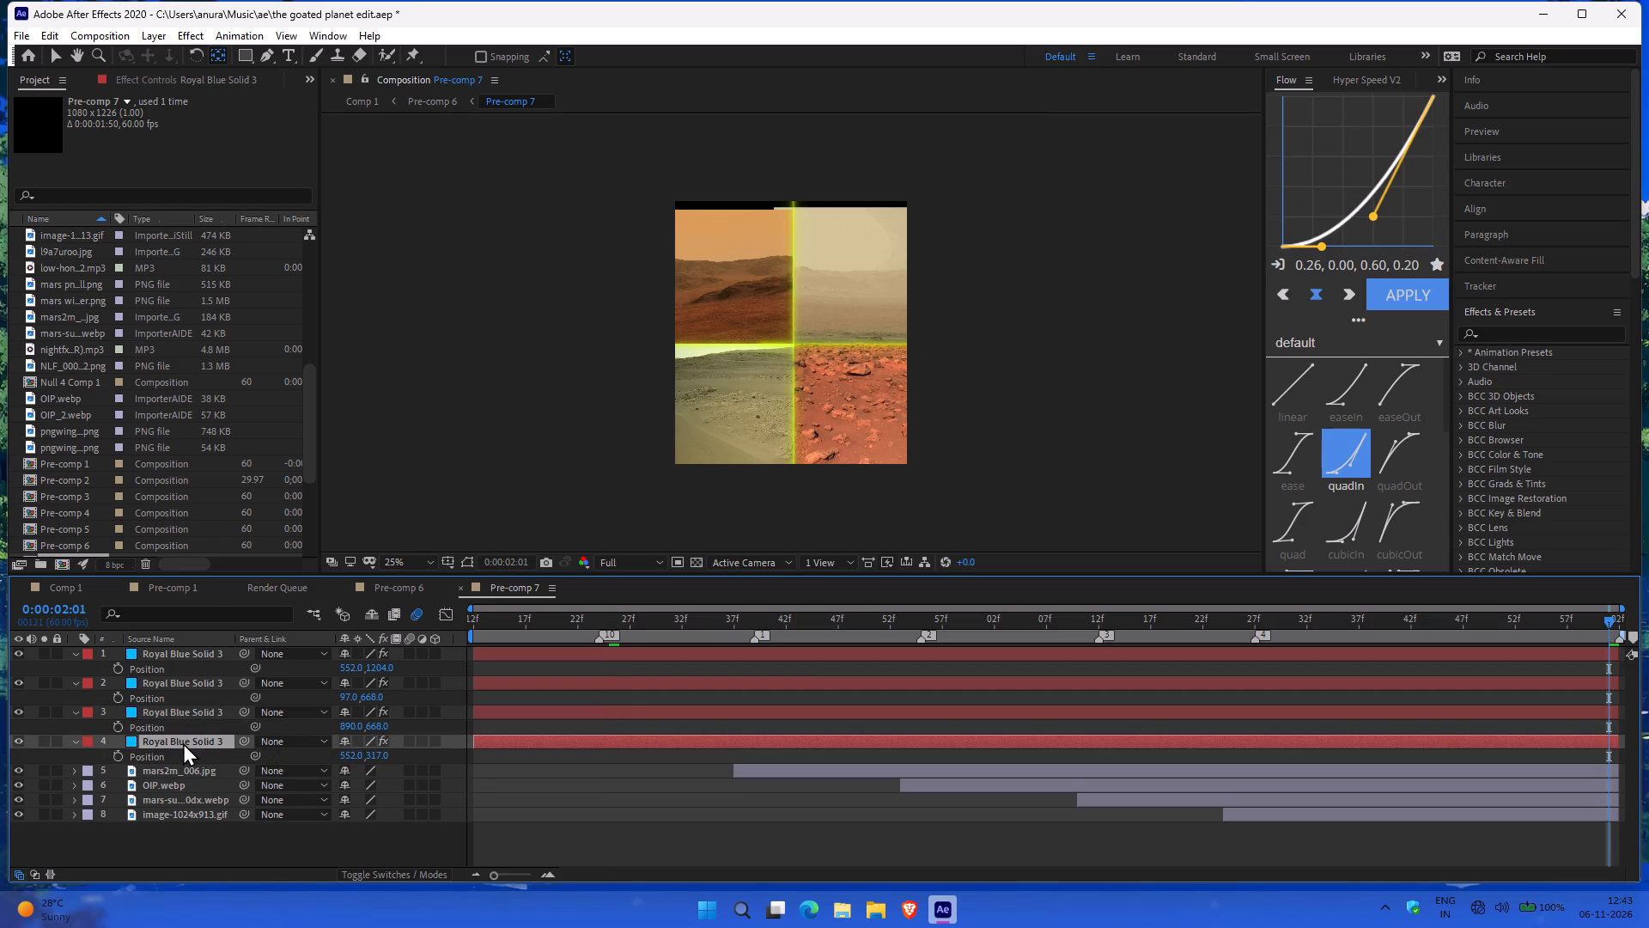
left_click(605, 608)
left_click(633, 617)
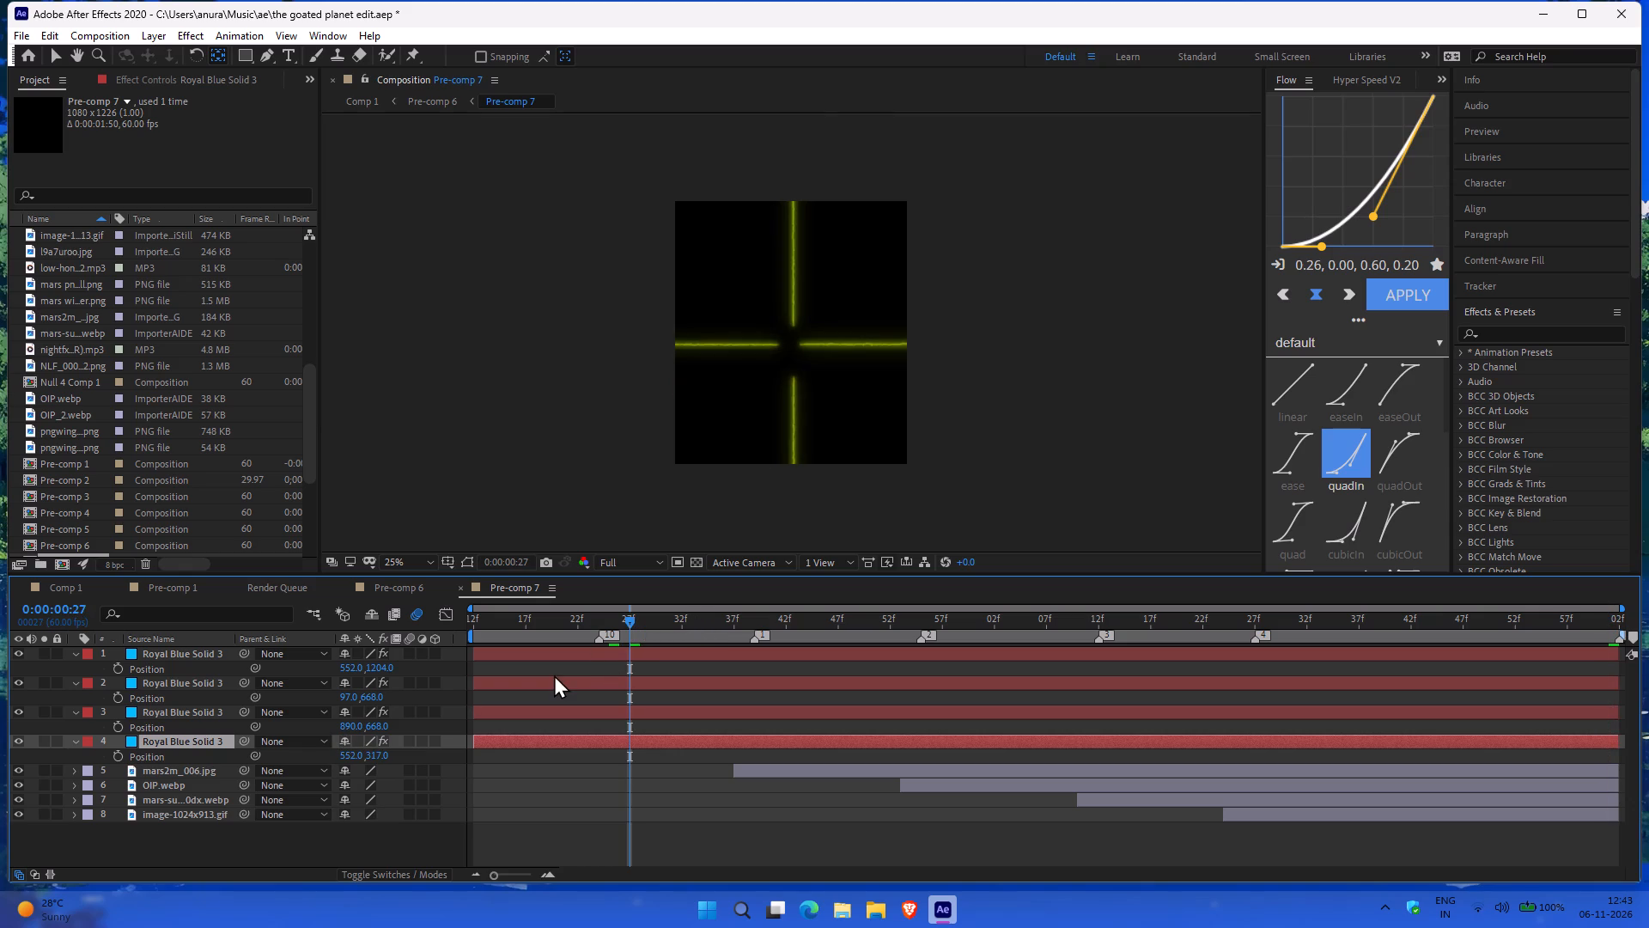
left_click_drag(383, 755, 423, 747)
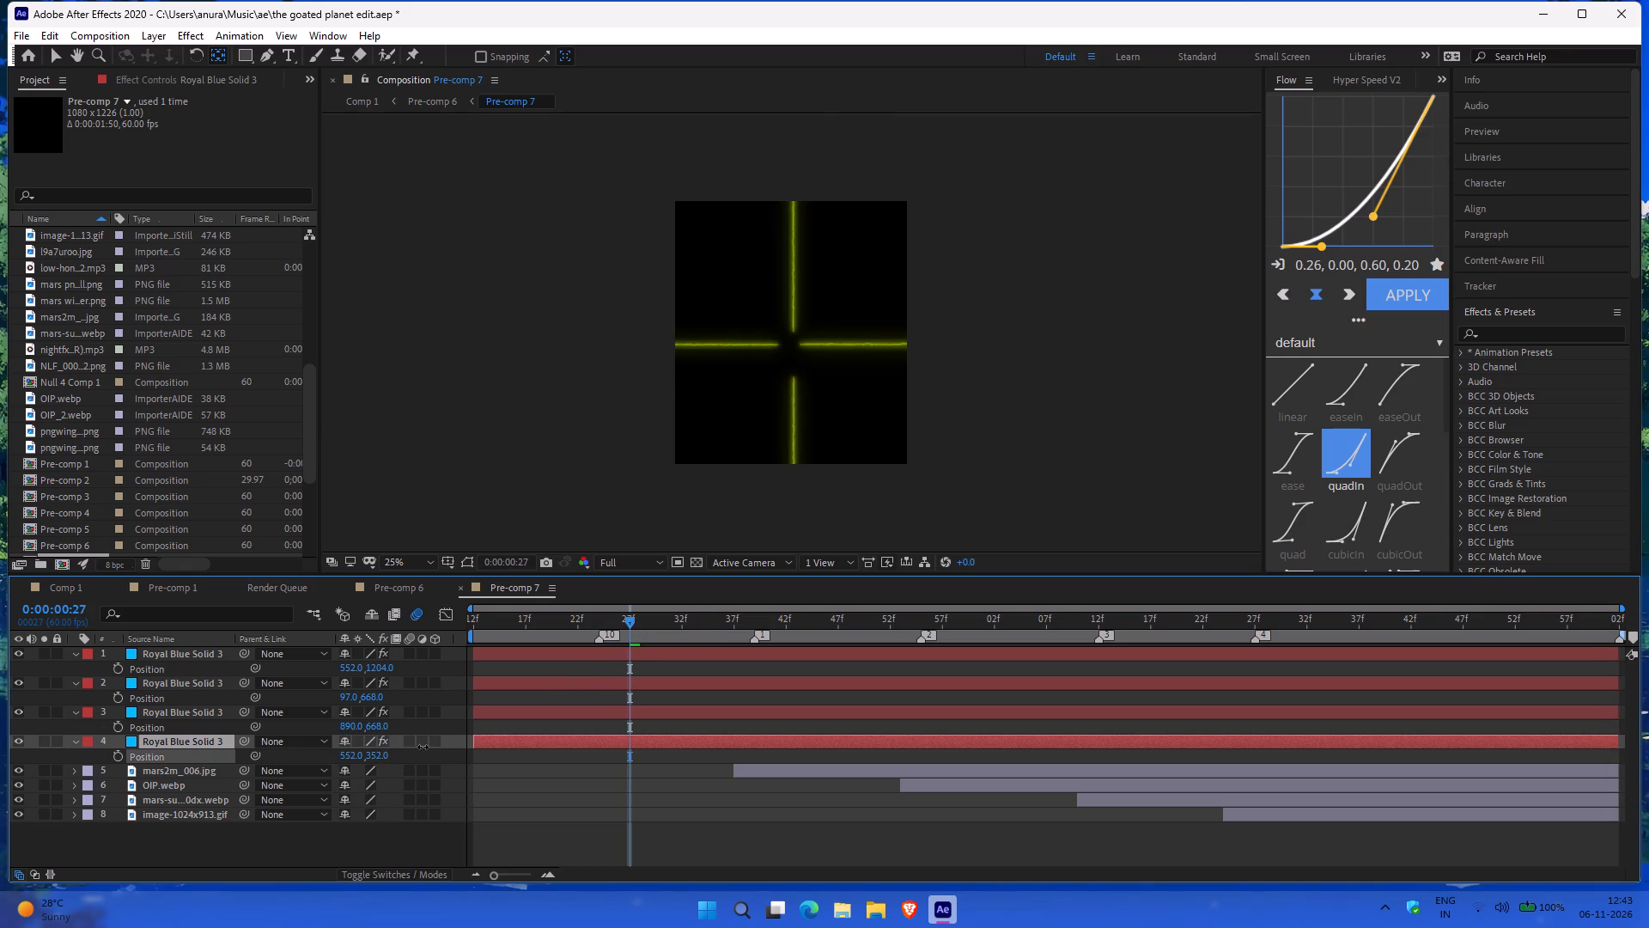
left_click_drag(423, 747, 357, 760)
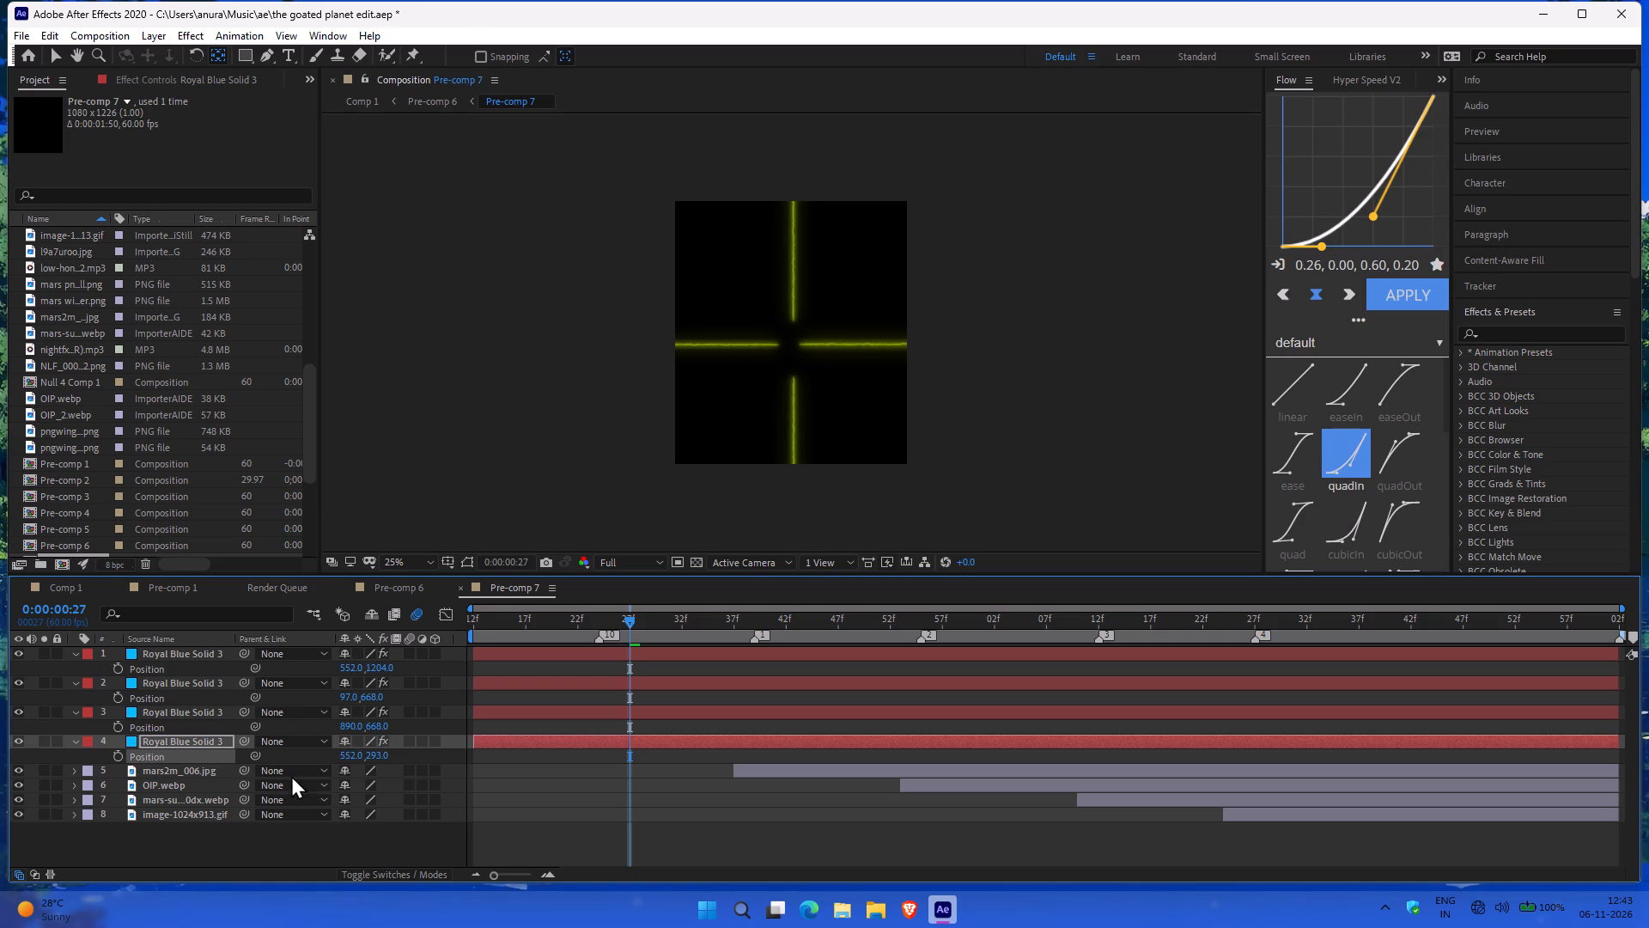
Set the X position of the right horizontal line (layer 3) to 952 and check the lines' convergence up to 0:00:00:33.
left_click_drag(350, 731, 398, 728)
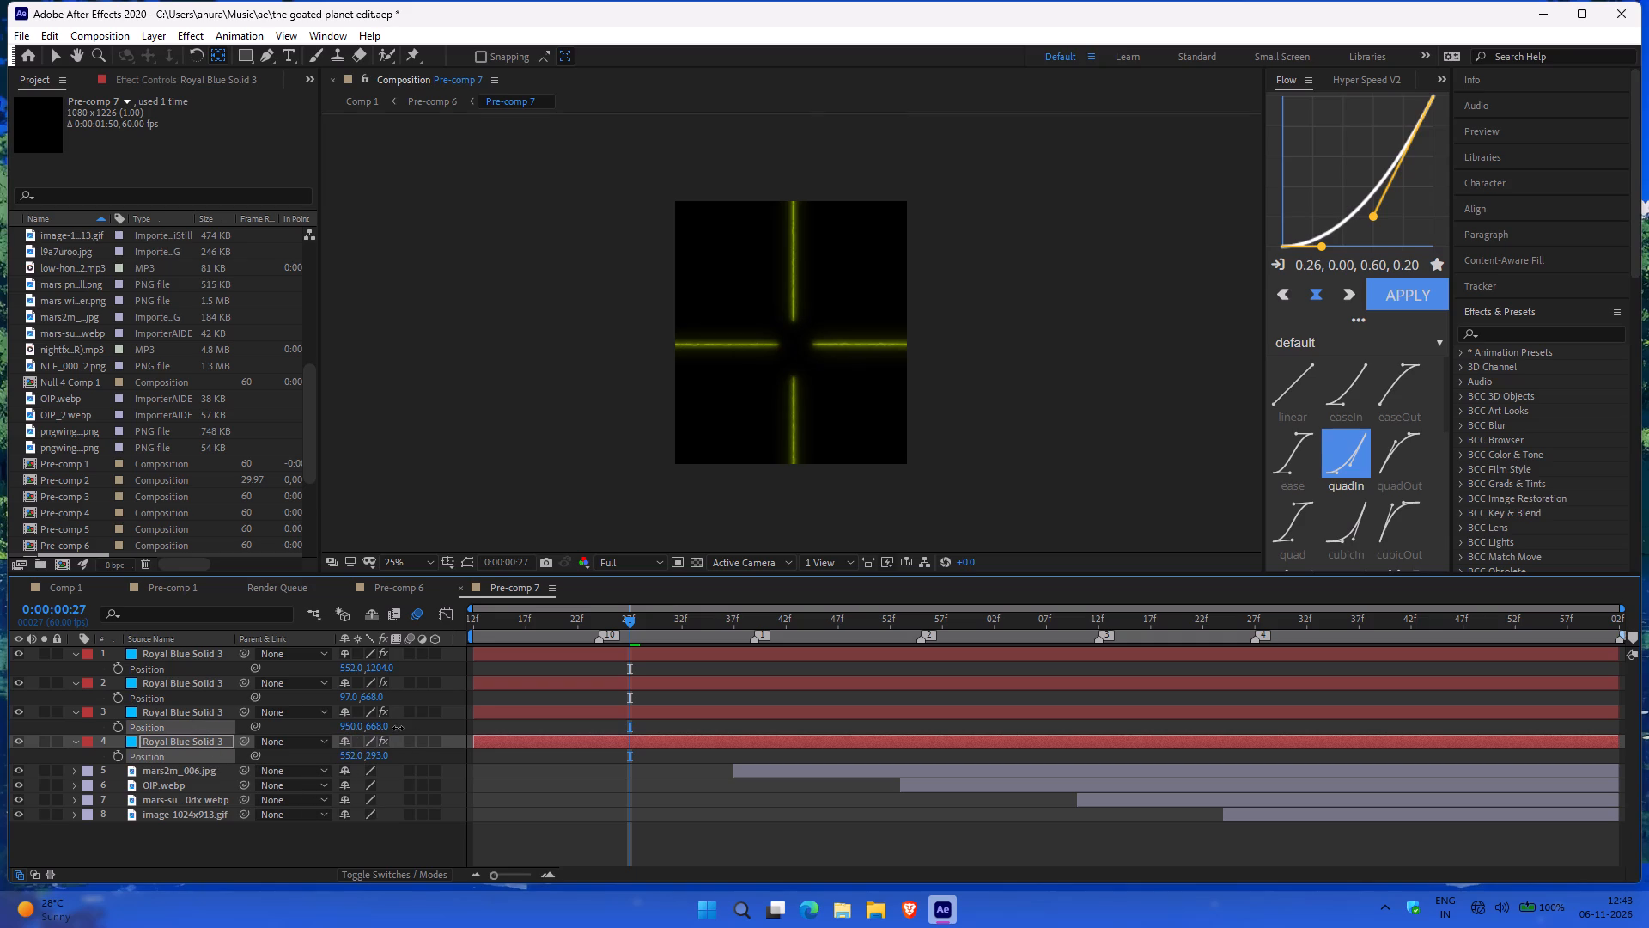
left_click_drag(398, 728, 396, 724)
left_click_drag(632, 620, 619, 626)
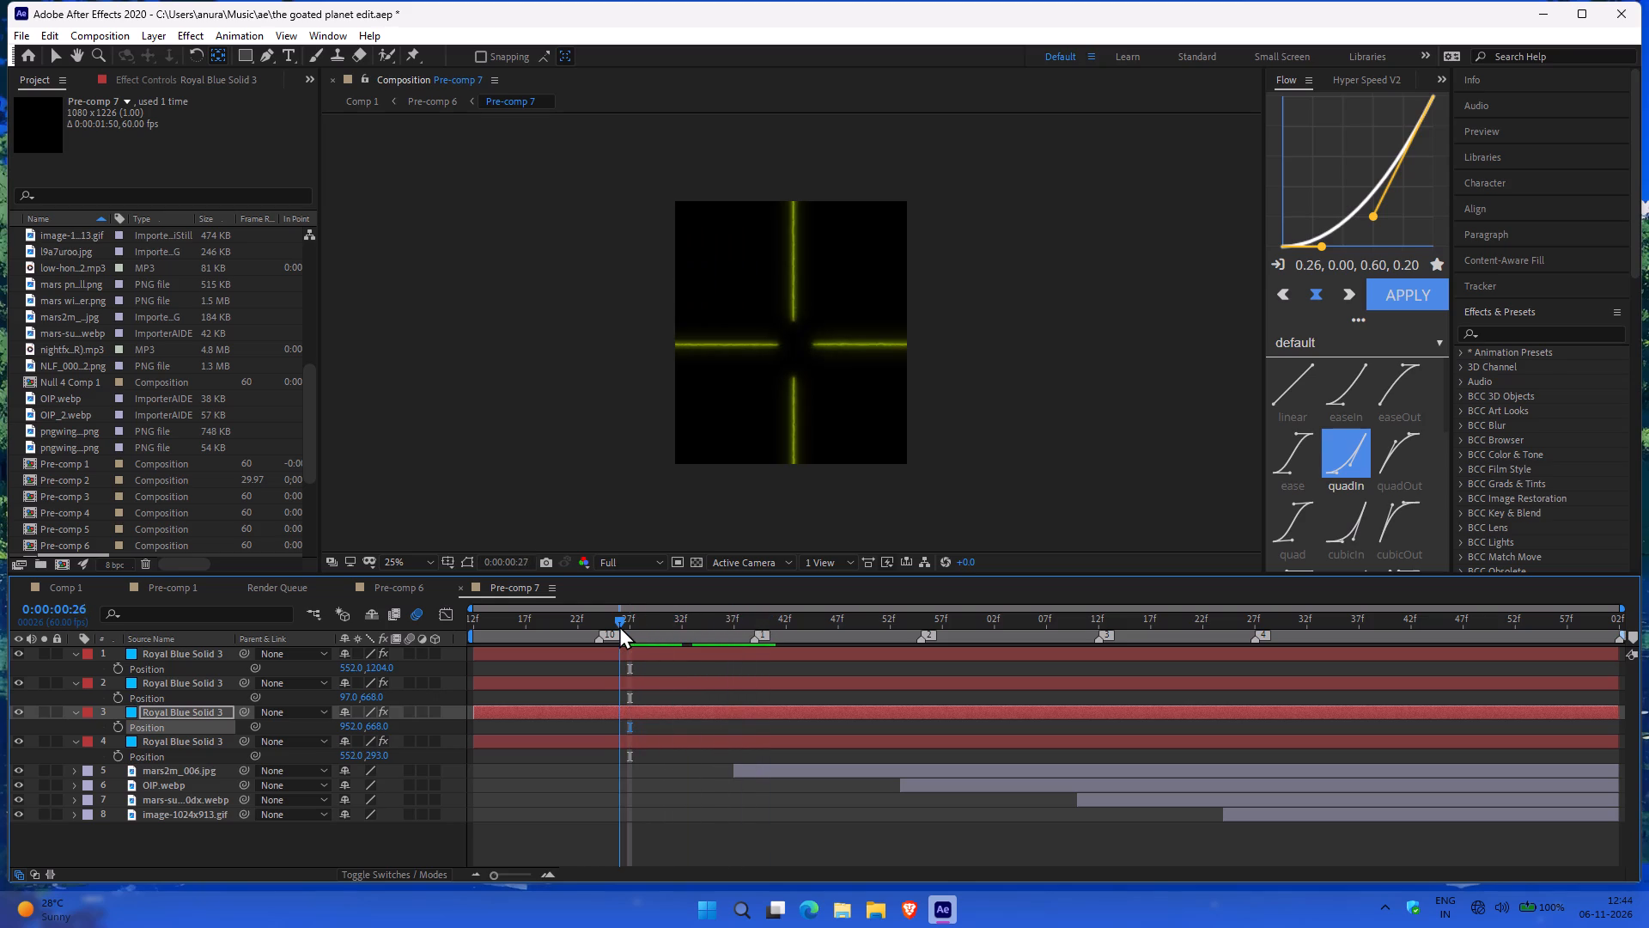
left_click_drag(619, 626, 694, 612)
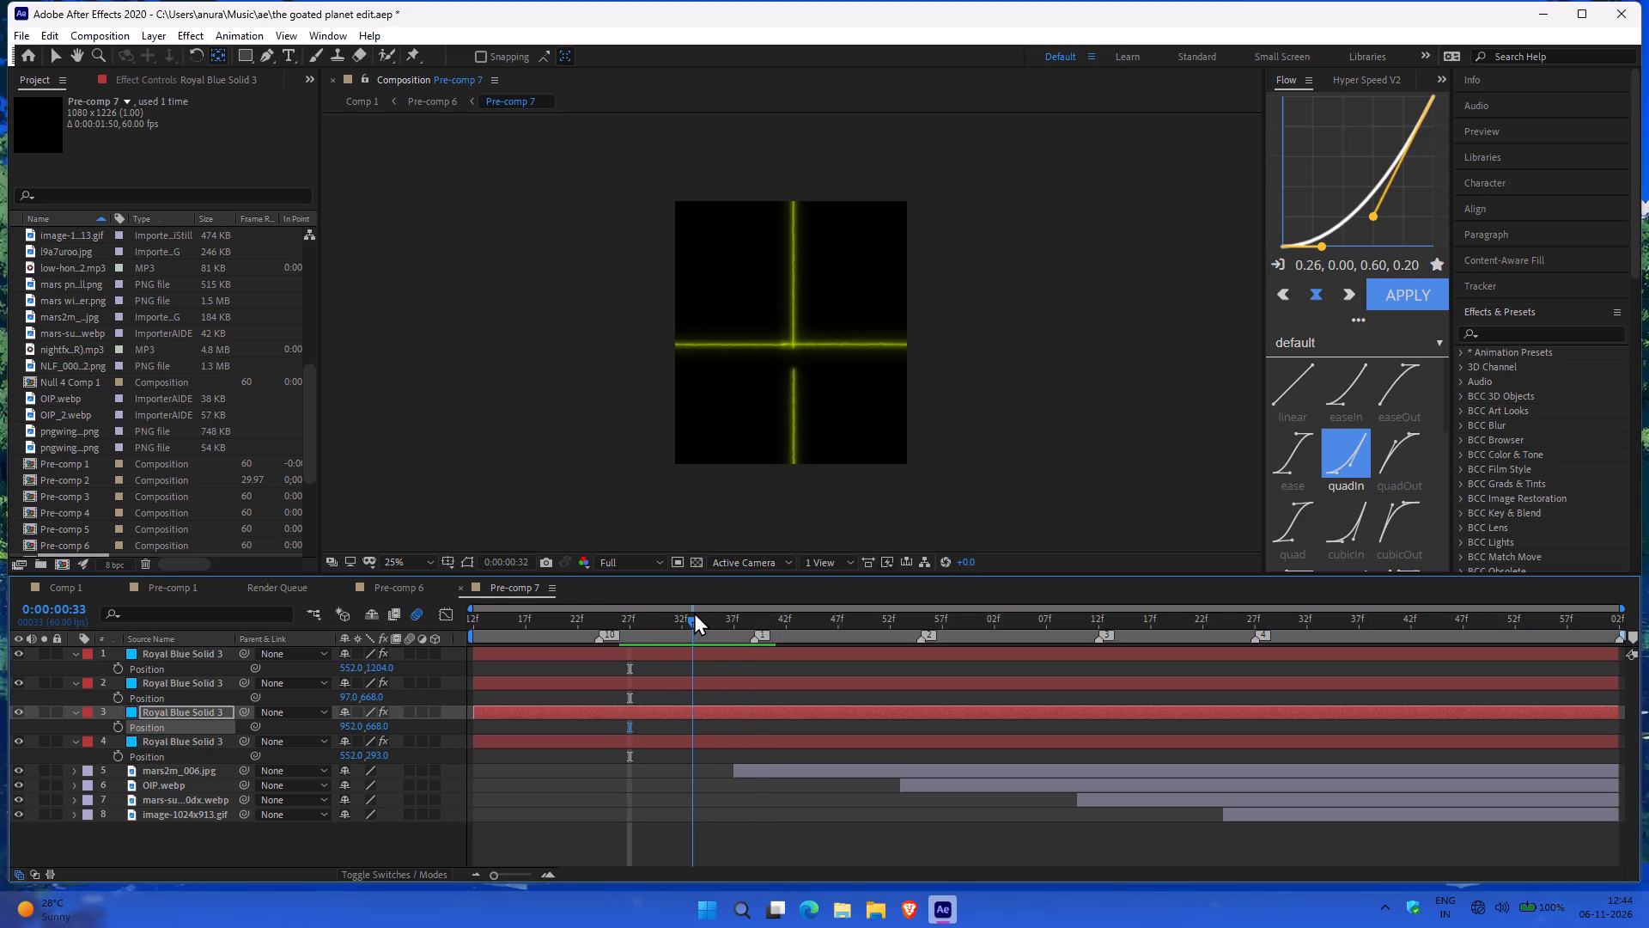
left_click_drag(694, 612, 653, 610)
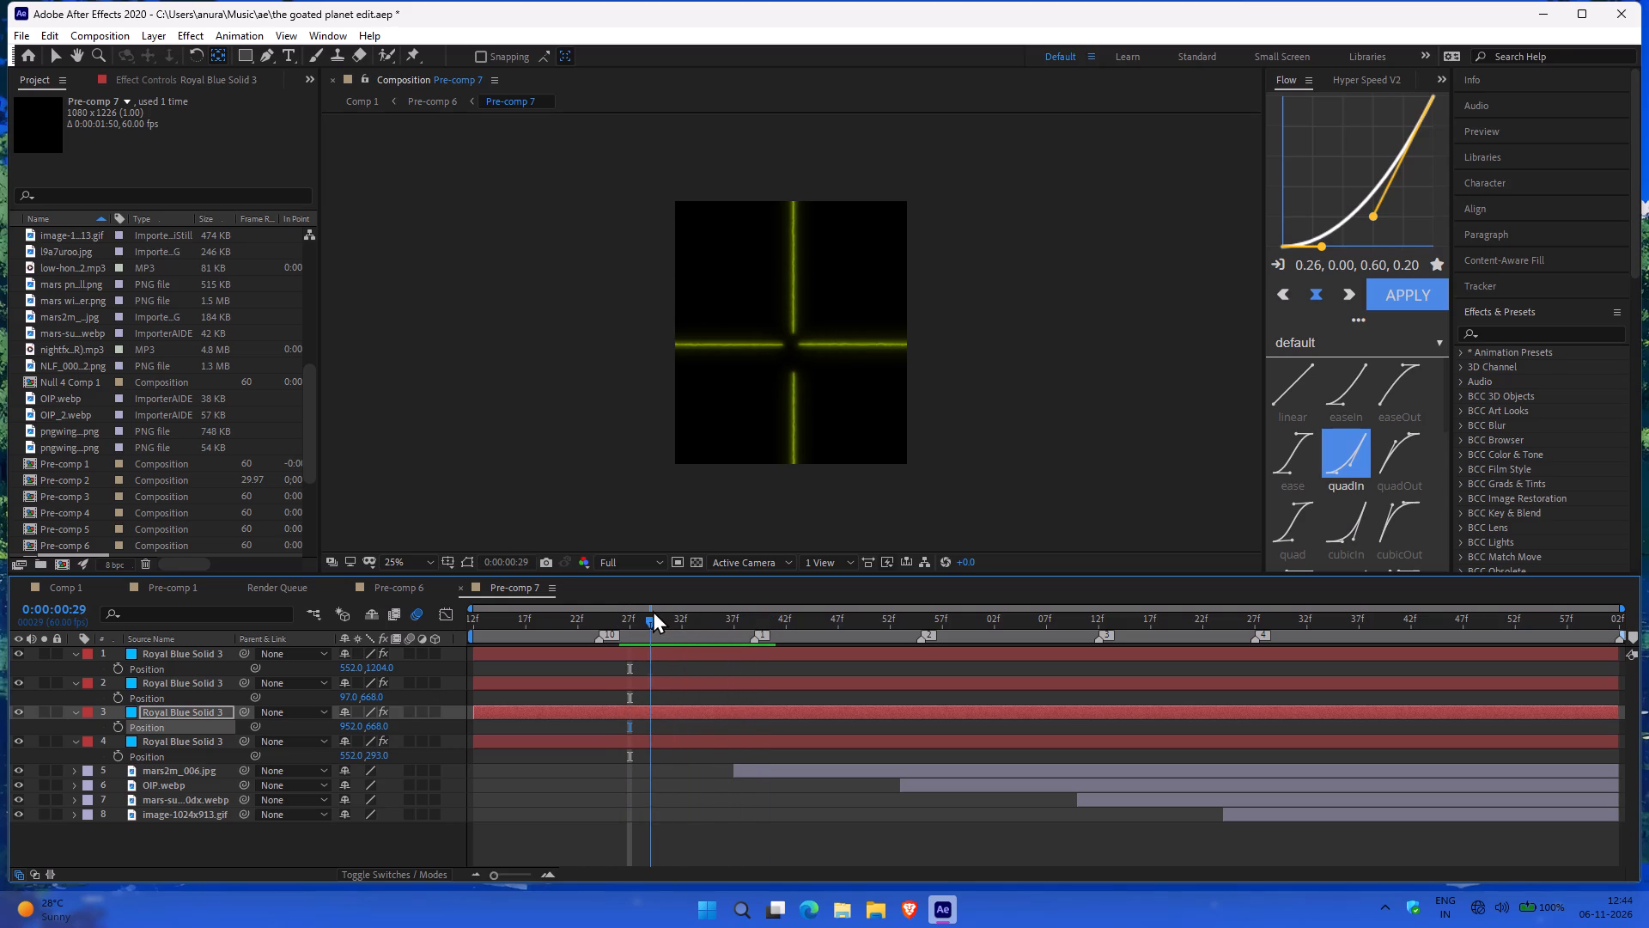
Reveal the keyframes of all four lines and apply the quadOut easing curve to layer 1's Saber End Offset keyframes.
left_click(195, 651)
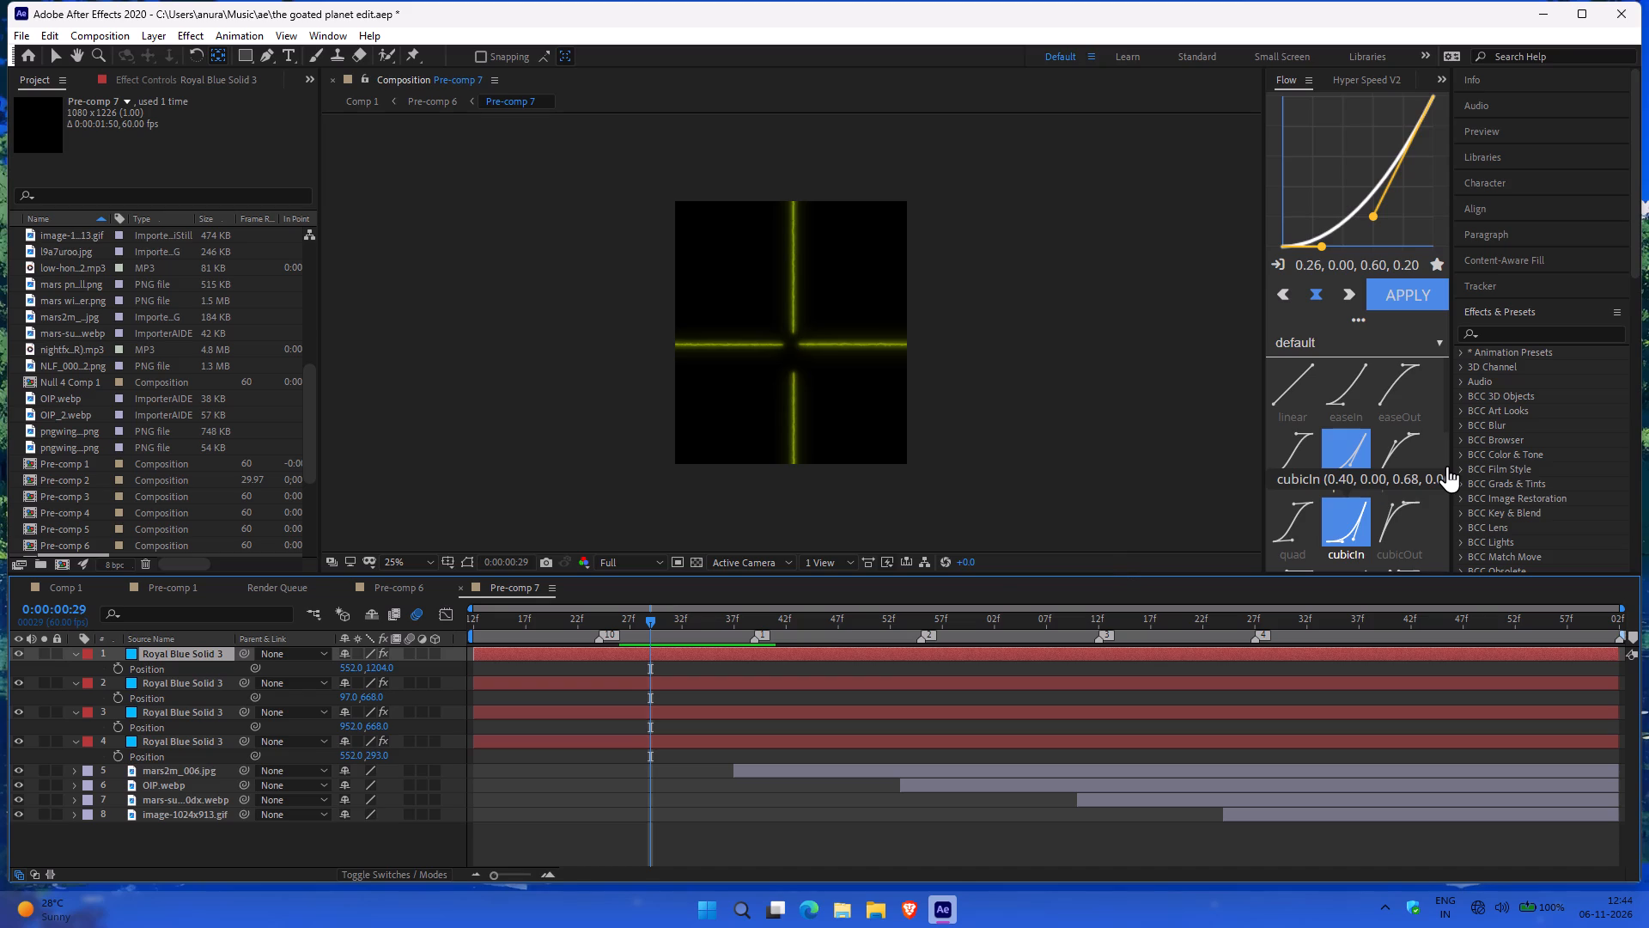
left_click(1409, 455)
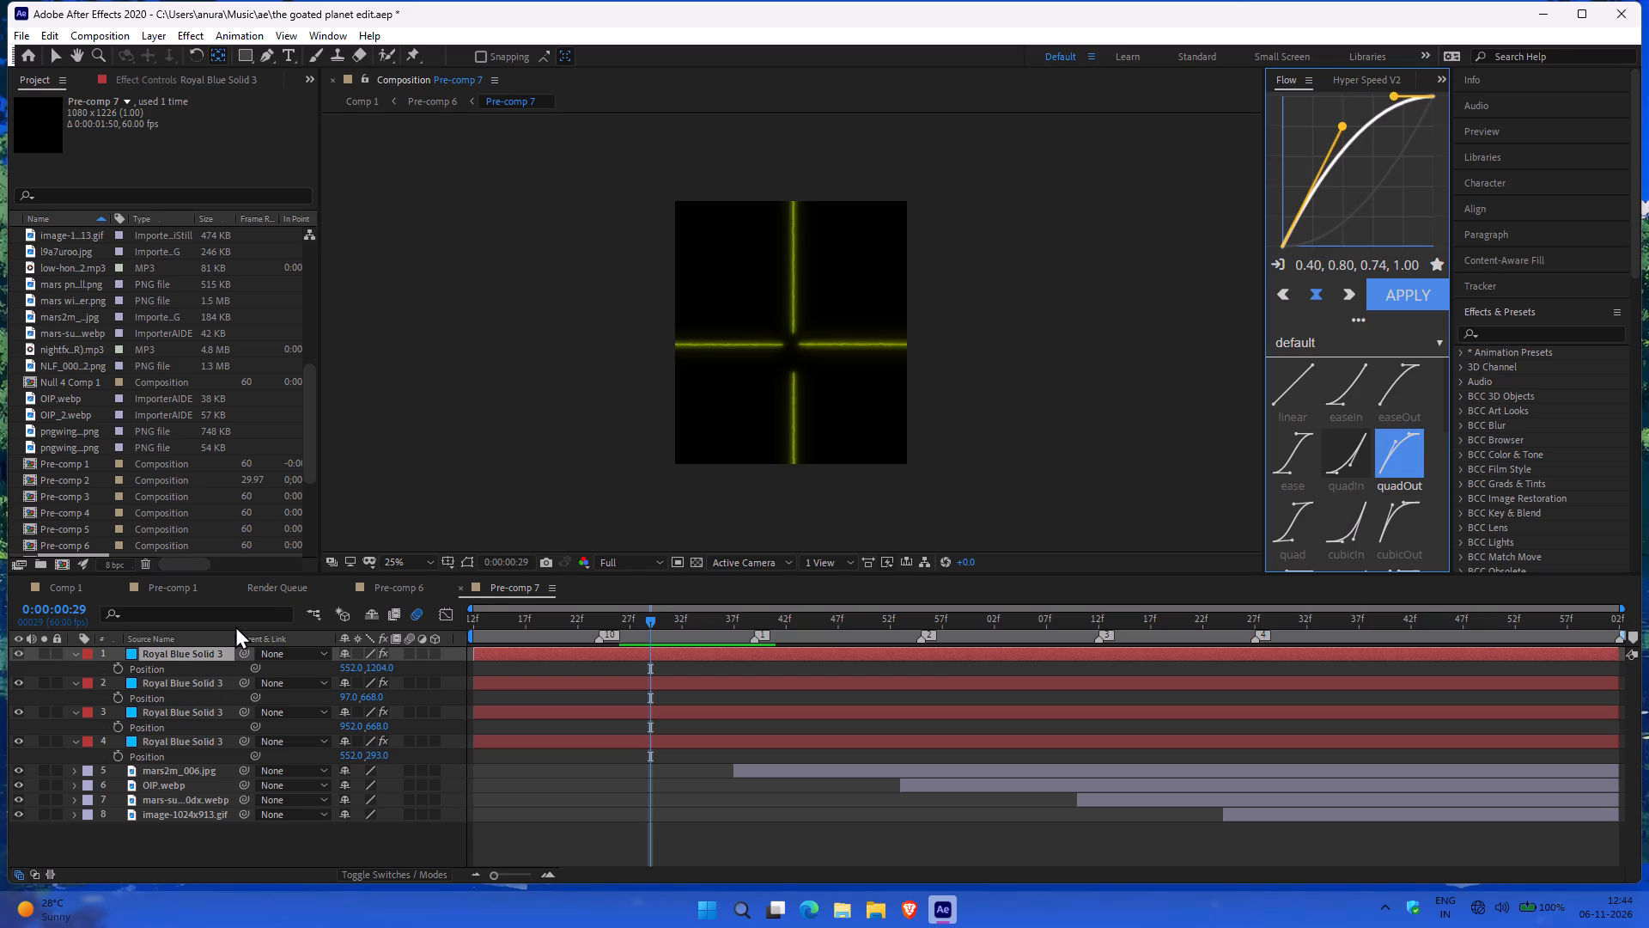
key("u")
key("u")
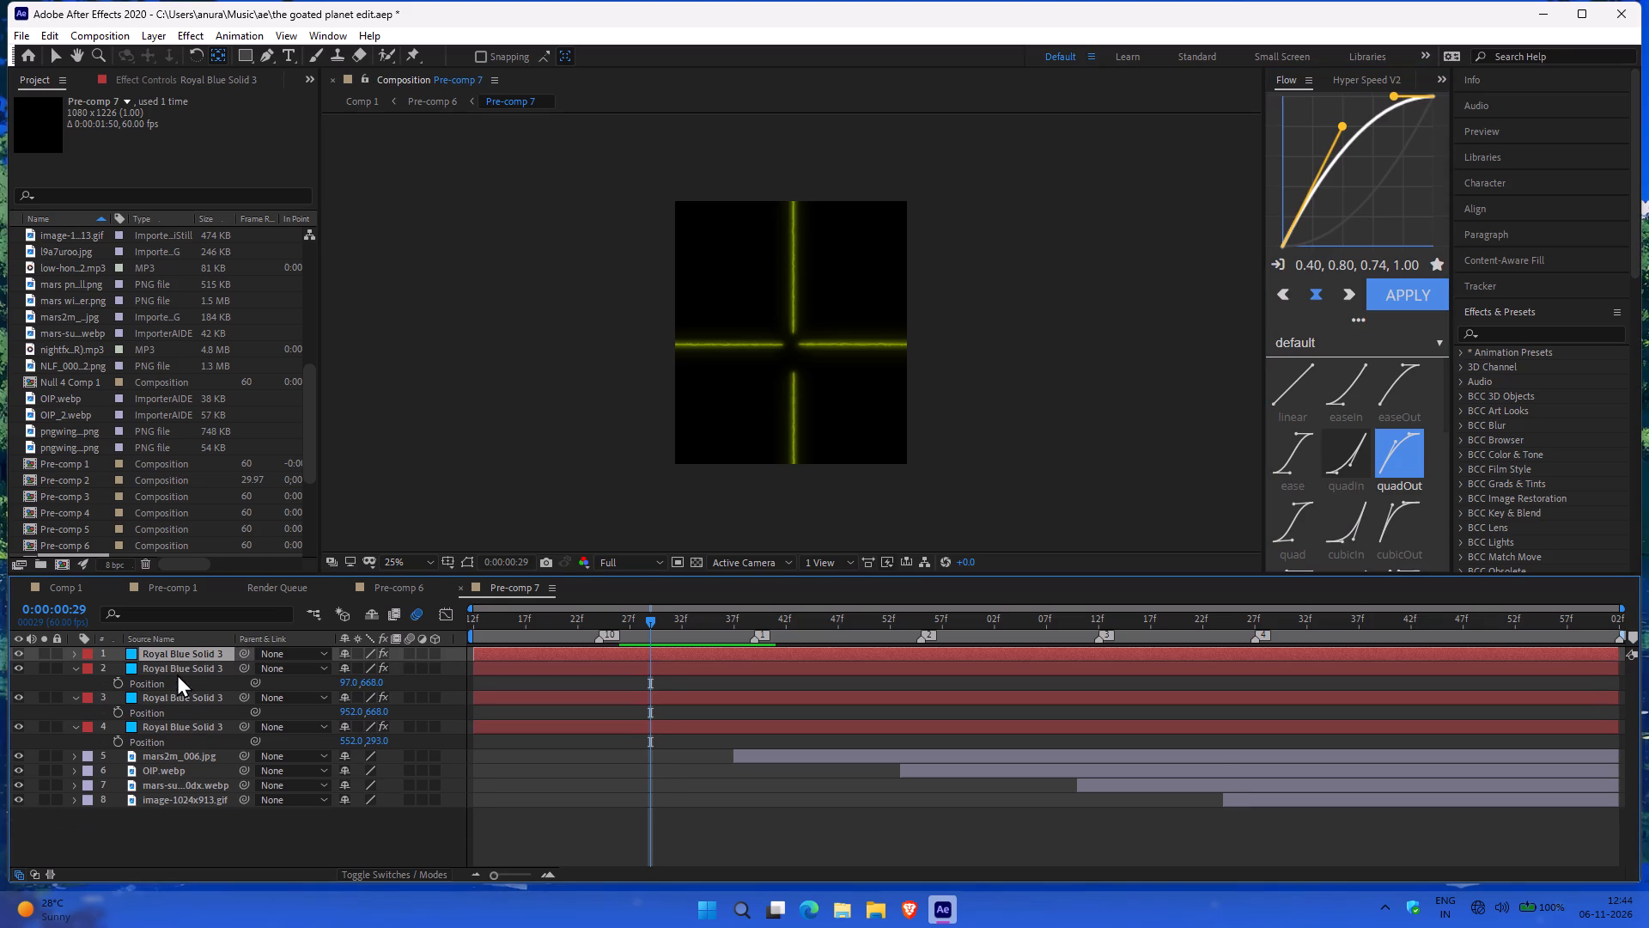
left_click(186, 729, "shift")
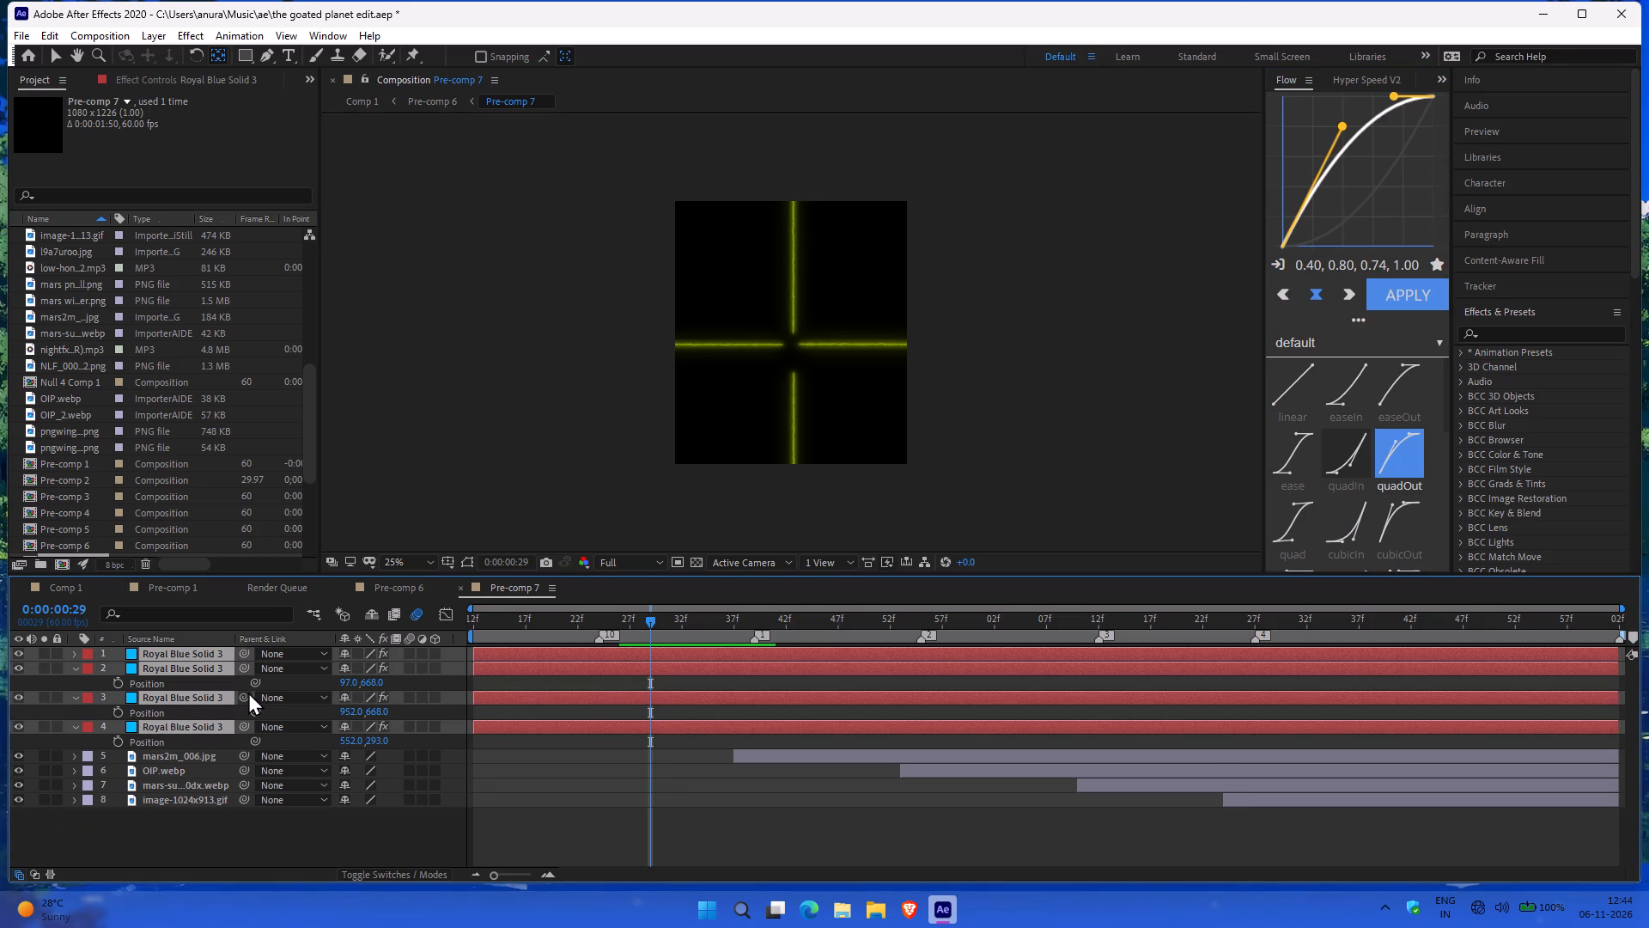
key("u")
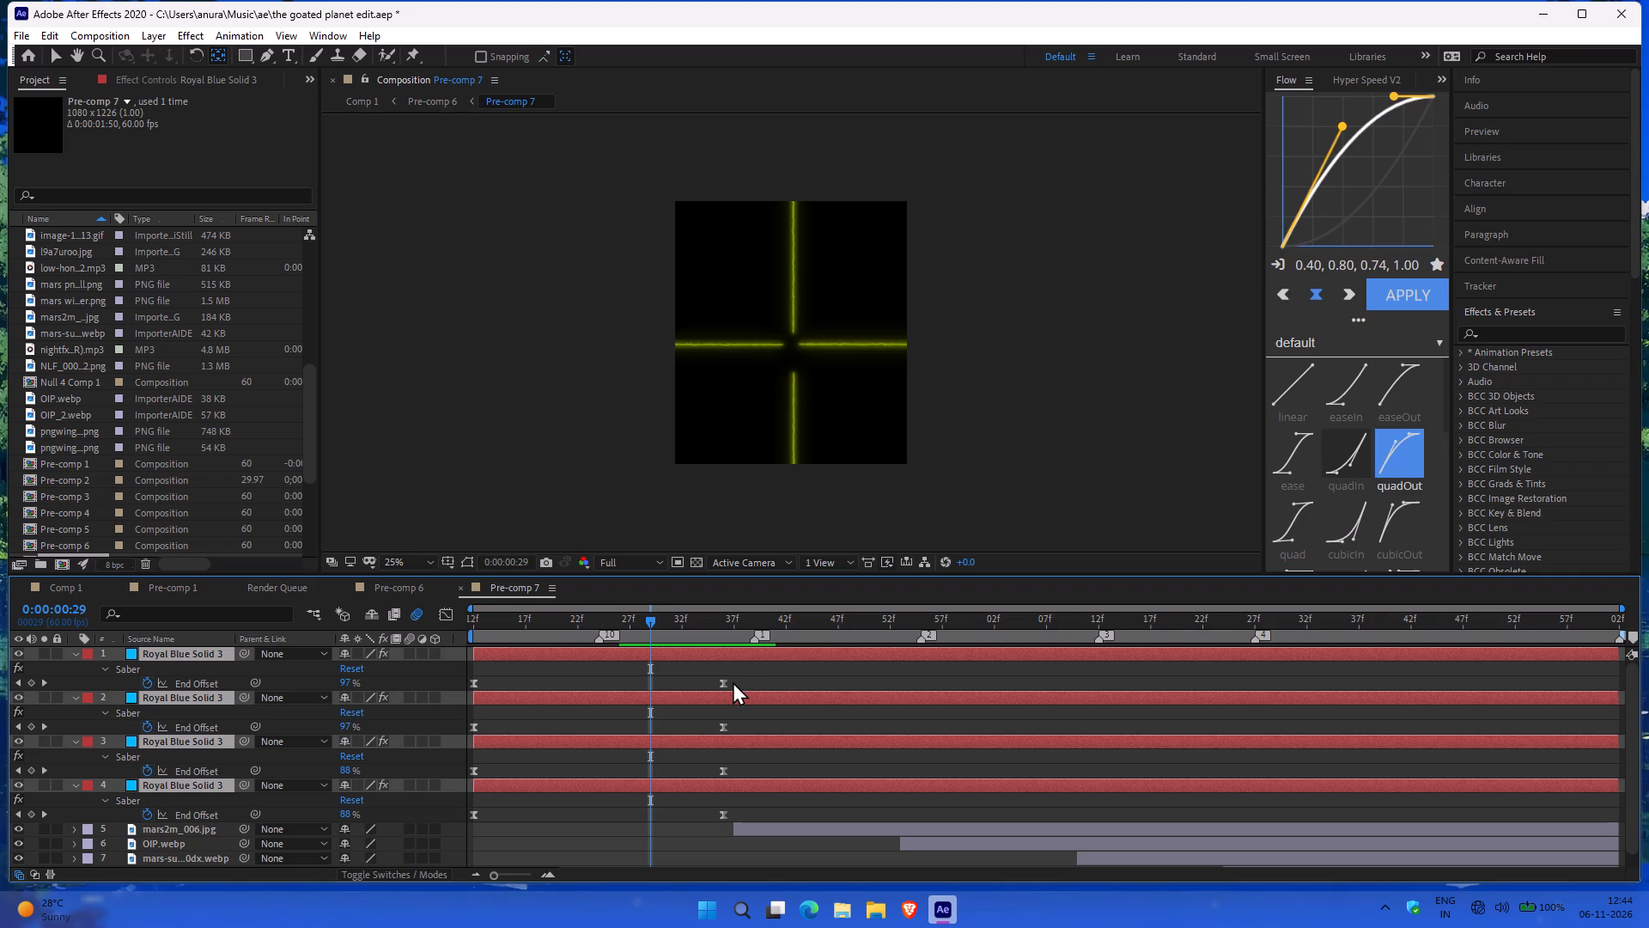
left_click_drag(733, 681, 454, 686)
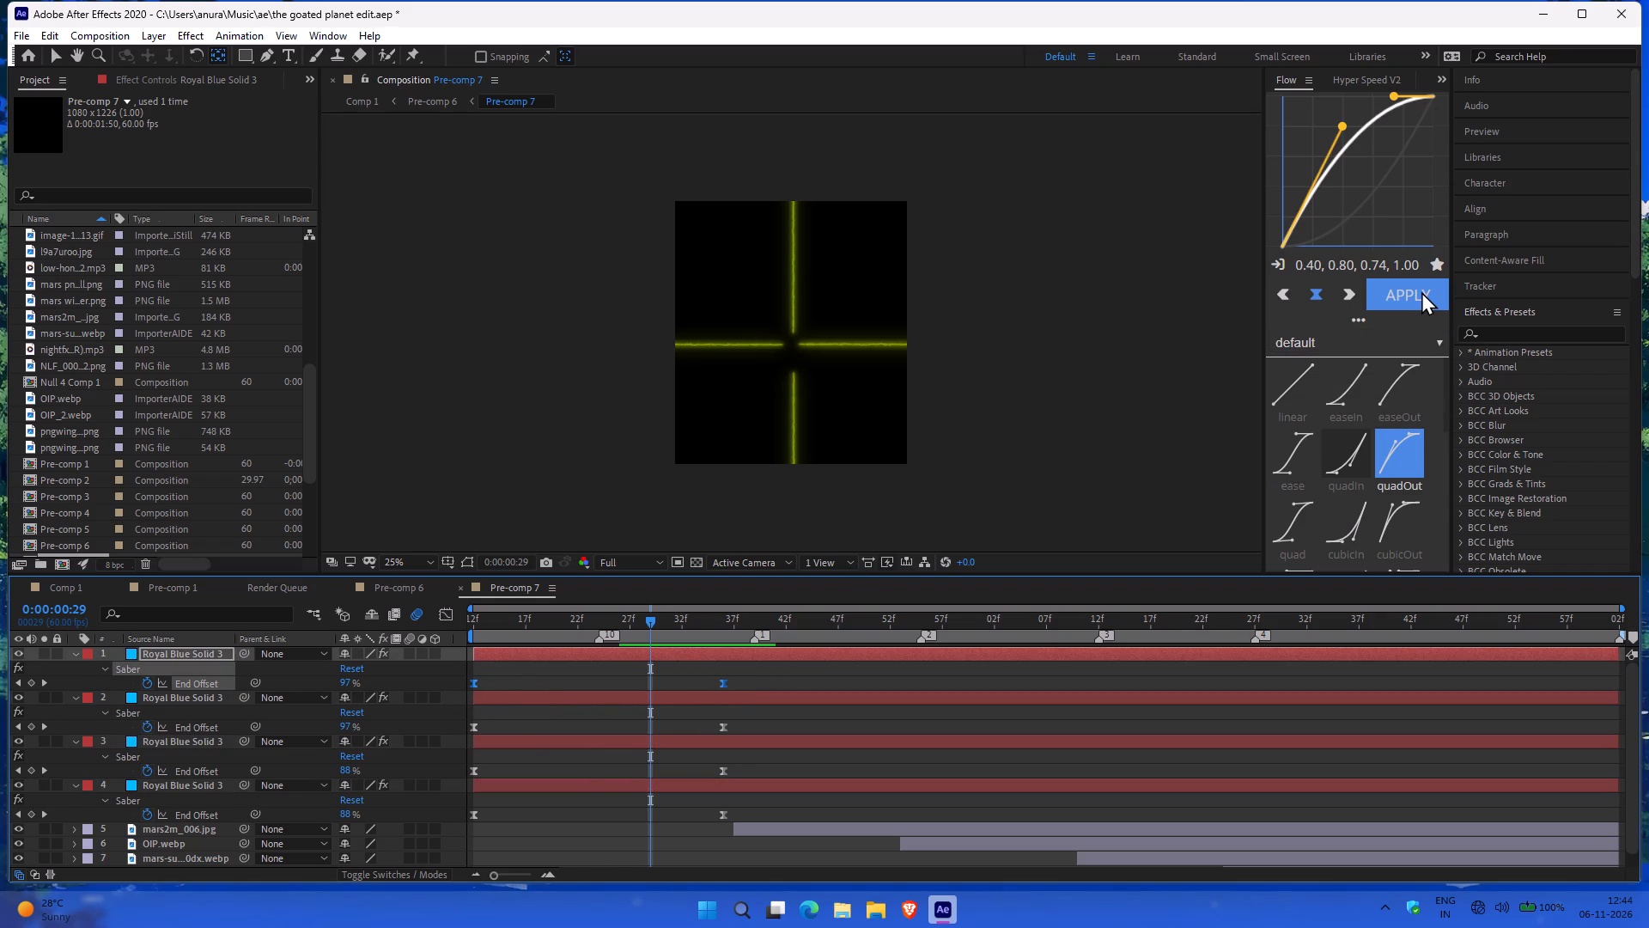
left_click(1421, 291)
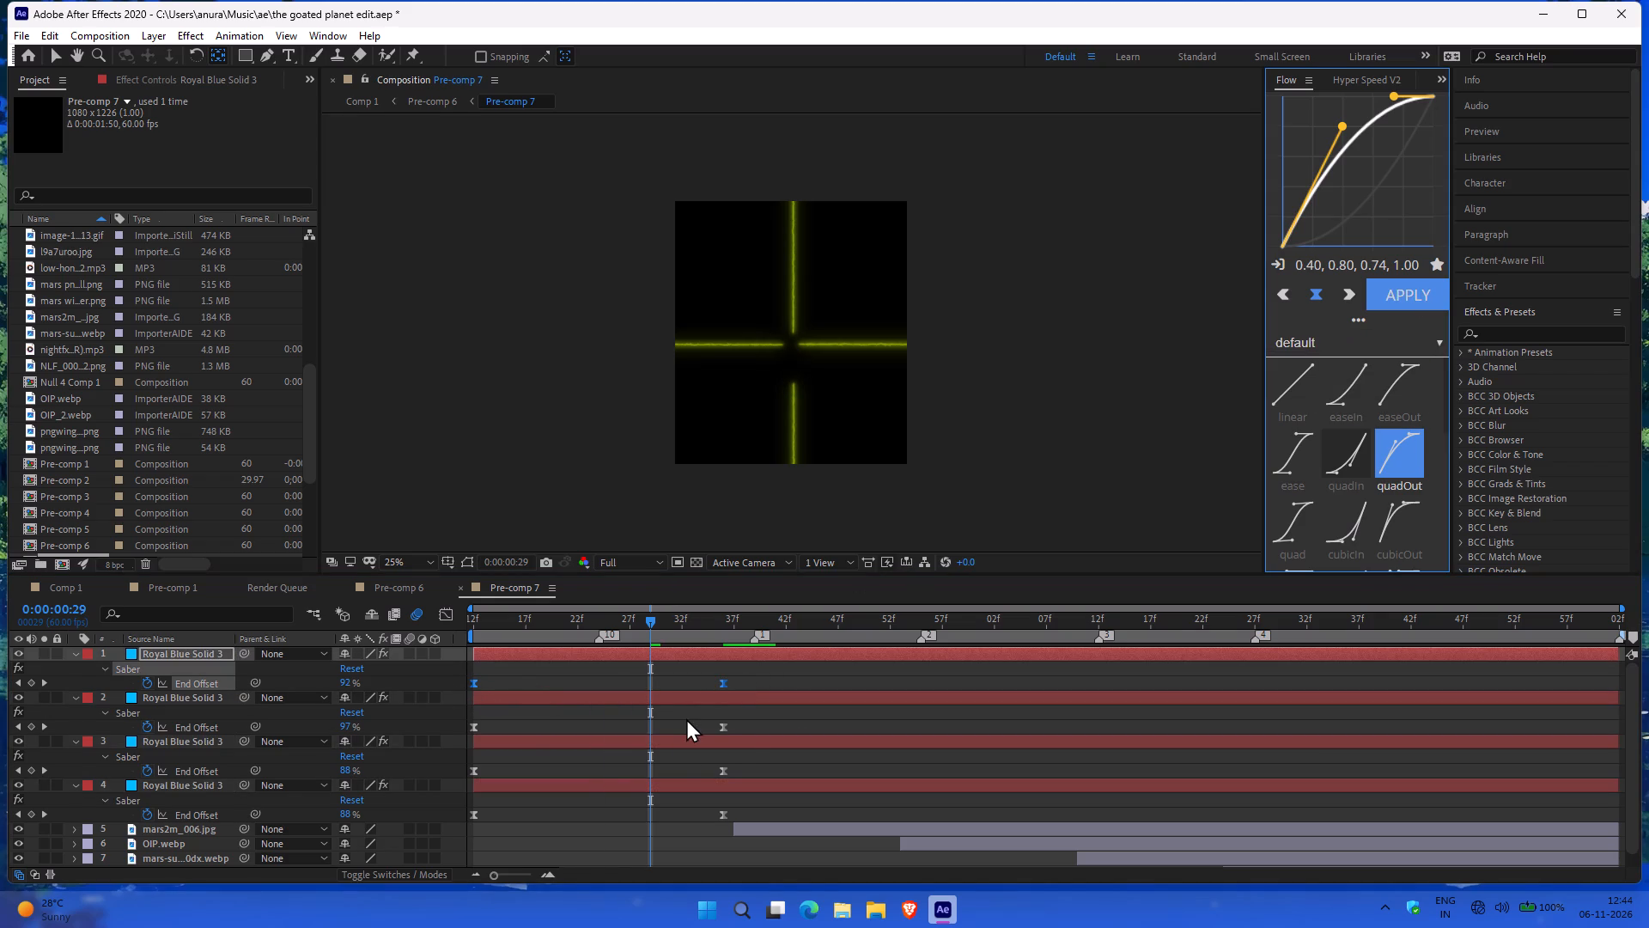
Apply the quadOut easing curve to the Saber End Offset keyframes of layers 2, 3 and 4 in turn.
left_click_drag(733, 729, 457, 724)
left_click(1421, 296)
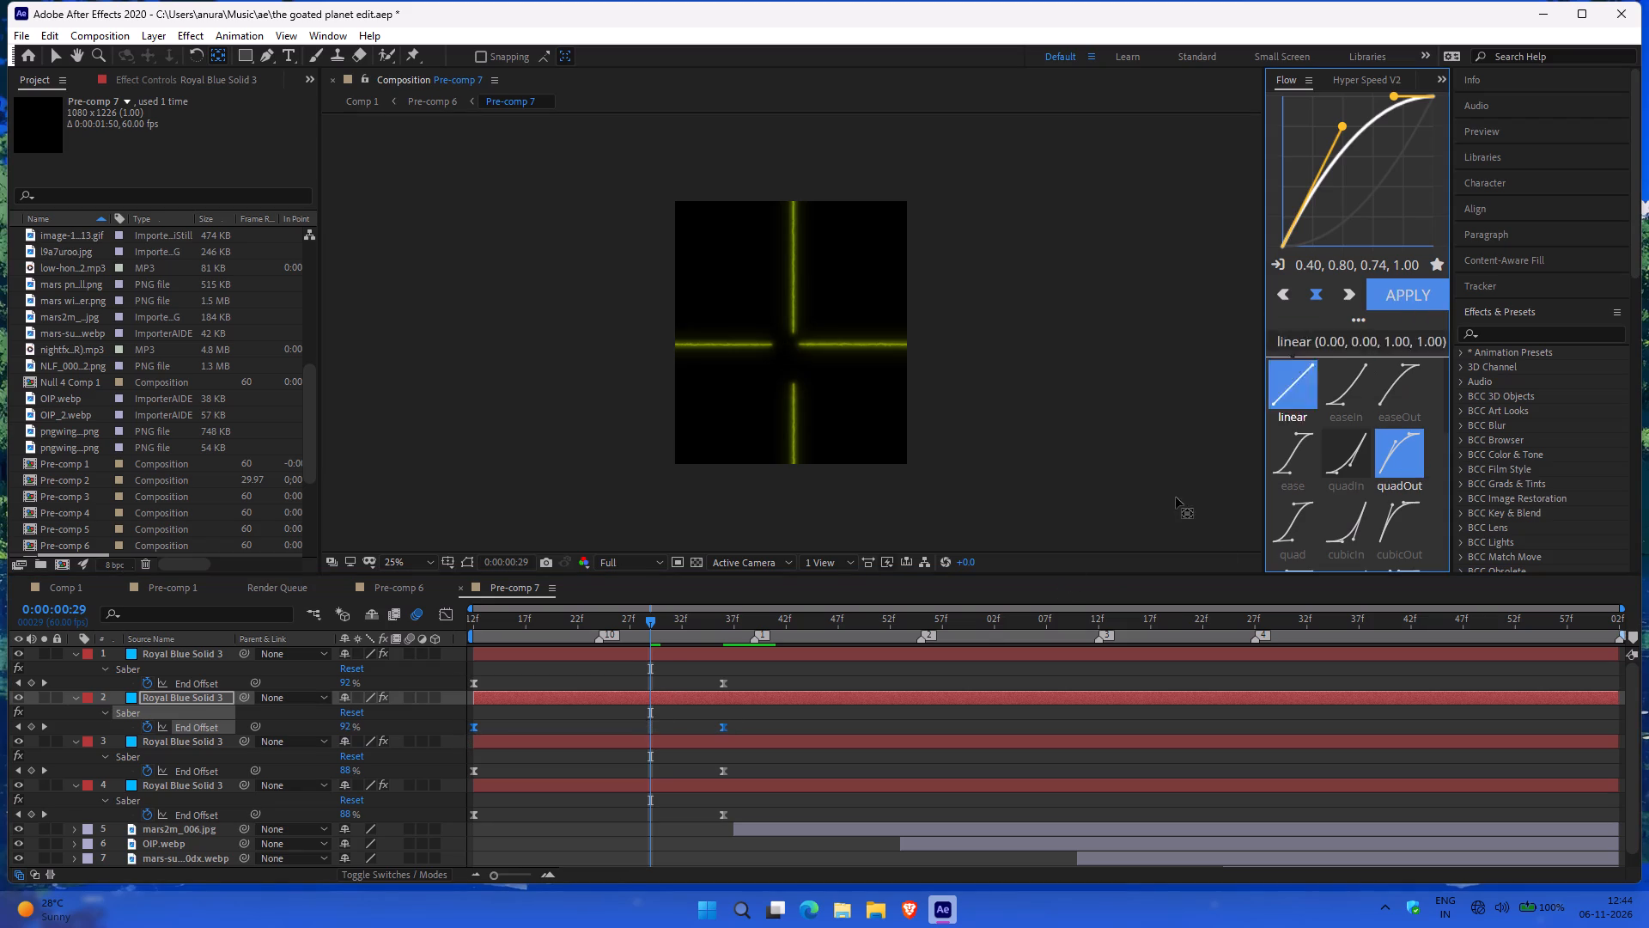
left_click_drag(742, 765, 476, 766)
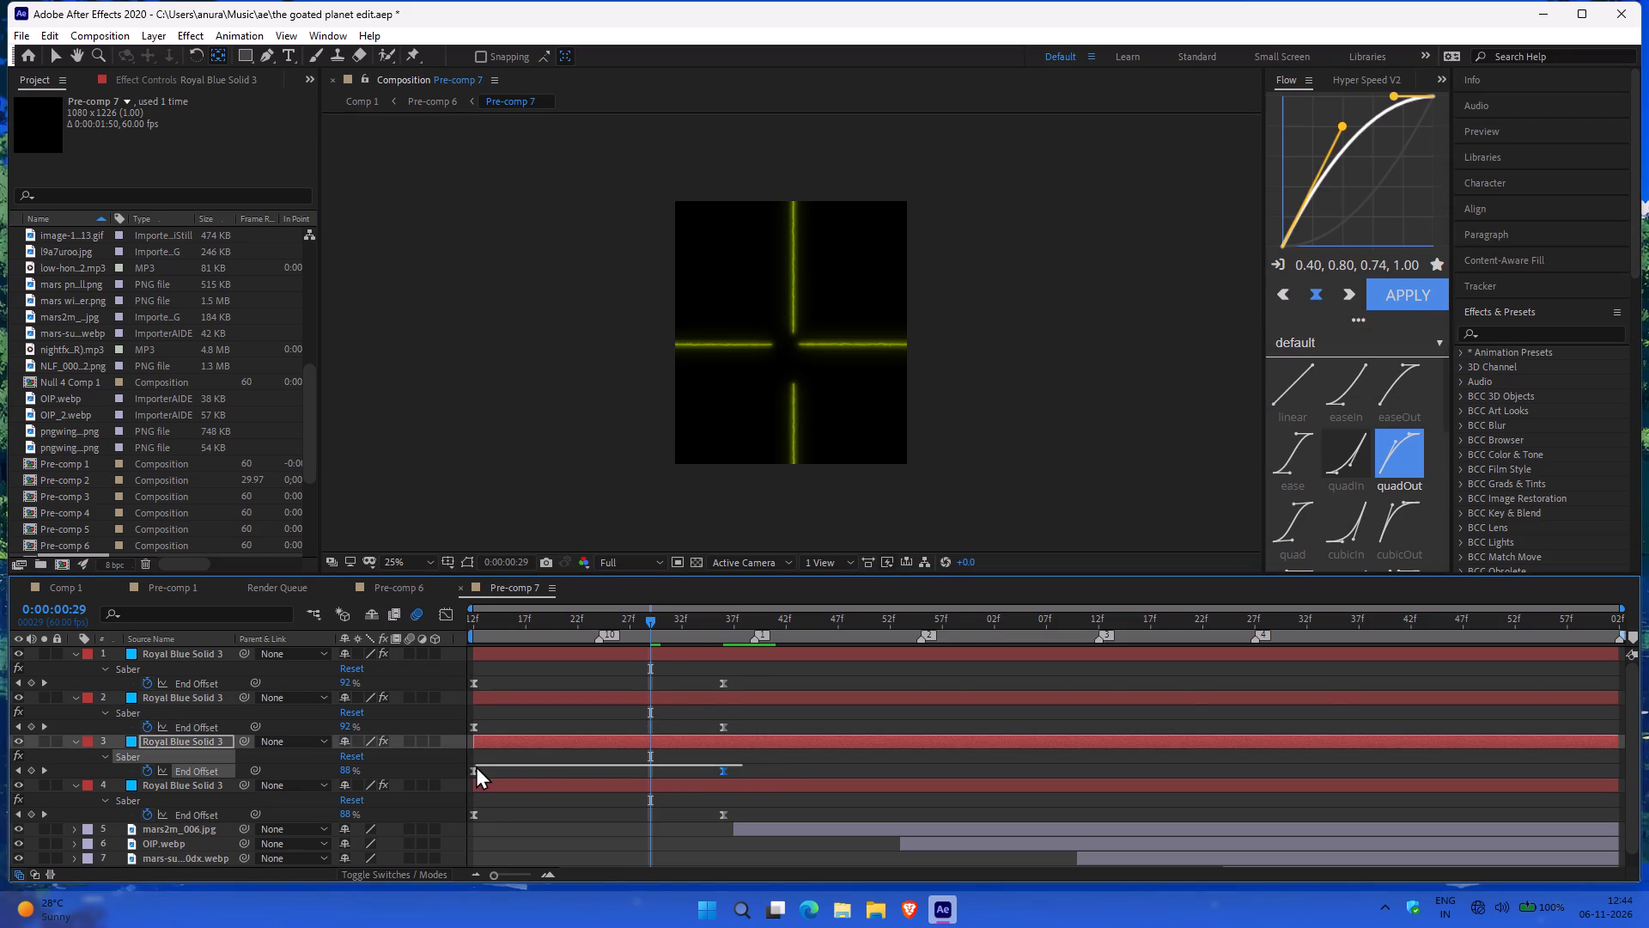
left_click_drag(476, 766, 465, 764)
left_click(1448, 276)
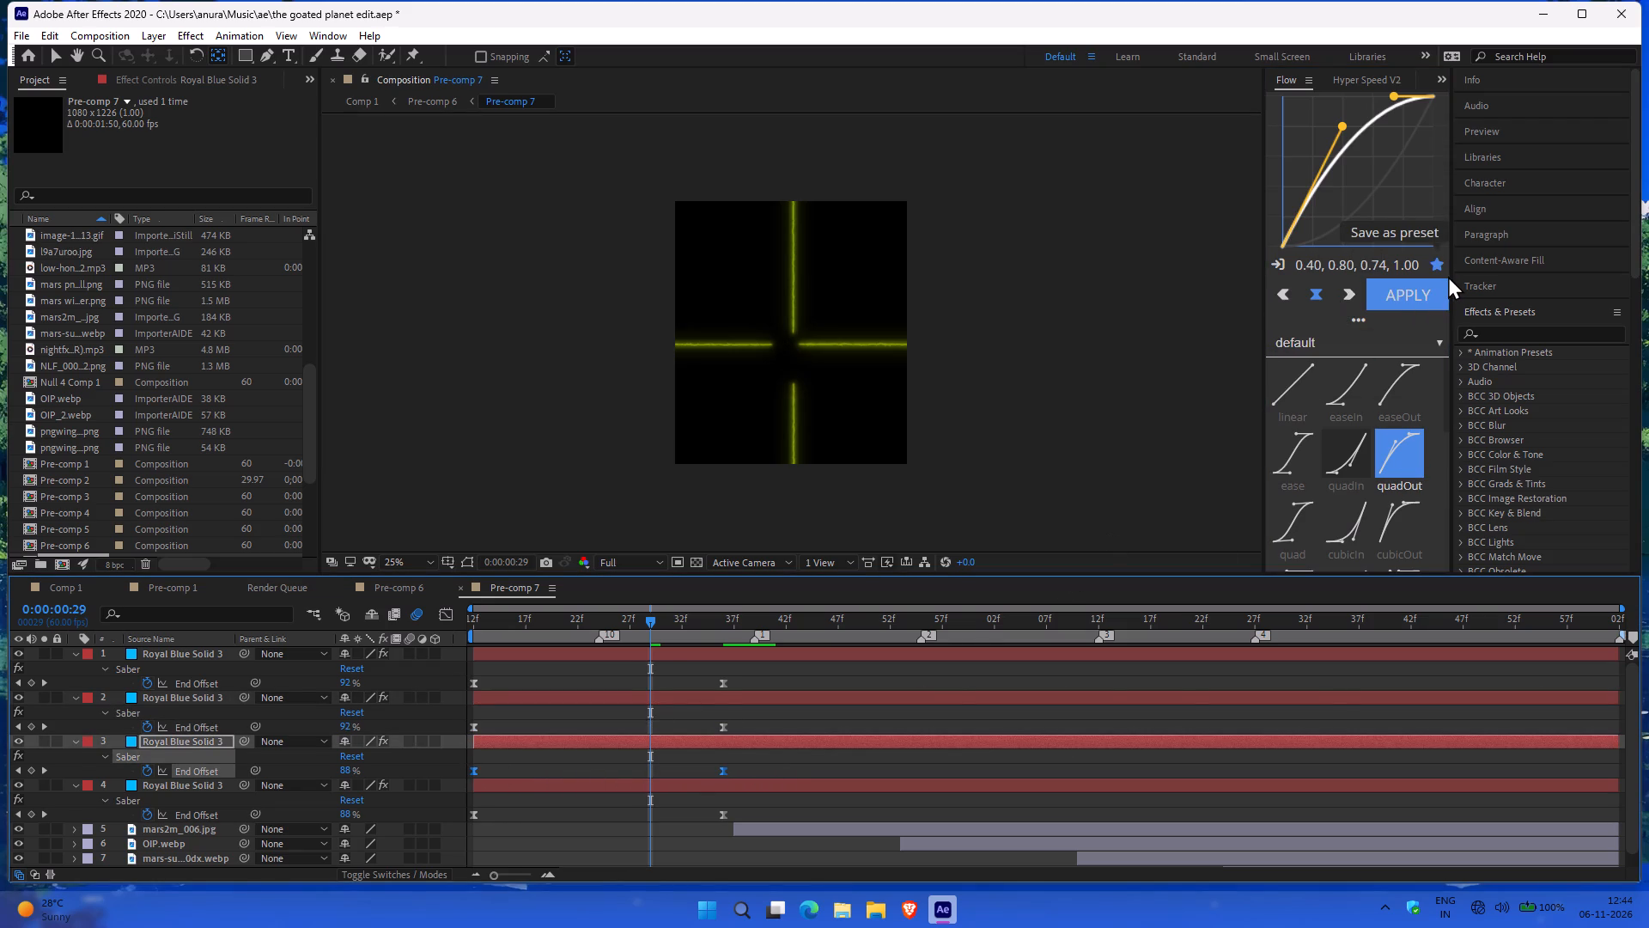
left_click(1438, 271)
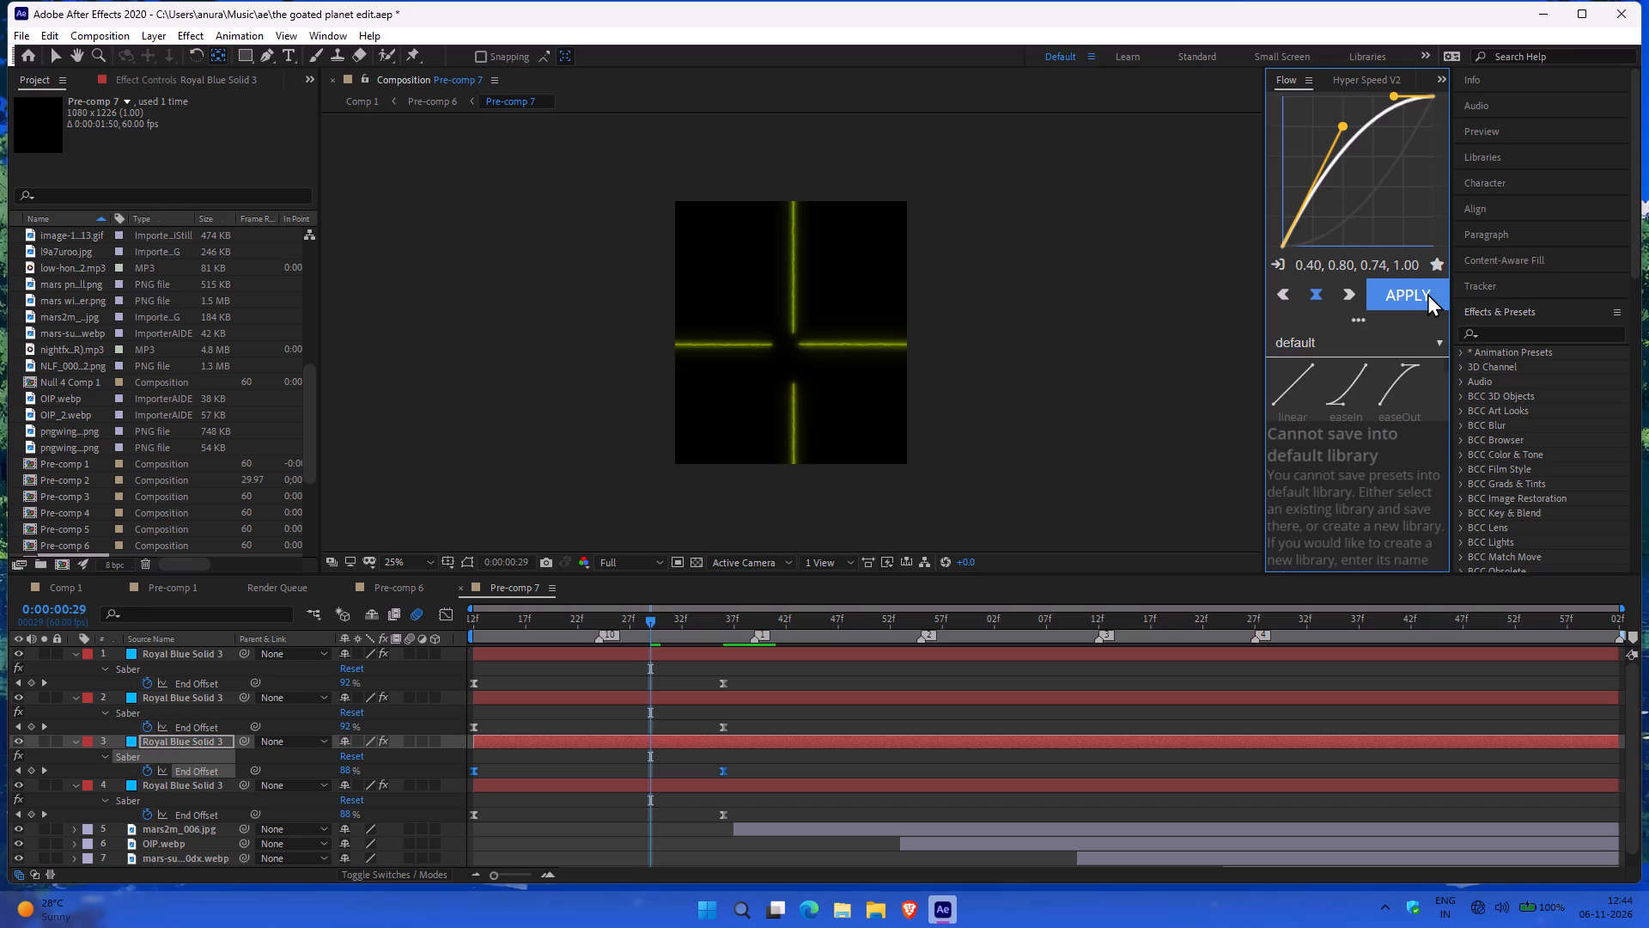
left_click(1426, 297)
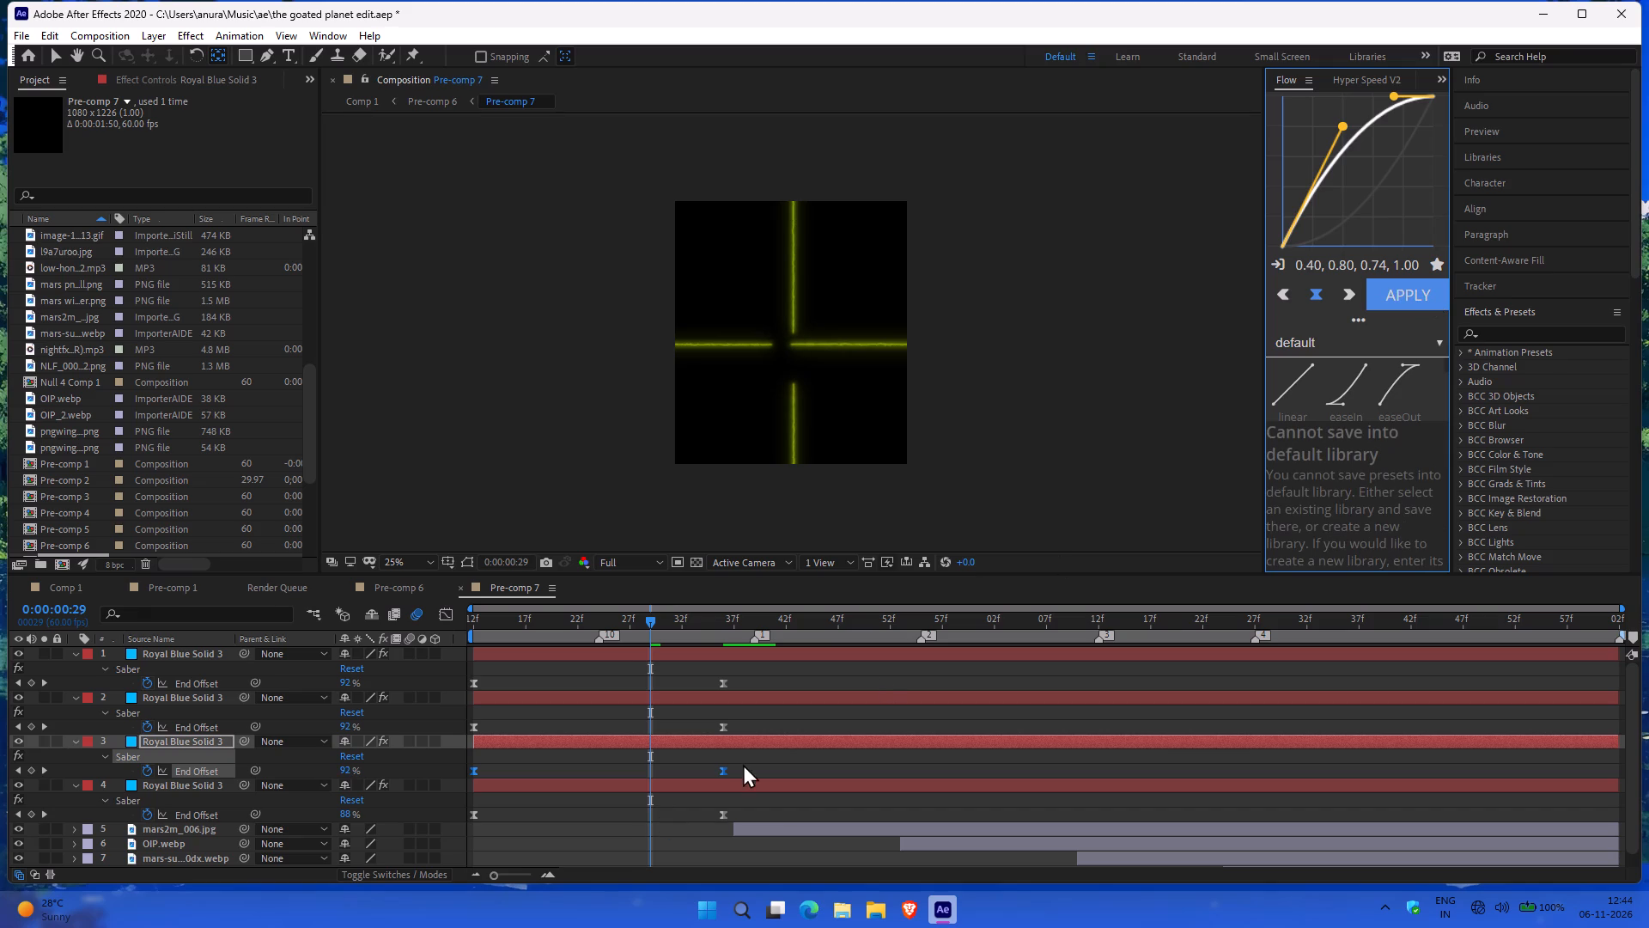
left_click_drag(739, 819, 465, 807)
left_click(1414, 288)
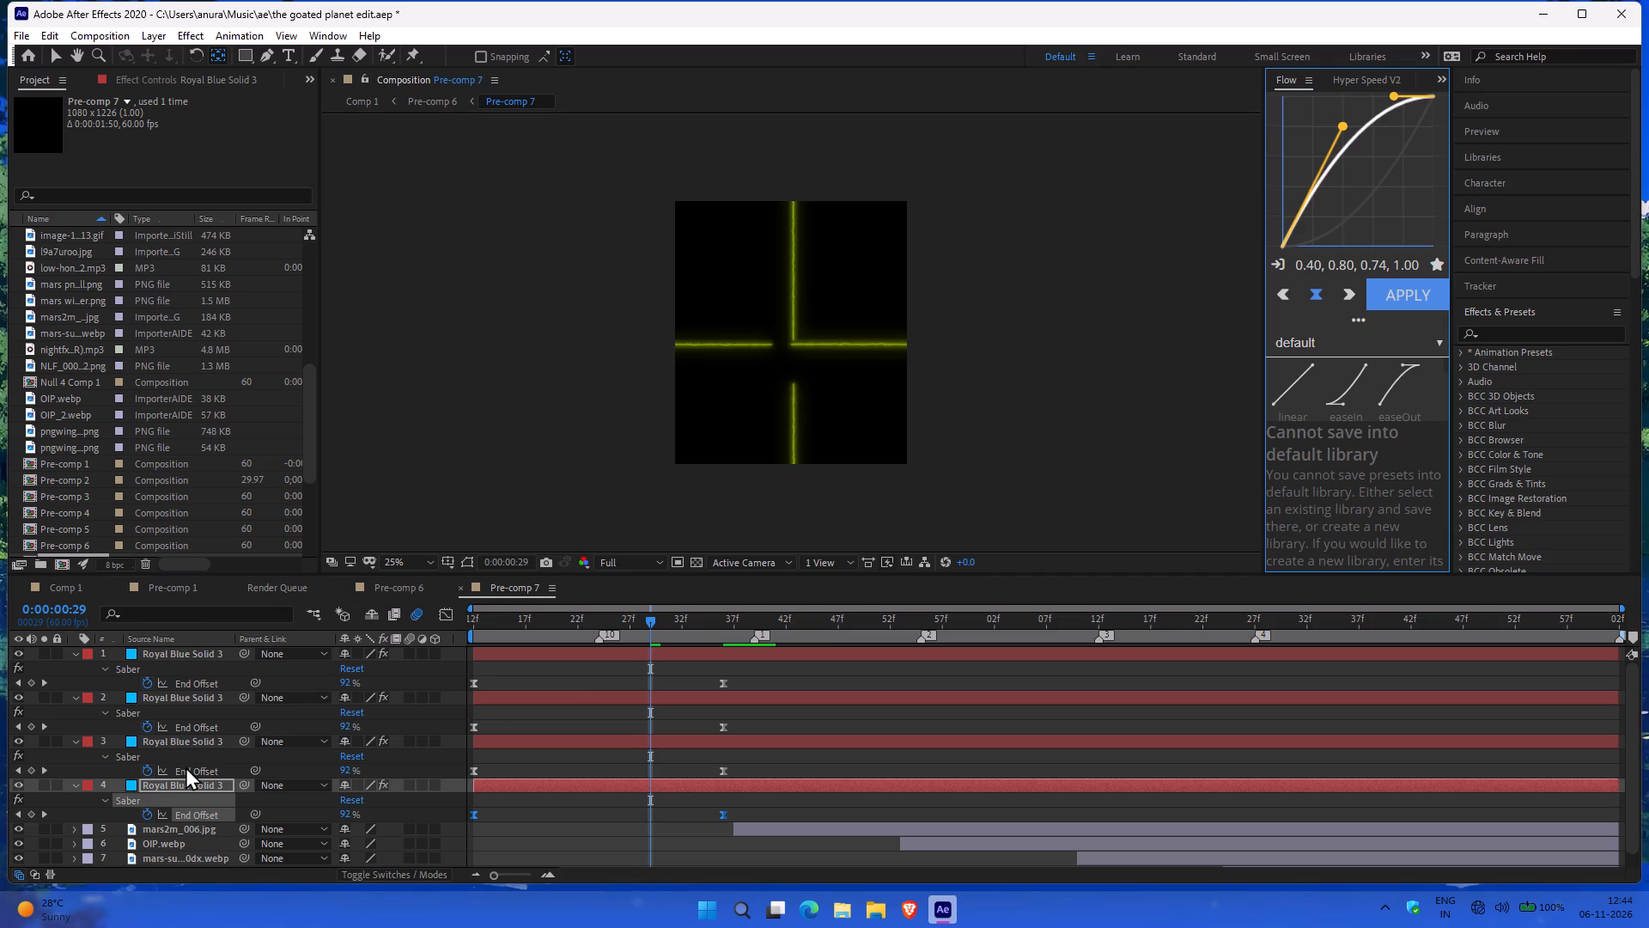
Reveal the Position property of all four line layers (layers 1 to 4) in Pre-comp 7.
left_click(184, 650)
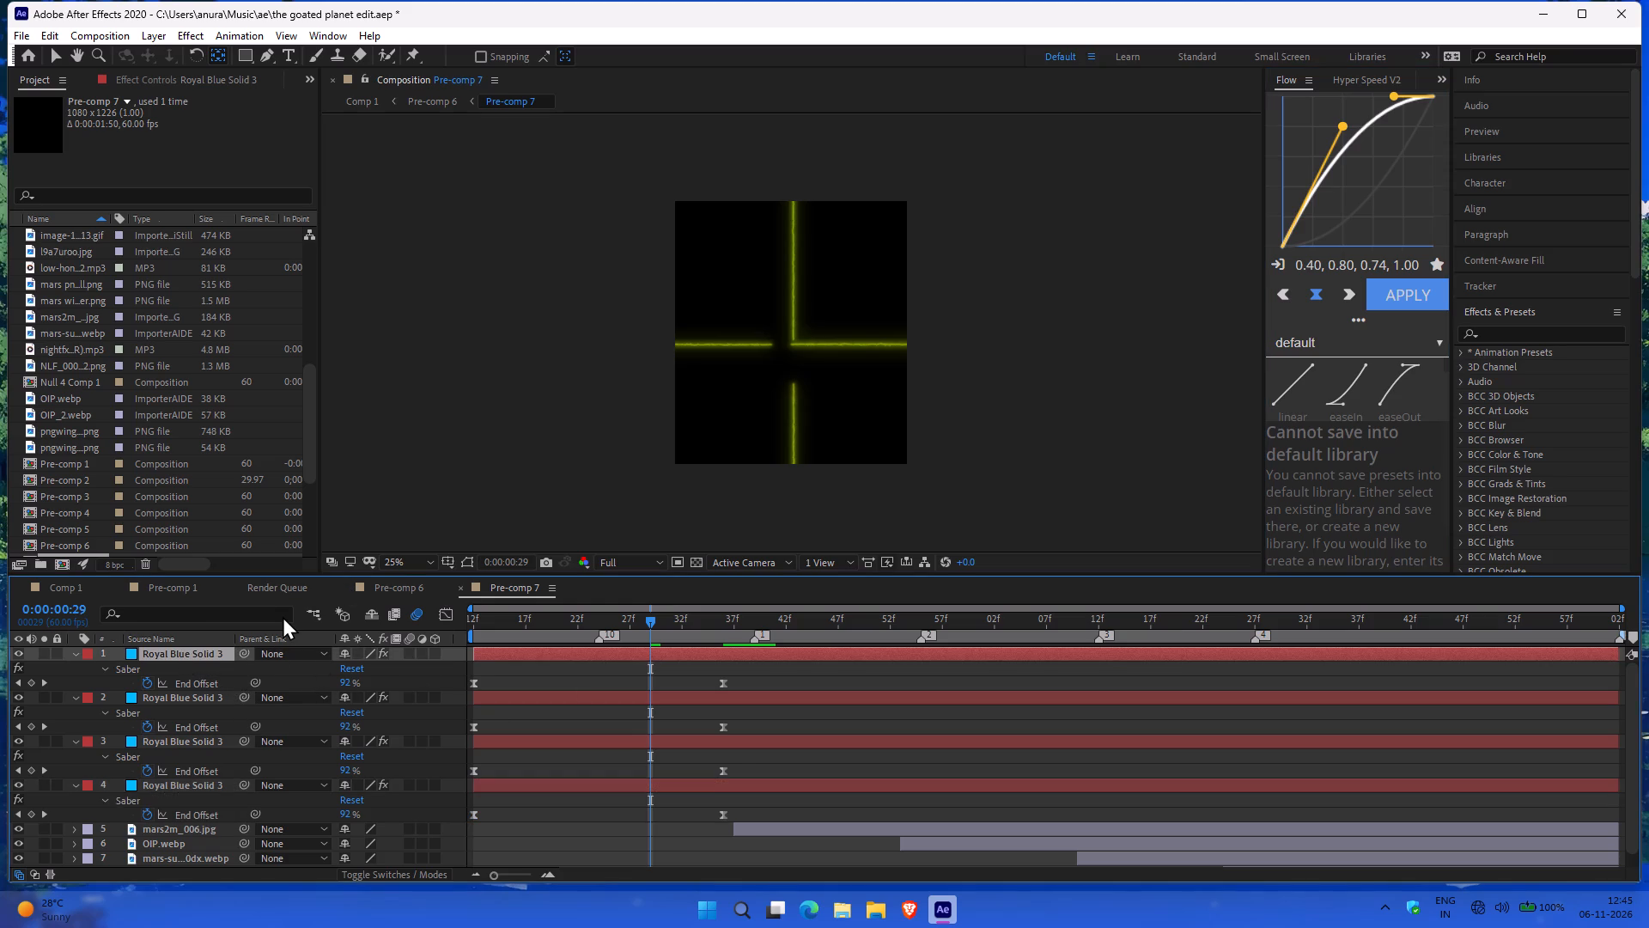
key("p")
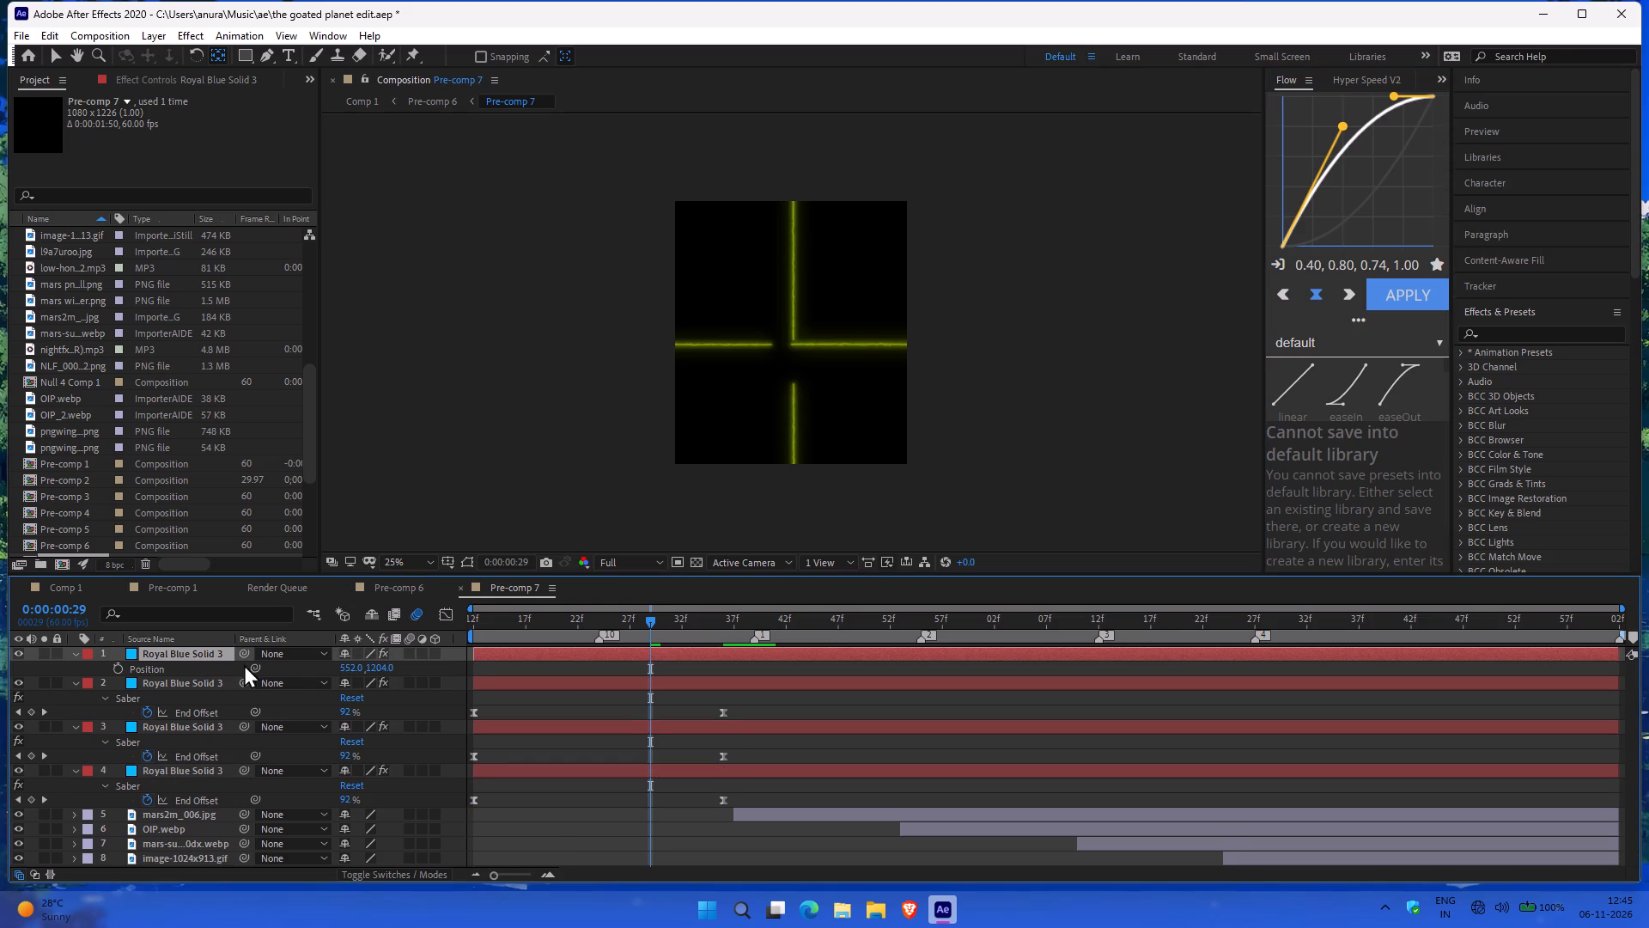
left_click(193, 681)
key("p")
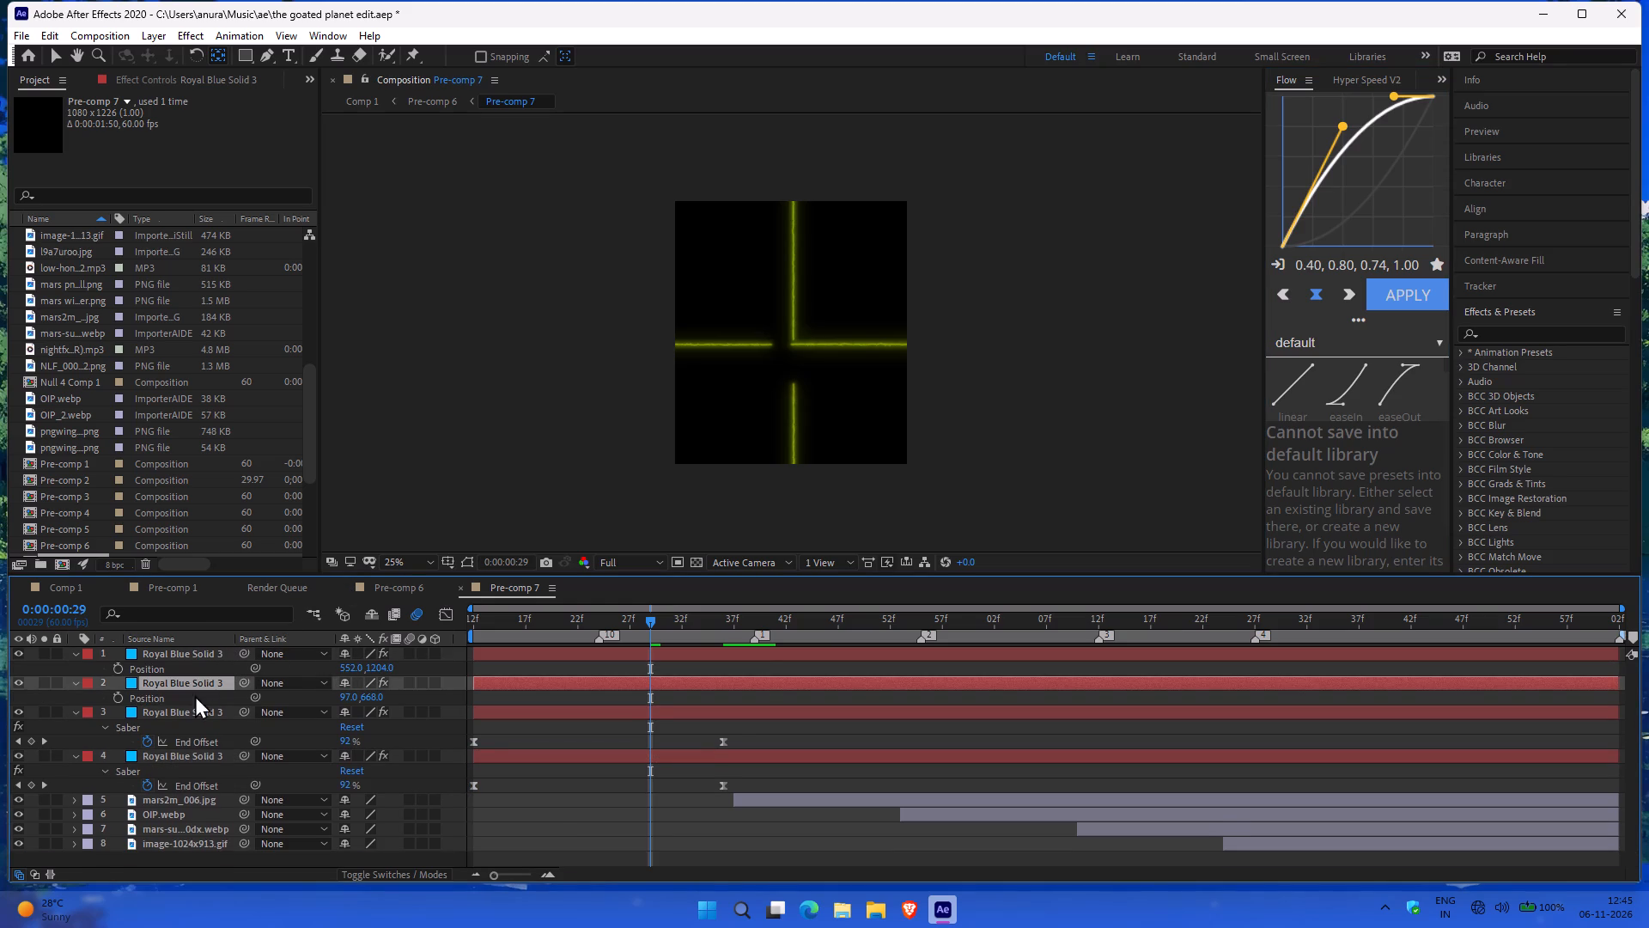
left_click(162, 712)
key("p")
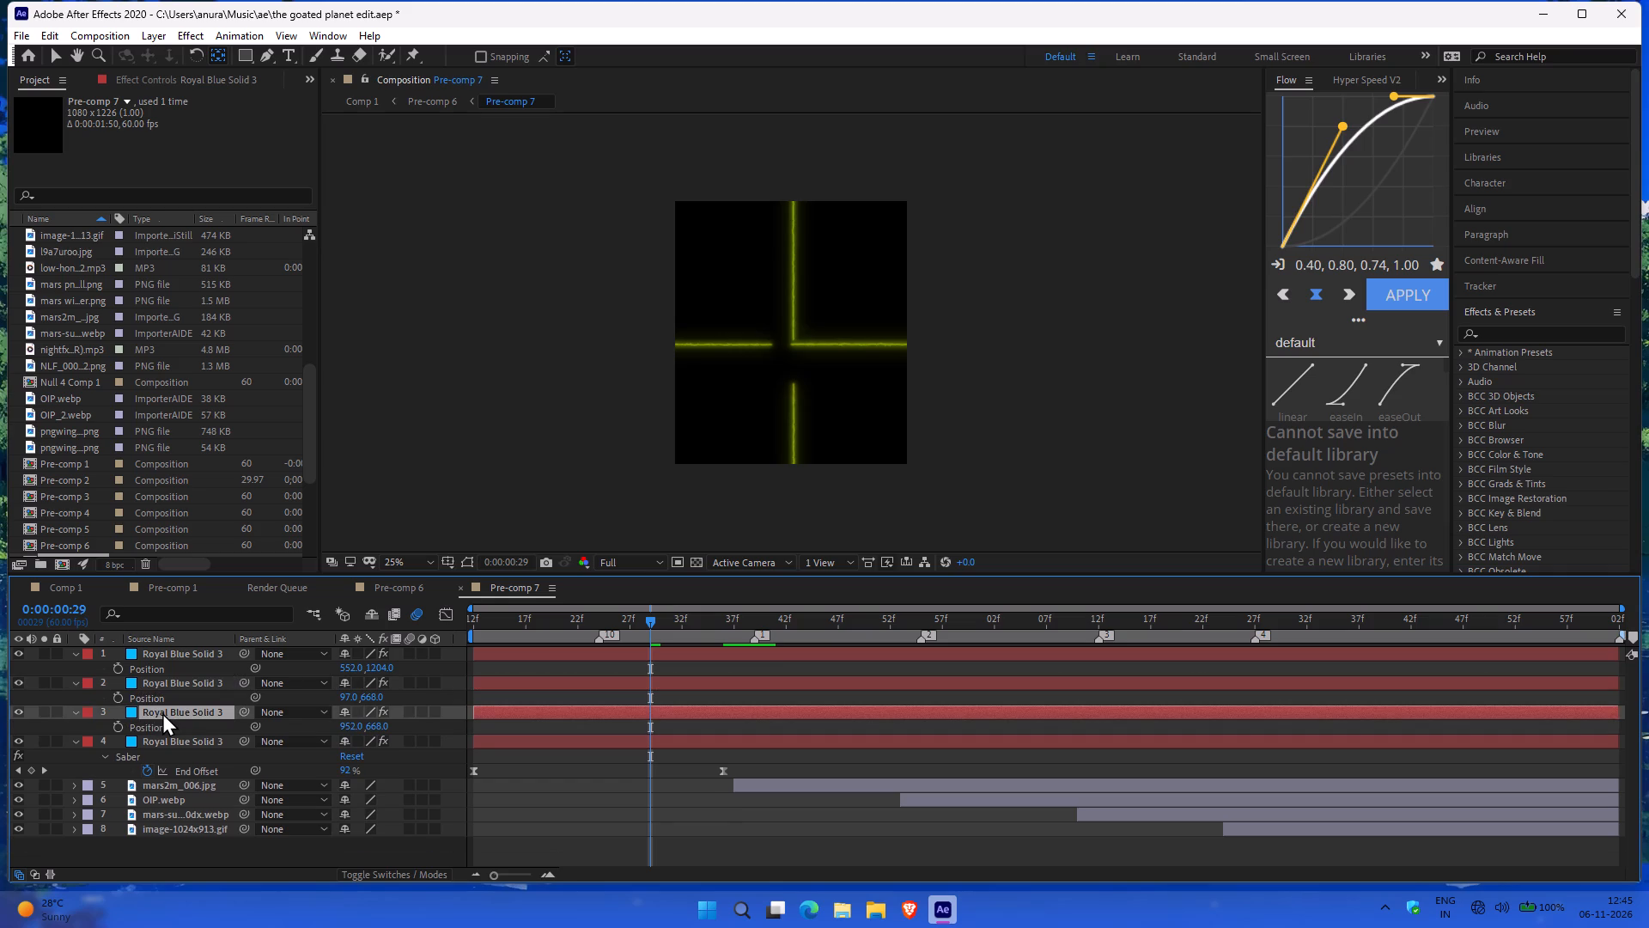
left_click(179, 742)
key("p")
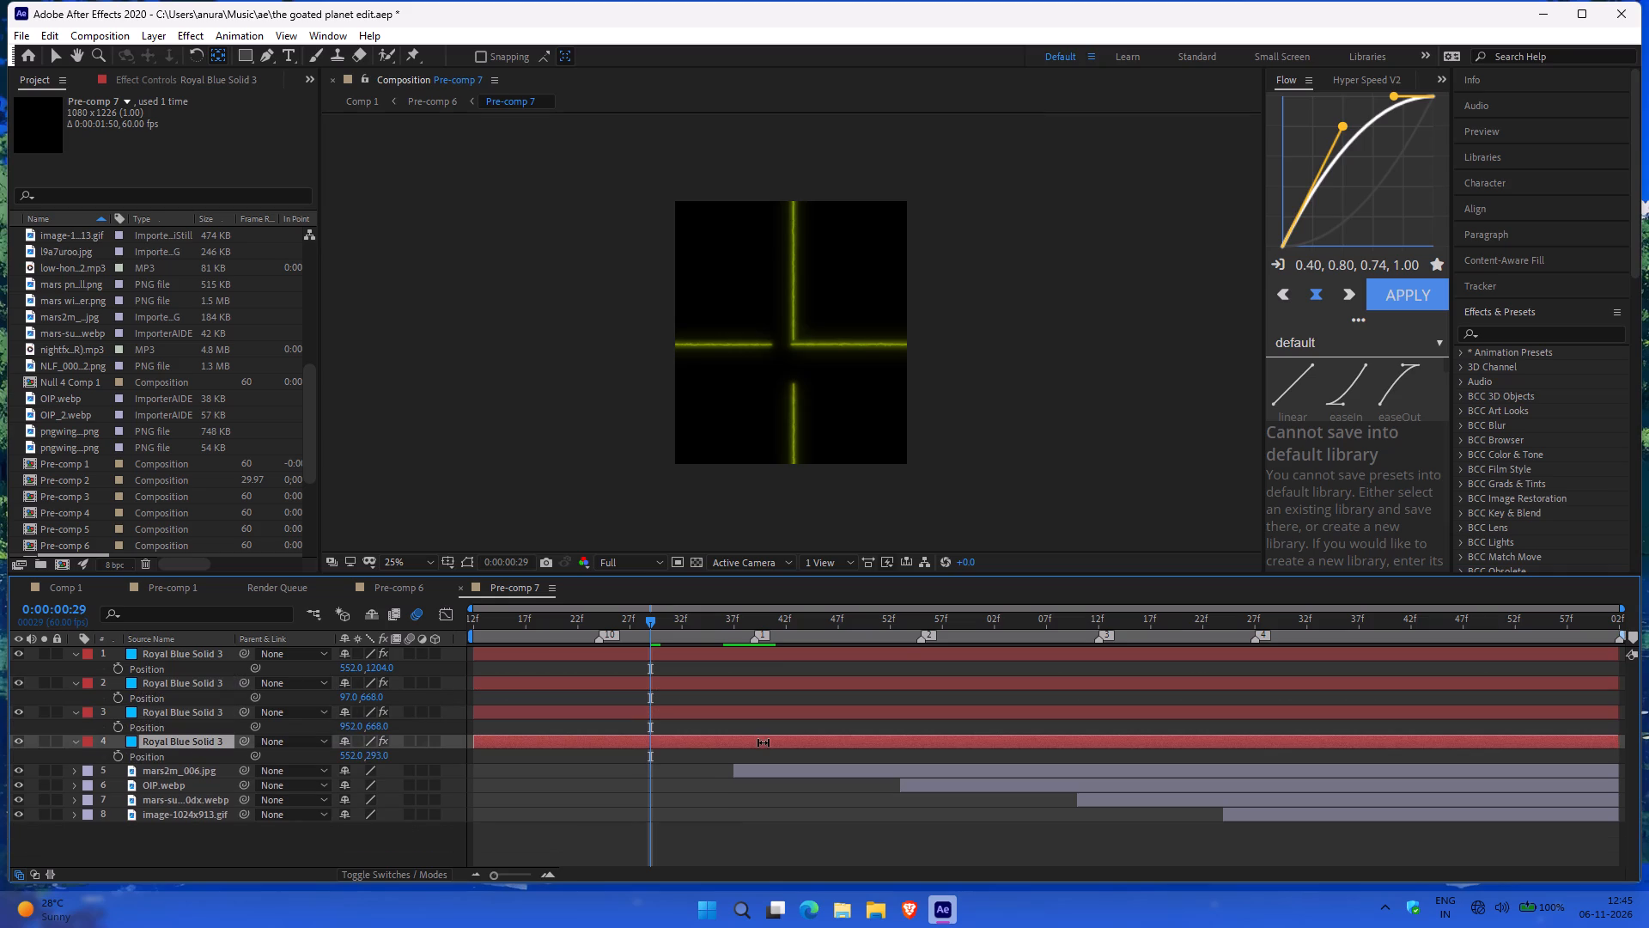
At 0:00:00:31, set the Y position of the bottom vertical line (layer 1) to 1175.
left_click_drag(647, 629, 492, 625)
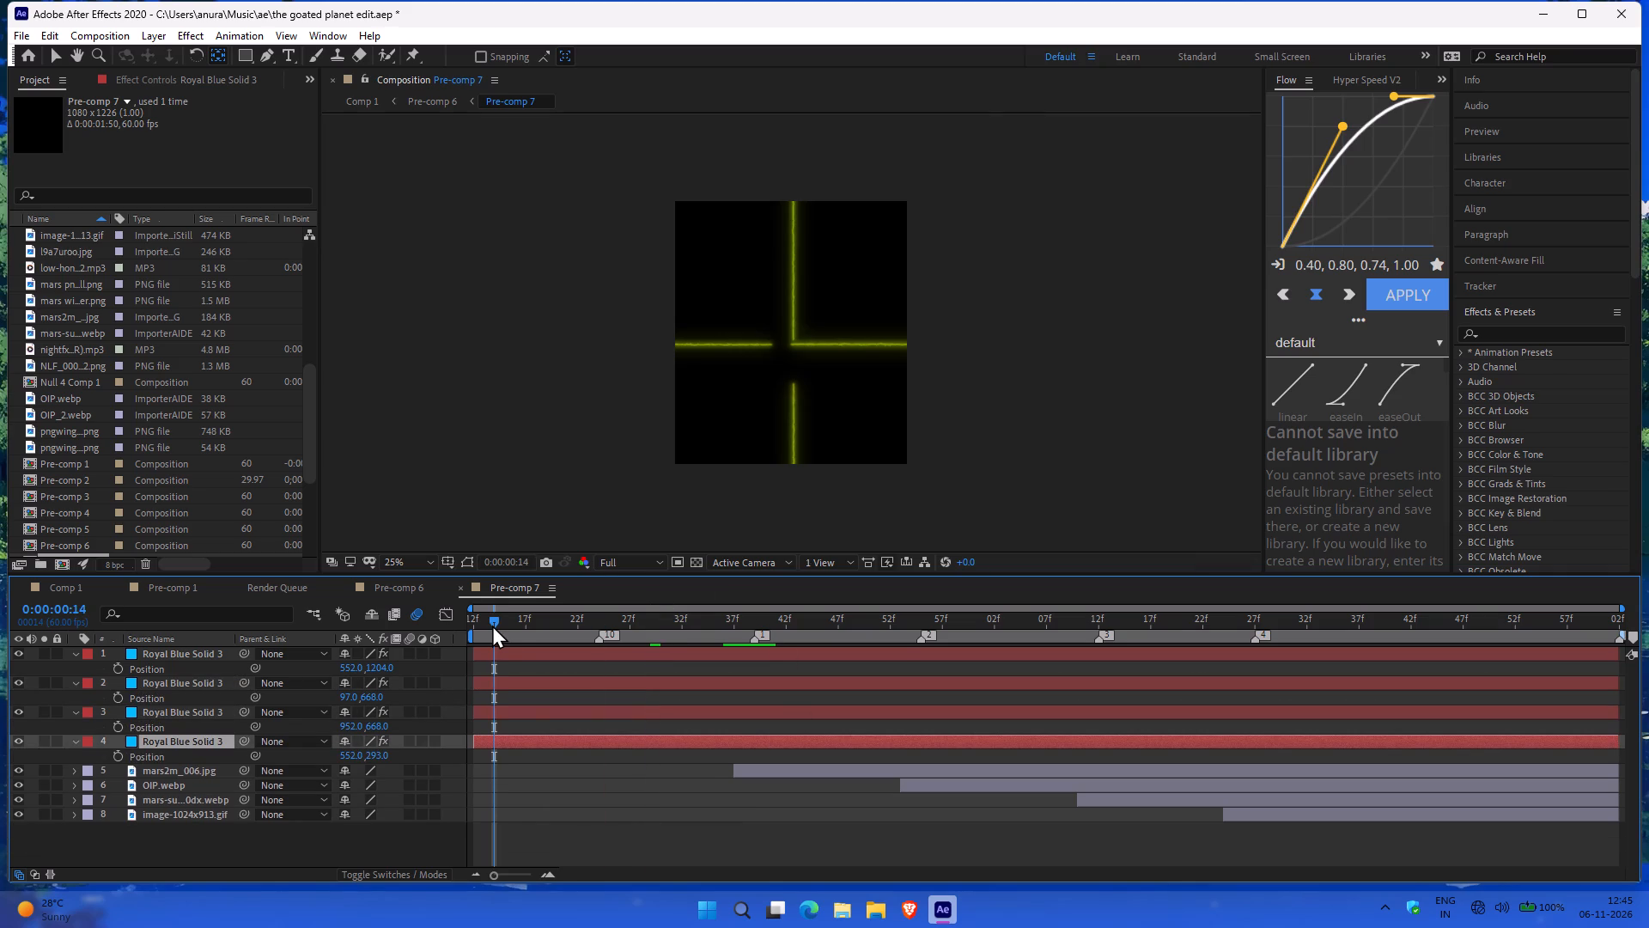
left_click(625, 620)
left_click(673, 619)
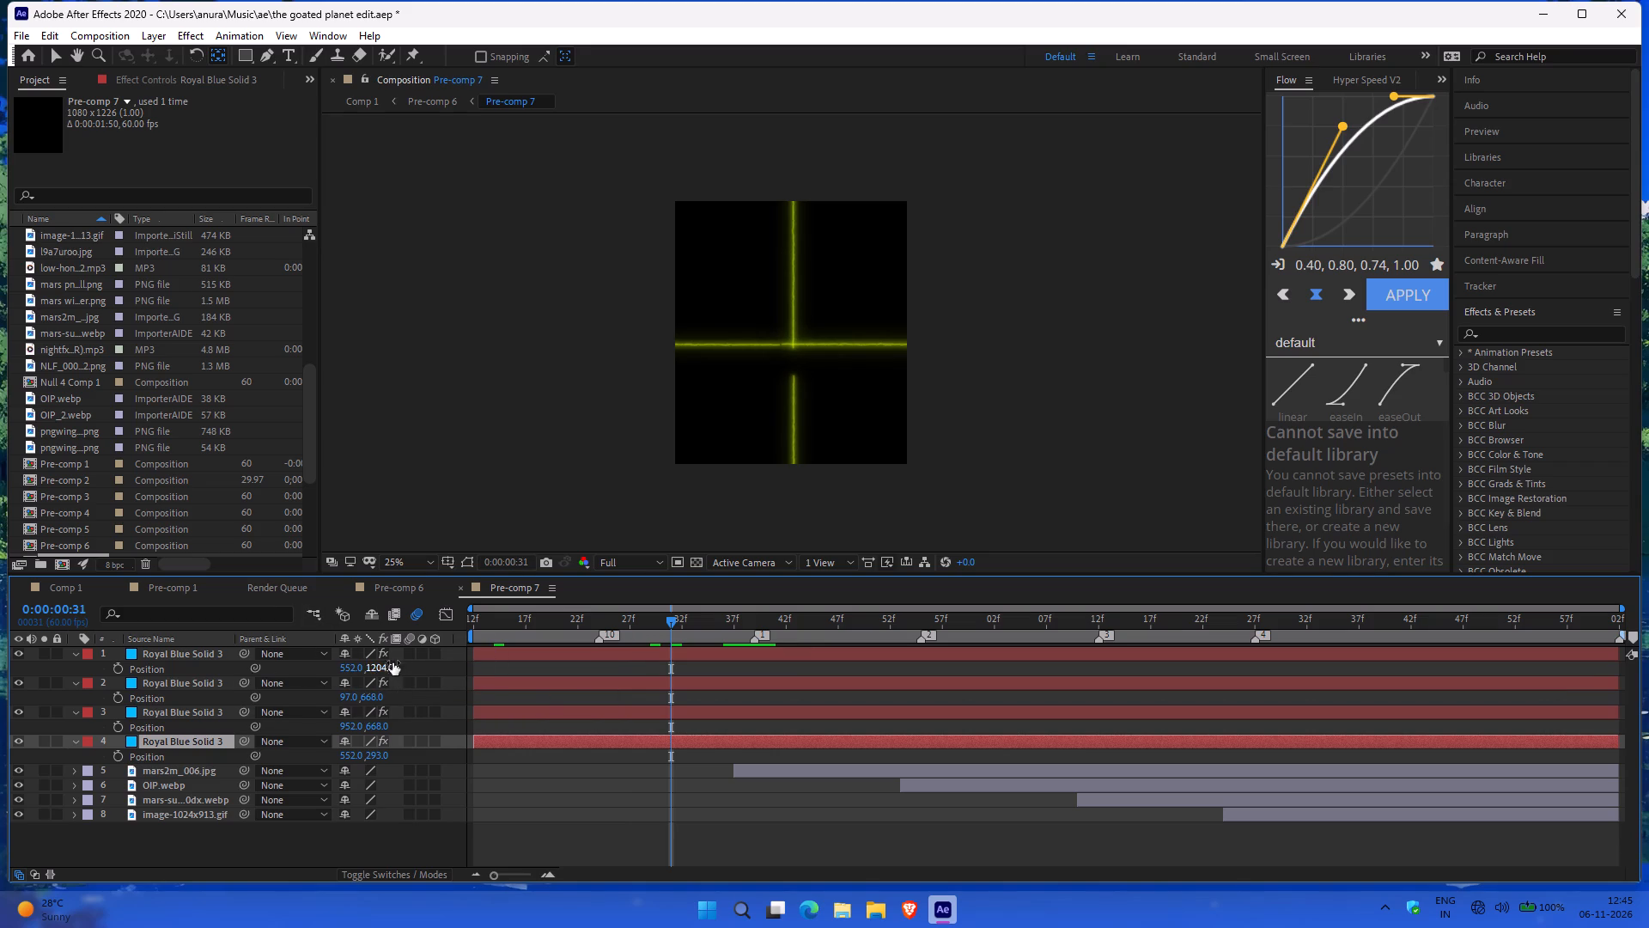
left_click_drag(386, 664, 380, 669)
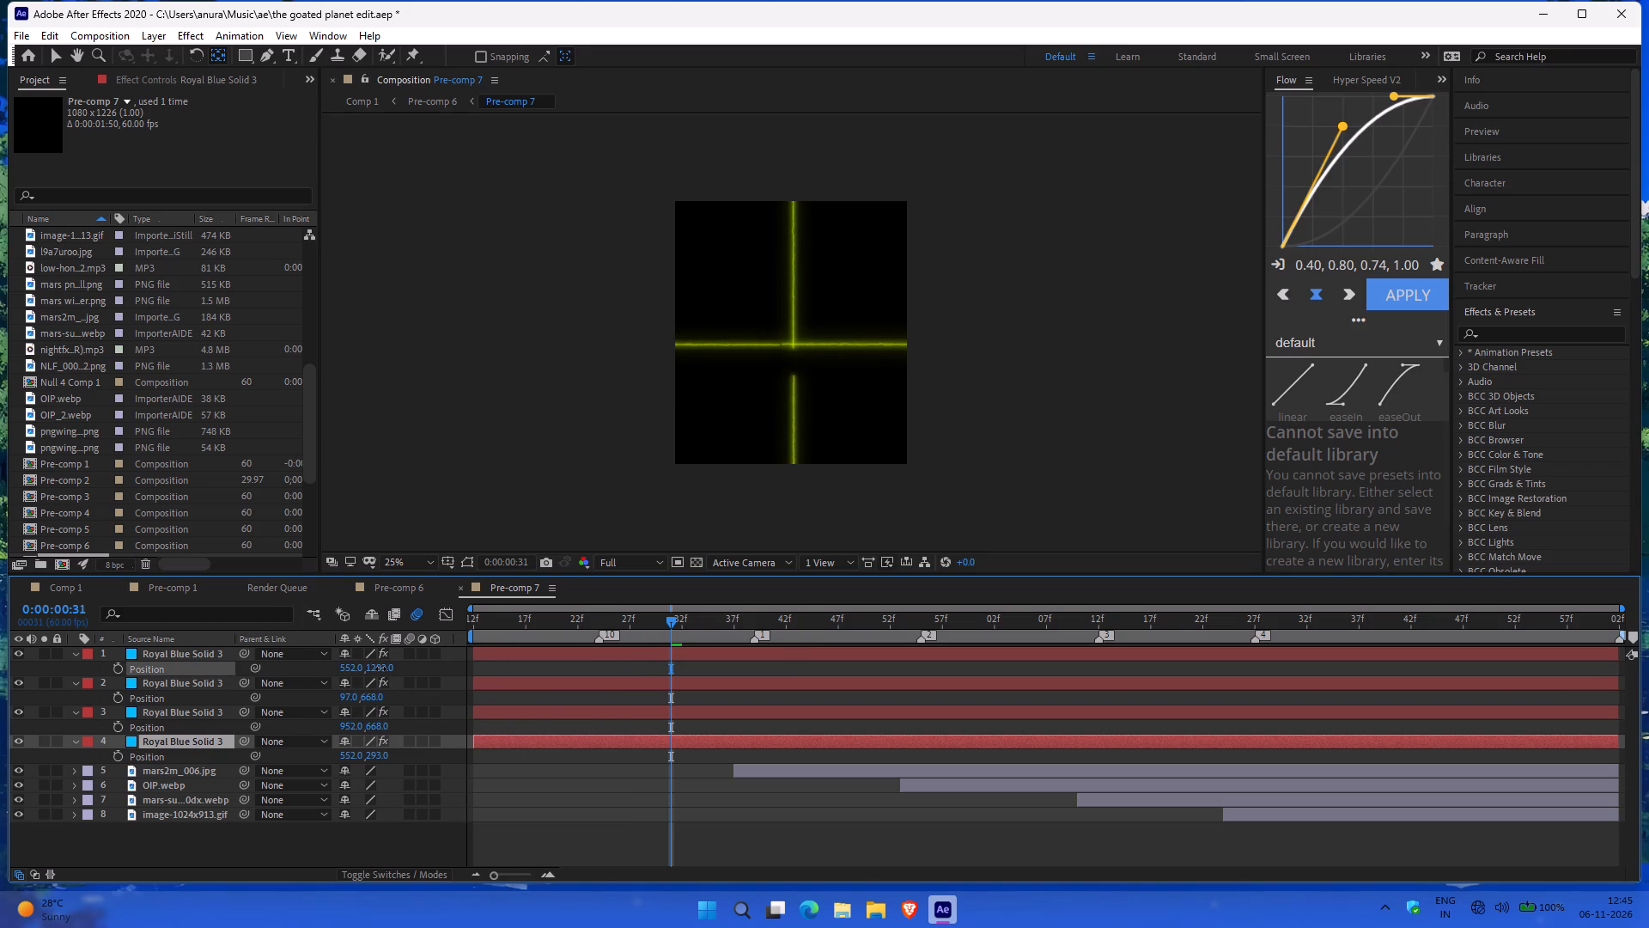
left_click_drag(380, 669, 368, 676)
left_click_drag(368, 676, 329, 687)
left_click_drag(329, 687, 344, 681)
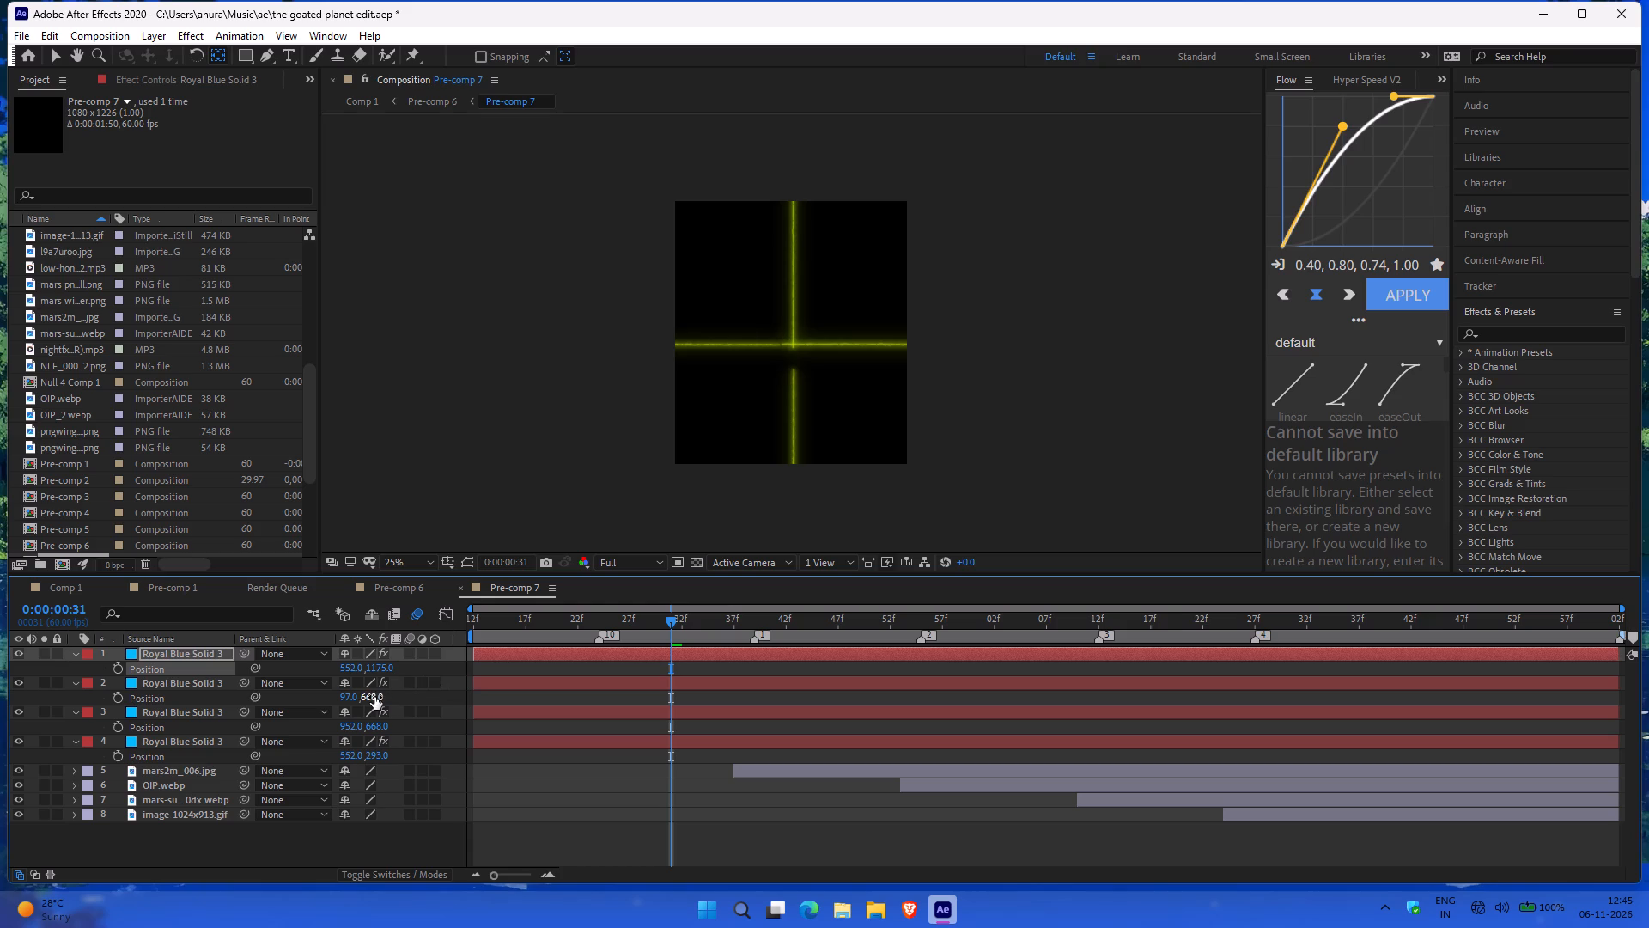
Set the X position of the left horizontal line (layer 2) to 57.
left_click_drag(350, 700, 339, 699)
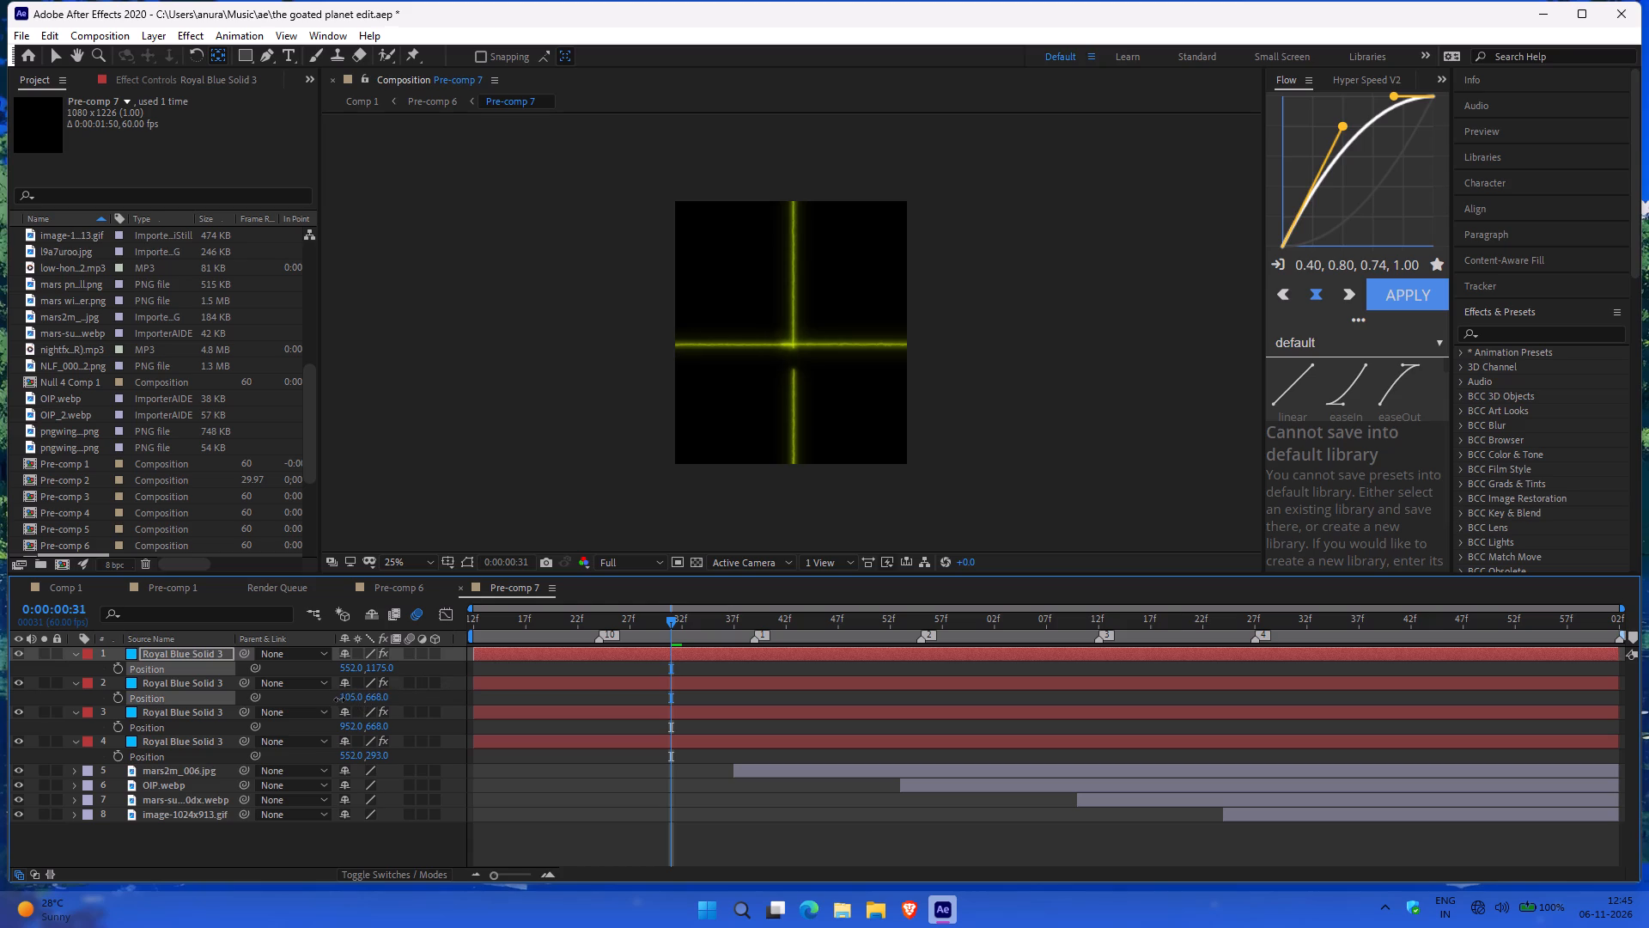
left_click_drag(339, 699, 319, 704)
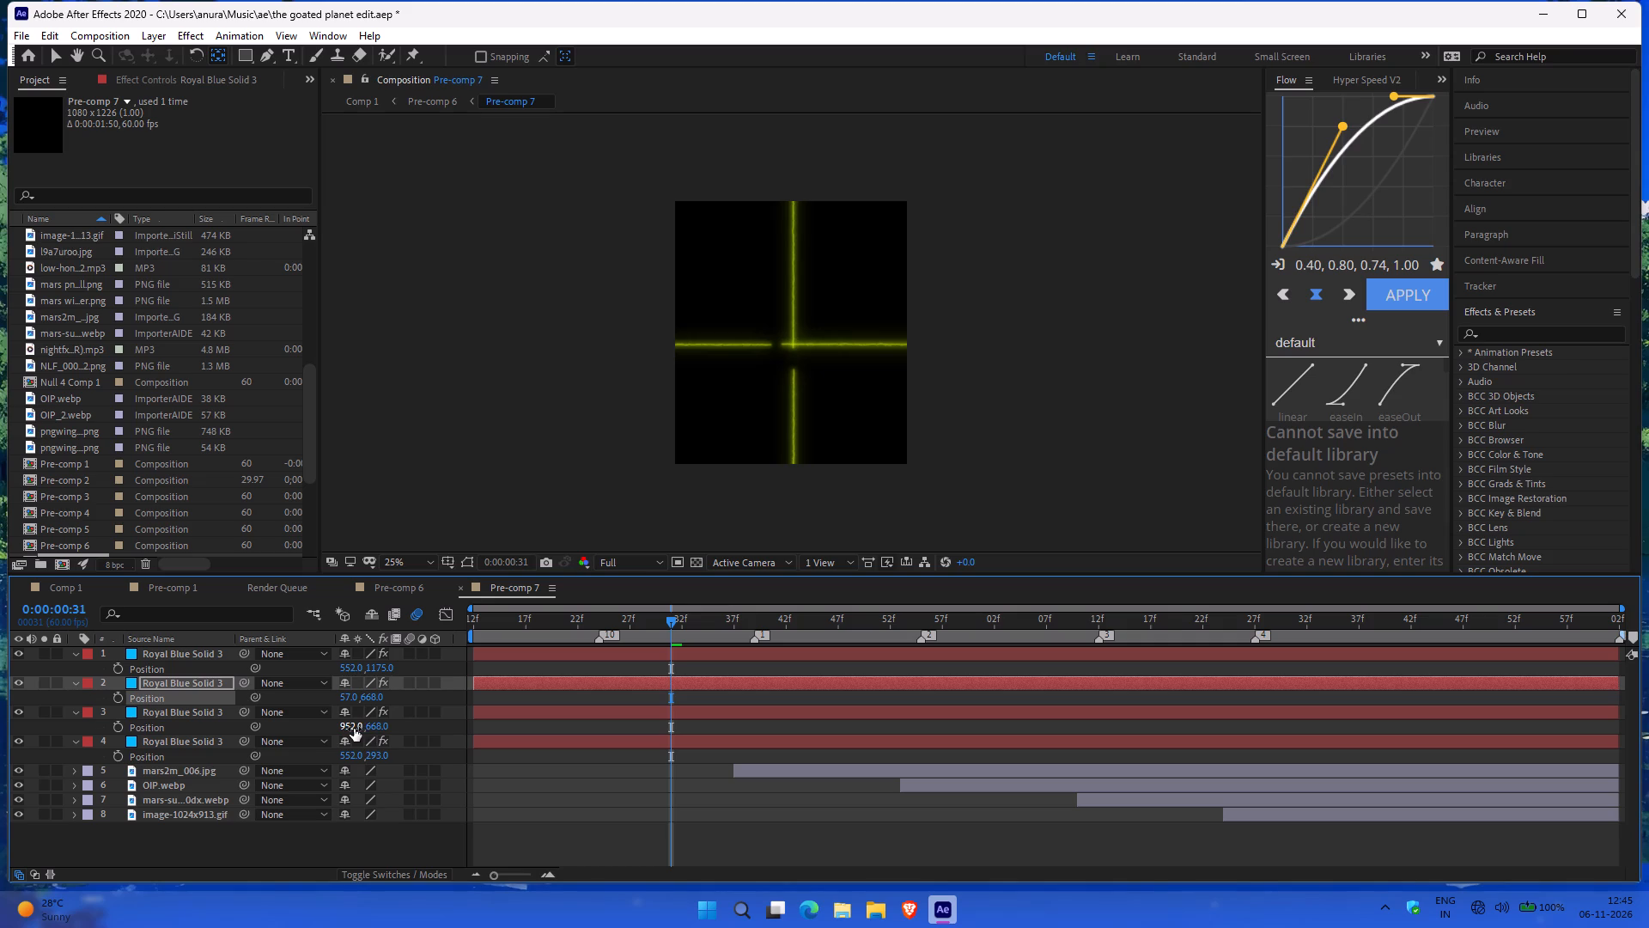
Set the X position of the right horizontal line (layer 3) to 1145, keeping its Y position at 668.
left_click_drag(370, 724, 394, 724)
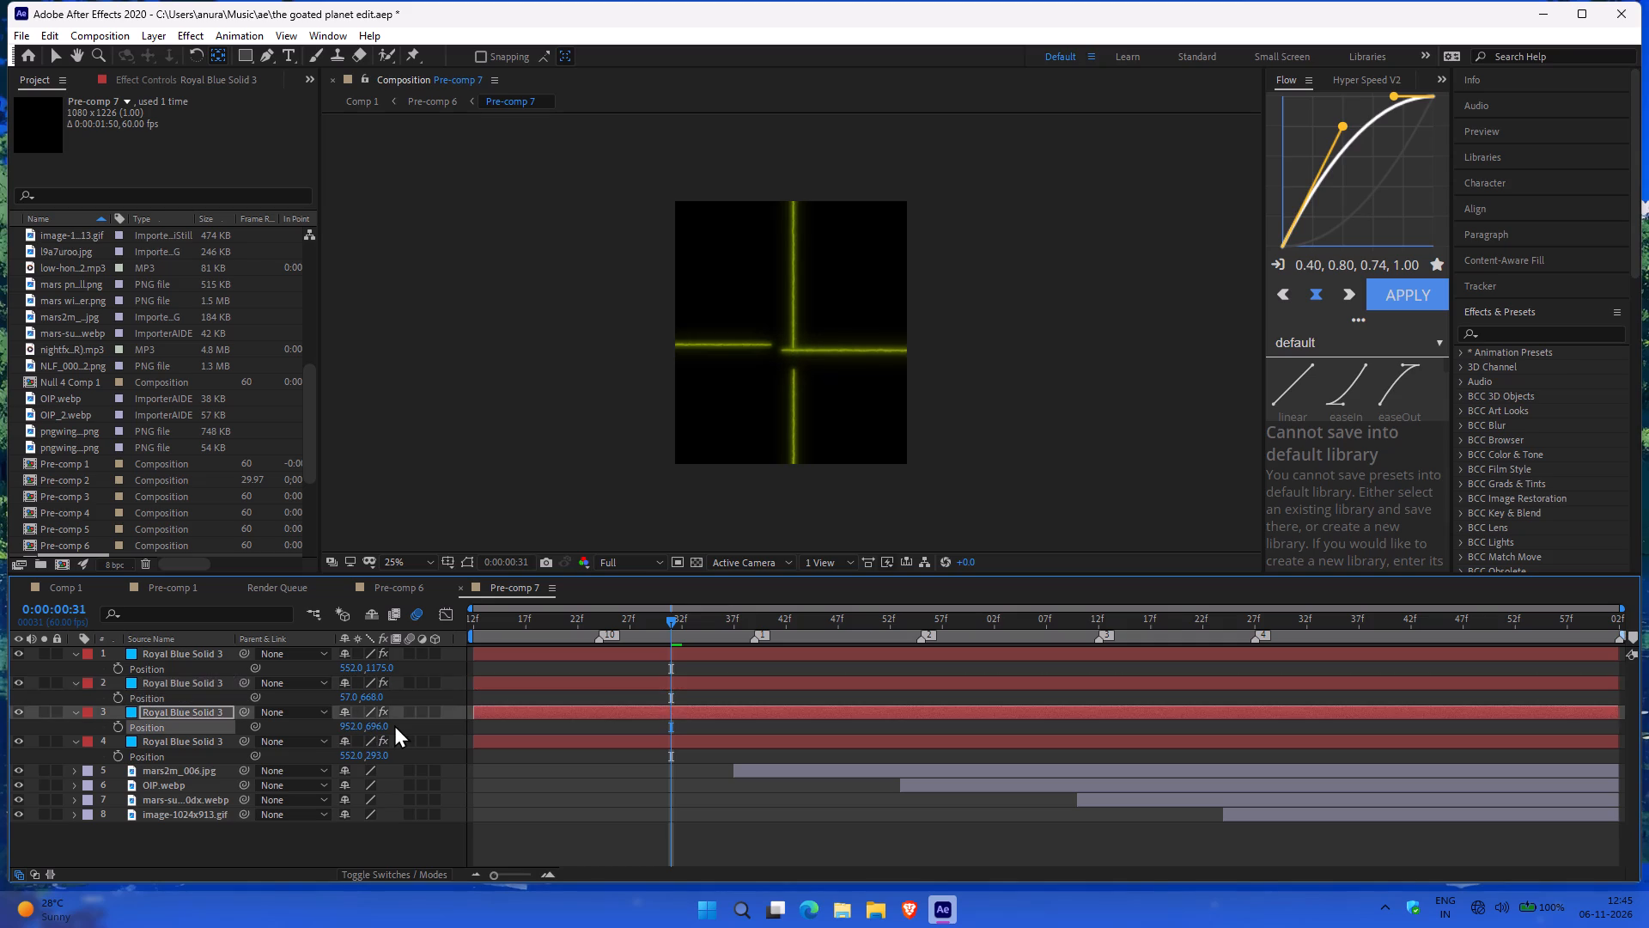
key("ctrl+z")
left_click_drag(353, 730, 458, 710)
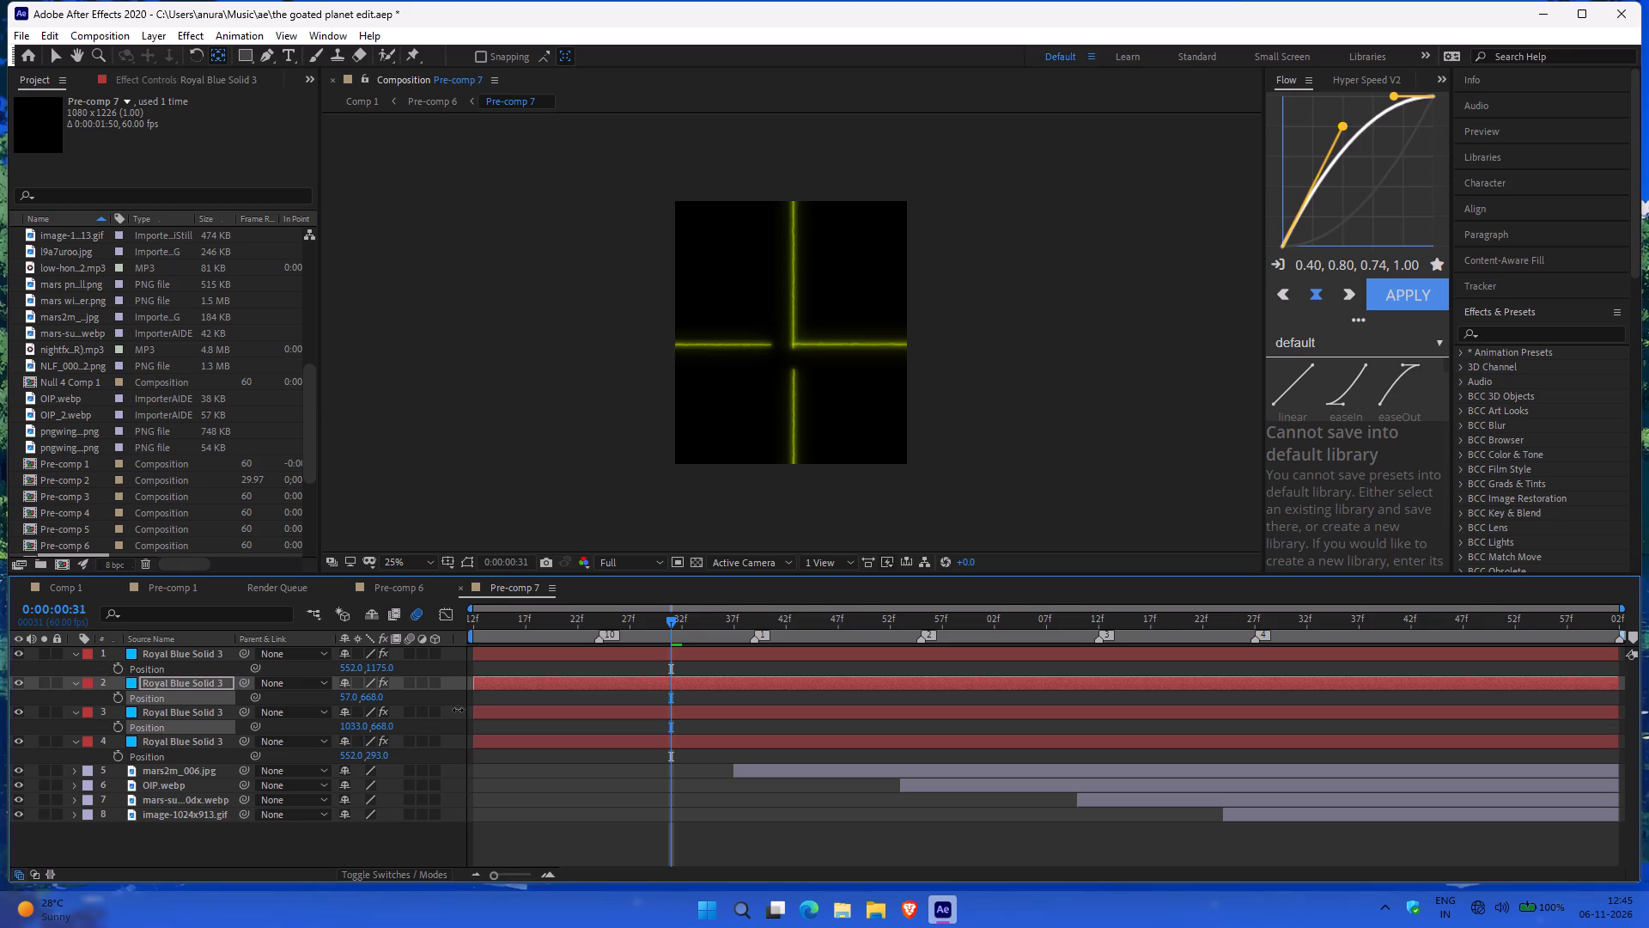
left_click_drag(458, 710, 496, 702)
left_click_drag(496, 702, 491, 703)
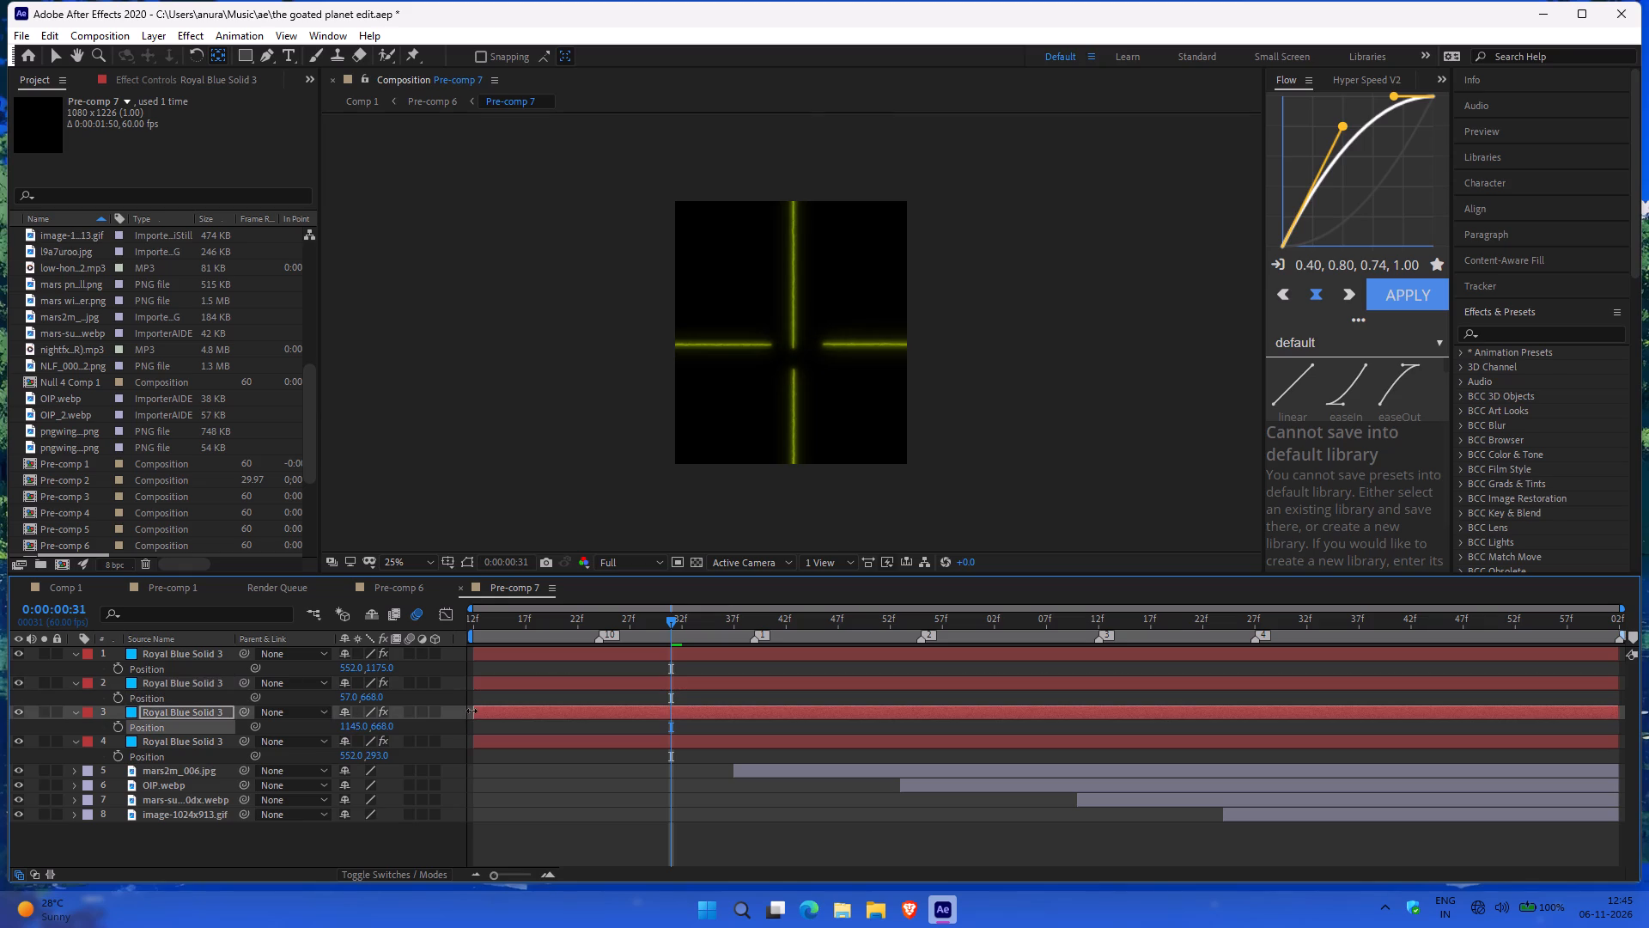
Set the Y position of the top vertical line (layer 4) to 180.
left_click_drag(374, 759, 323, 761)
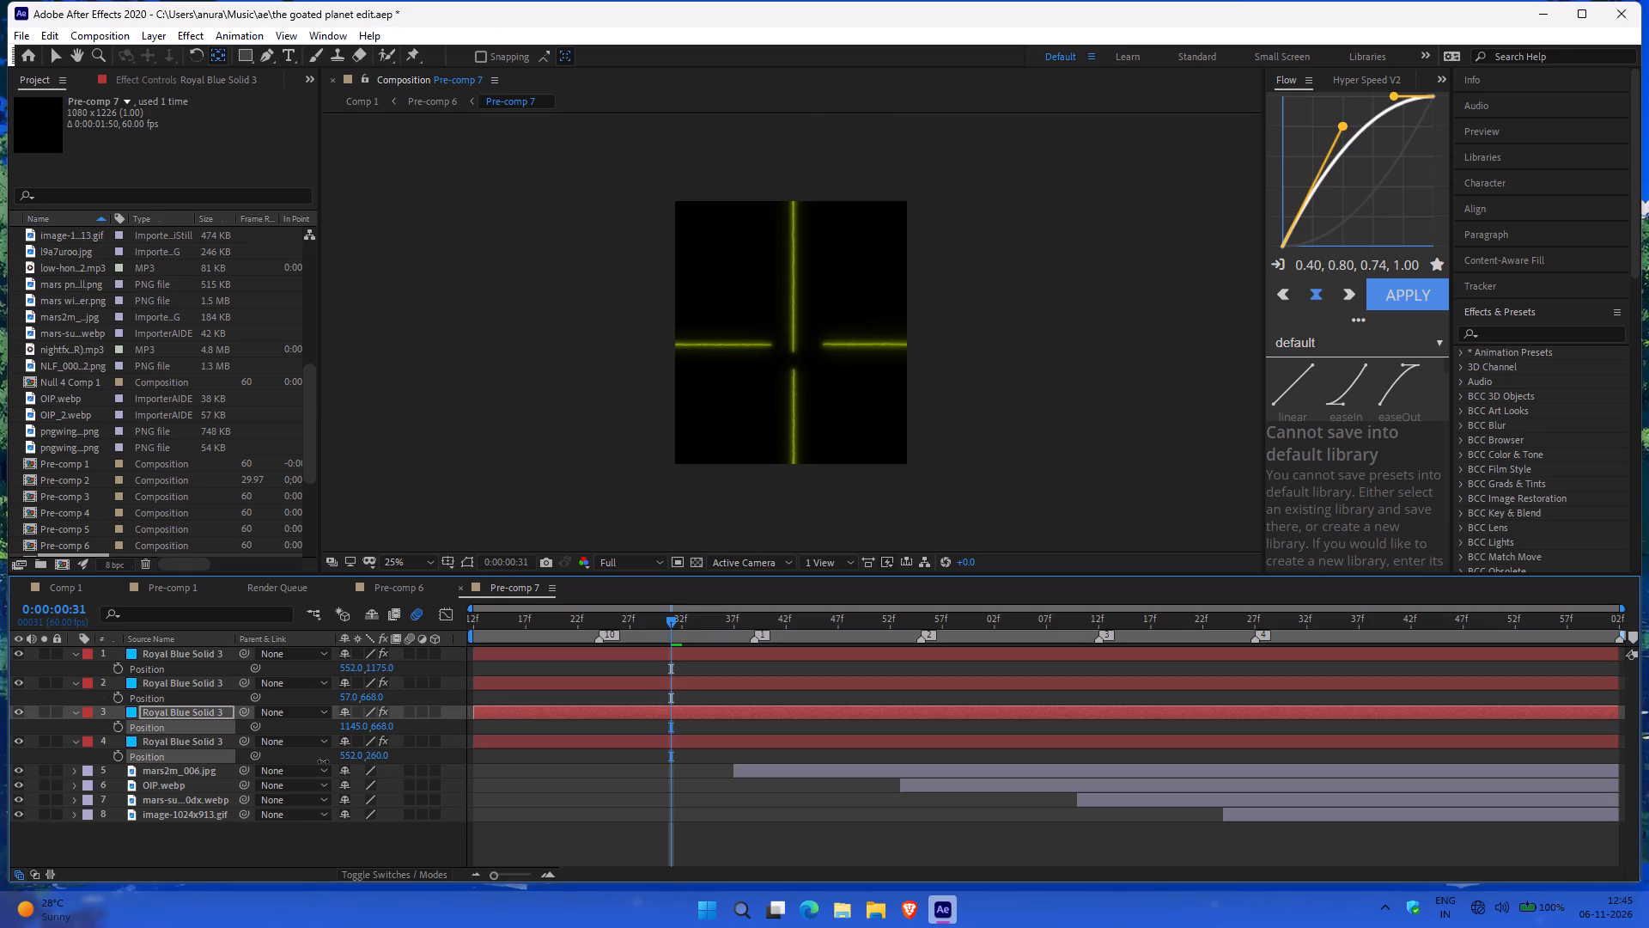
left_click_drag(323, 761, 282, 761)
left_click_drag(282, 761, 275, 761)
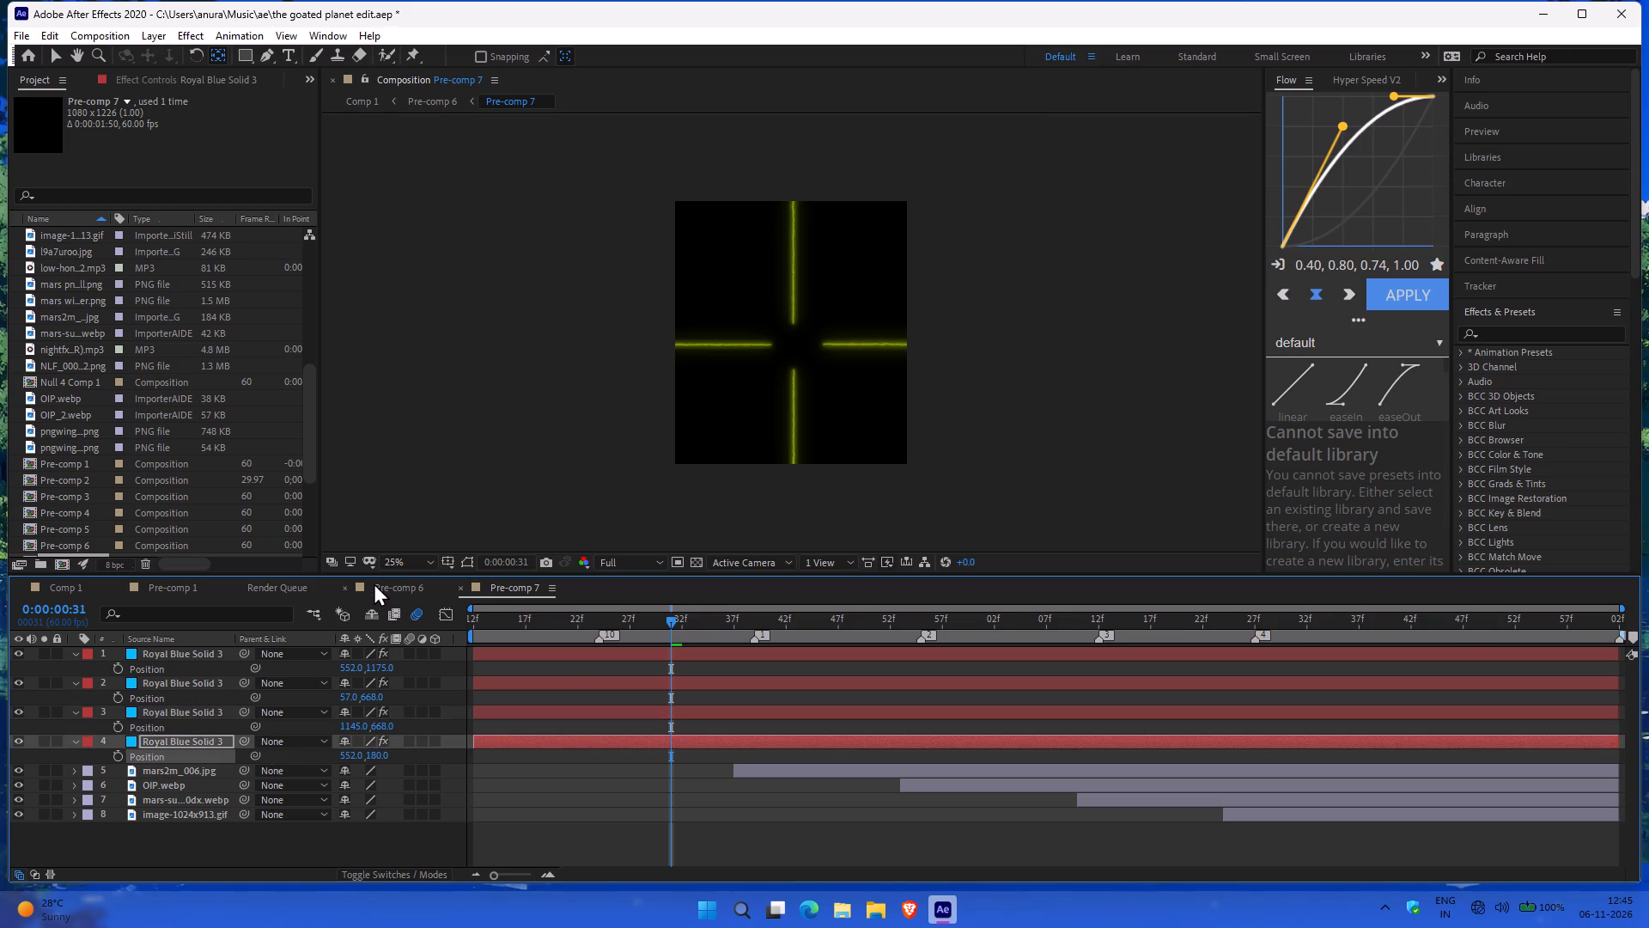
Check the lines around Mars in Pre-comp 6 up to 0:00:10:23, and set the right line's (layer 3) X position to 1102 in Pre-comp 7.
left_click(394, 584)
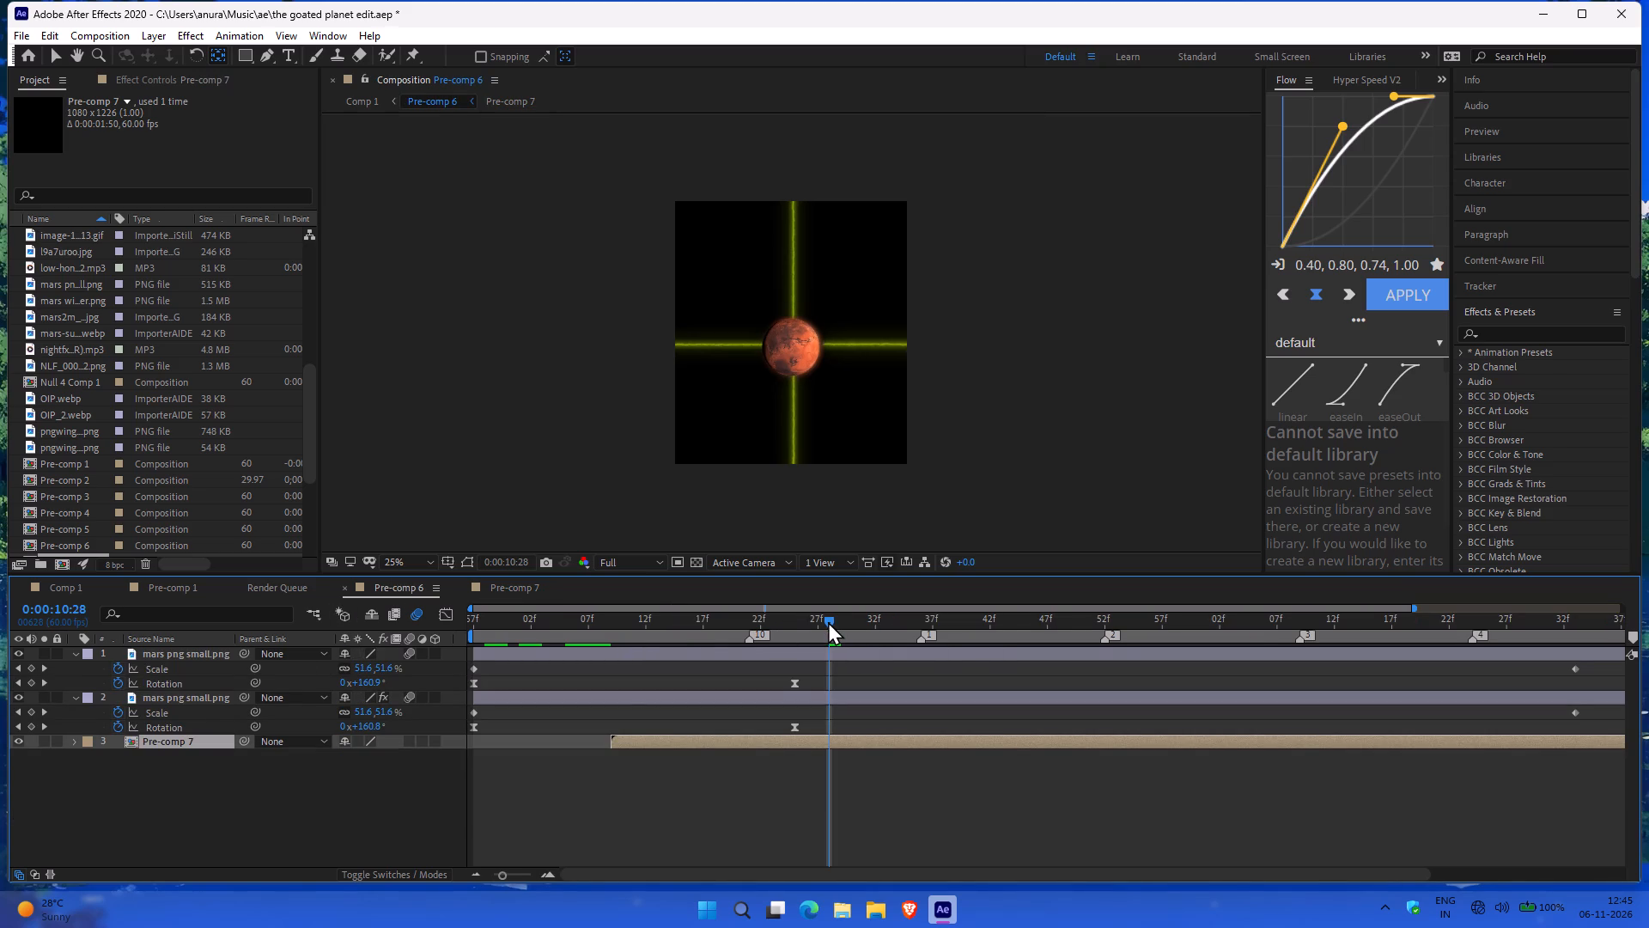
left_click_drag(828, 621, 703, 622)
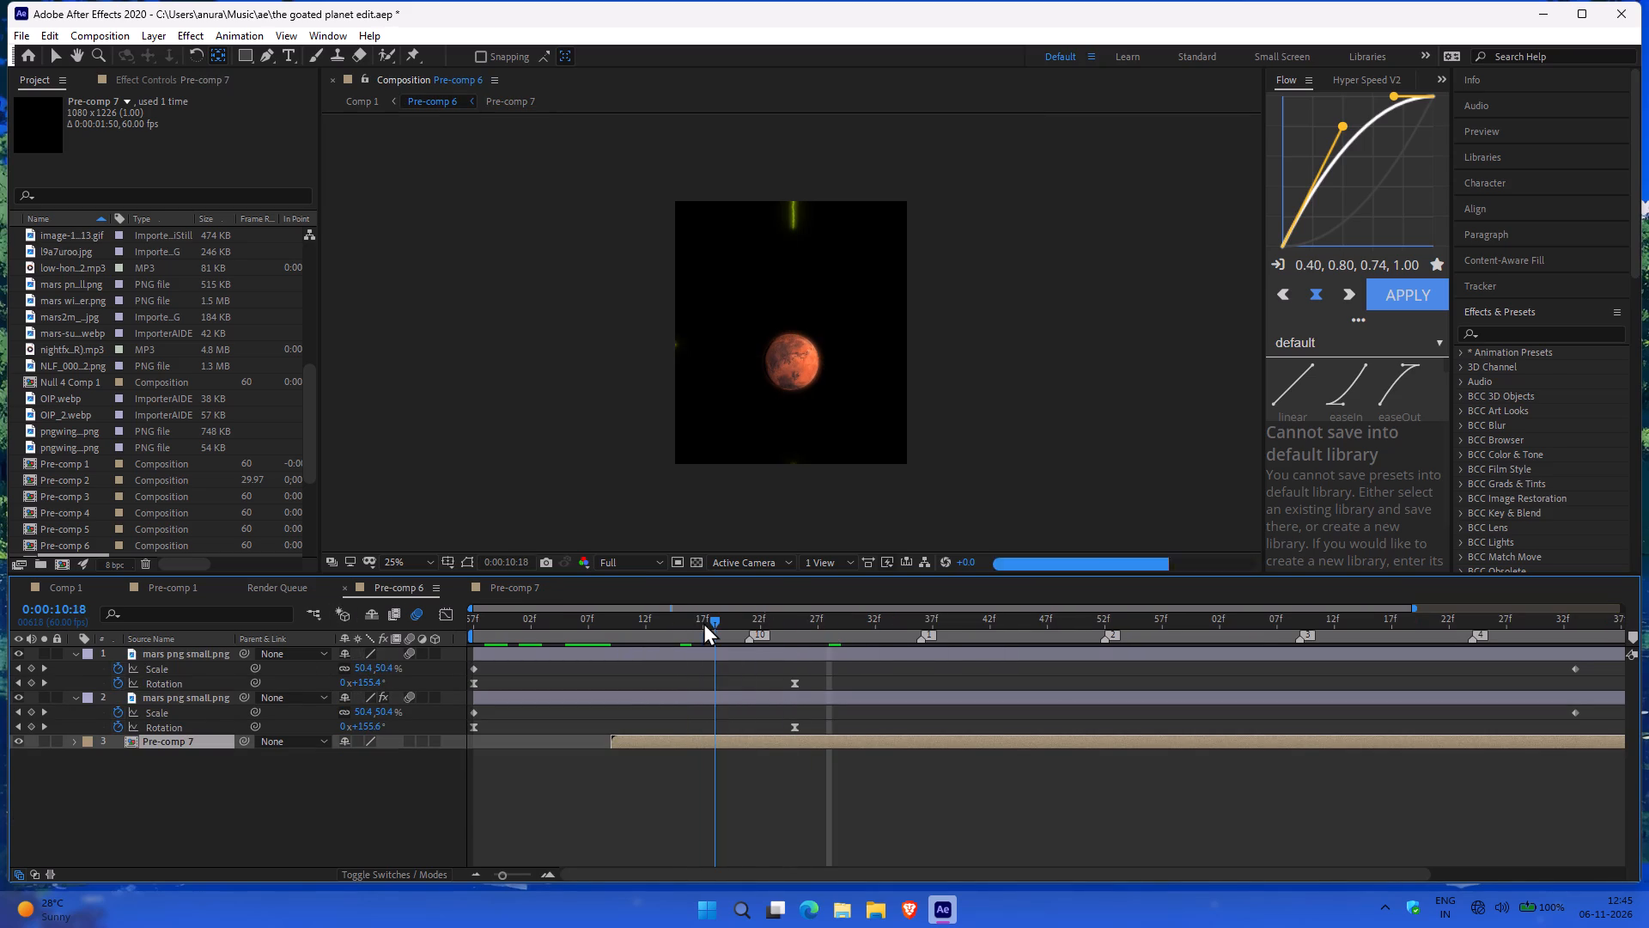
left_click_drag(703, 622, 694, 622)
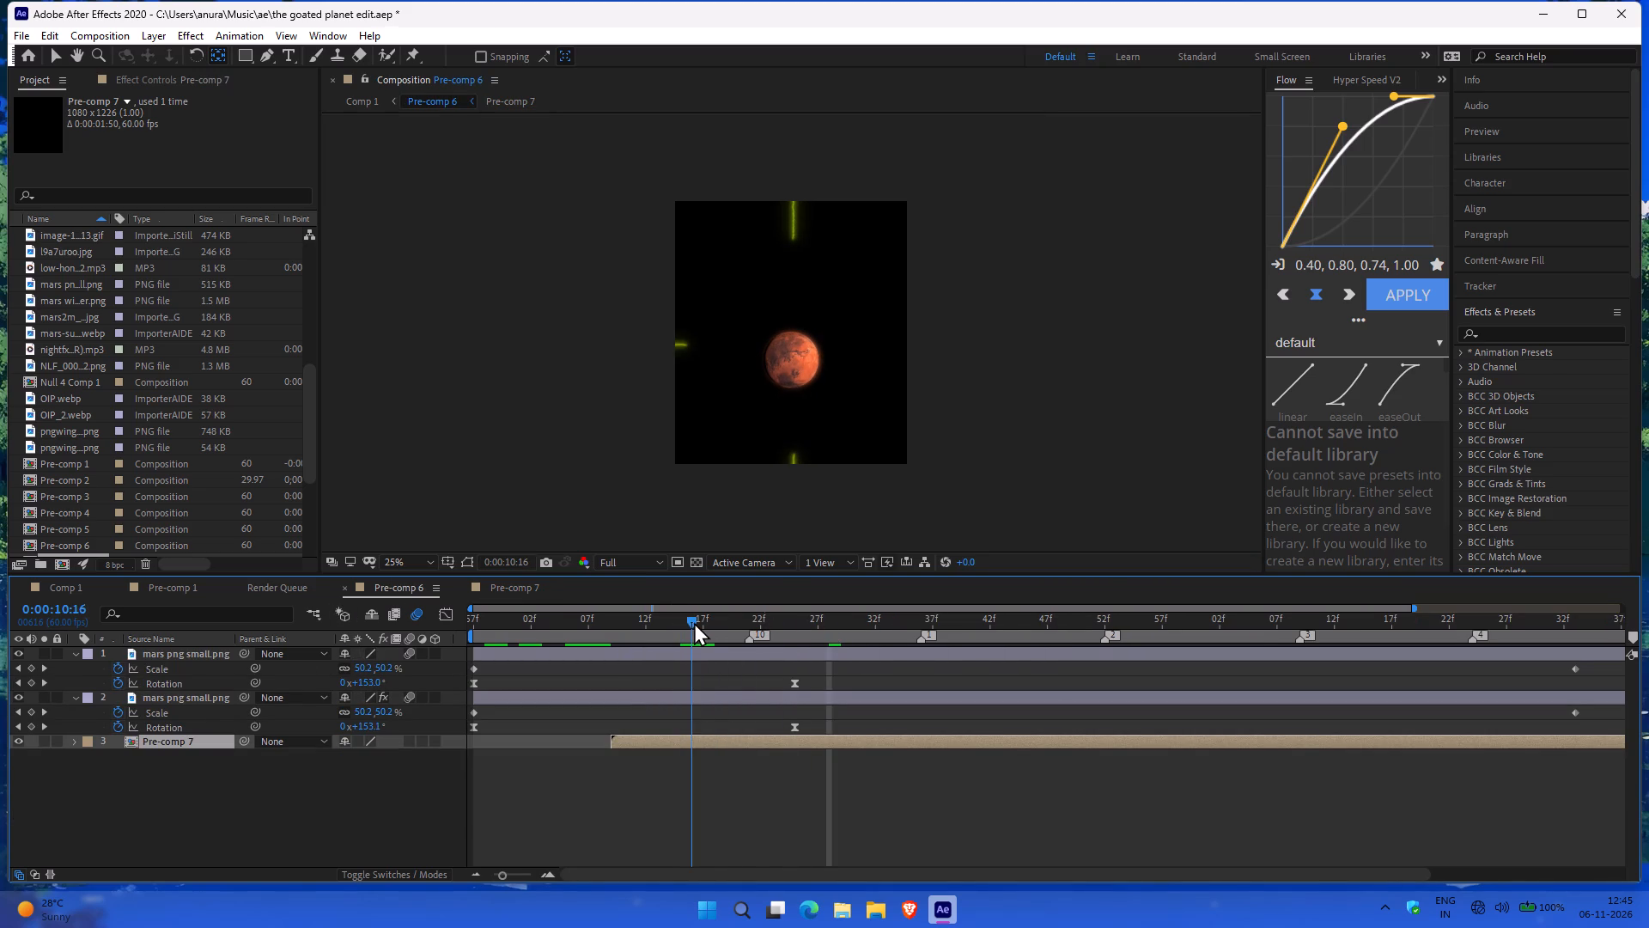
left_click_drag(694, 622, 754, 617)
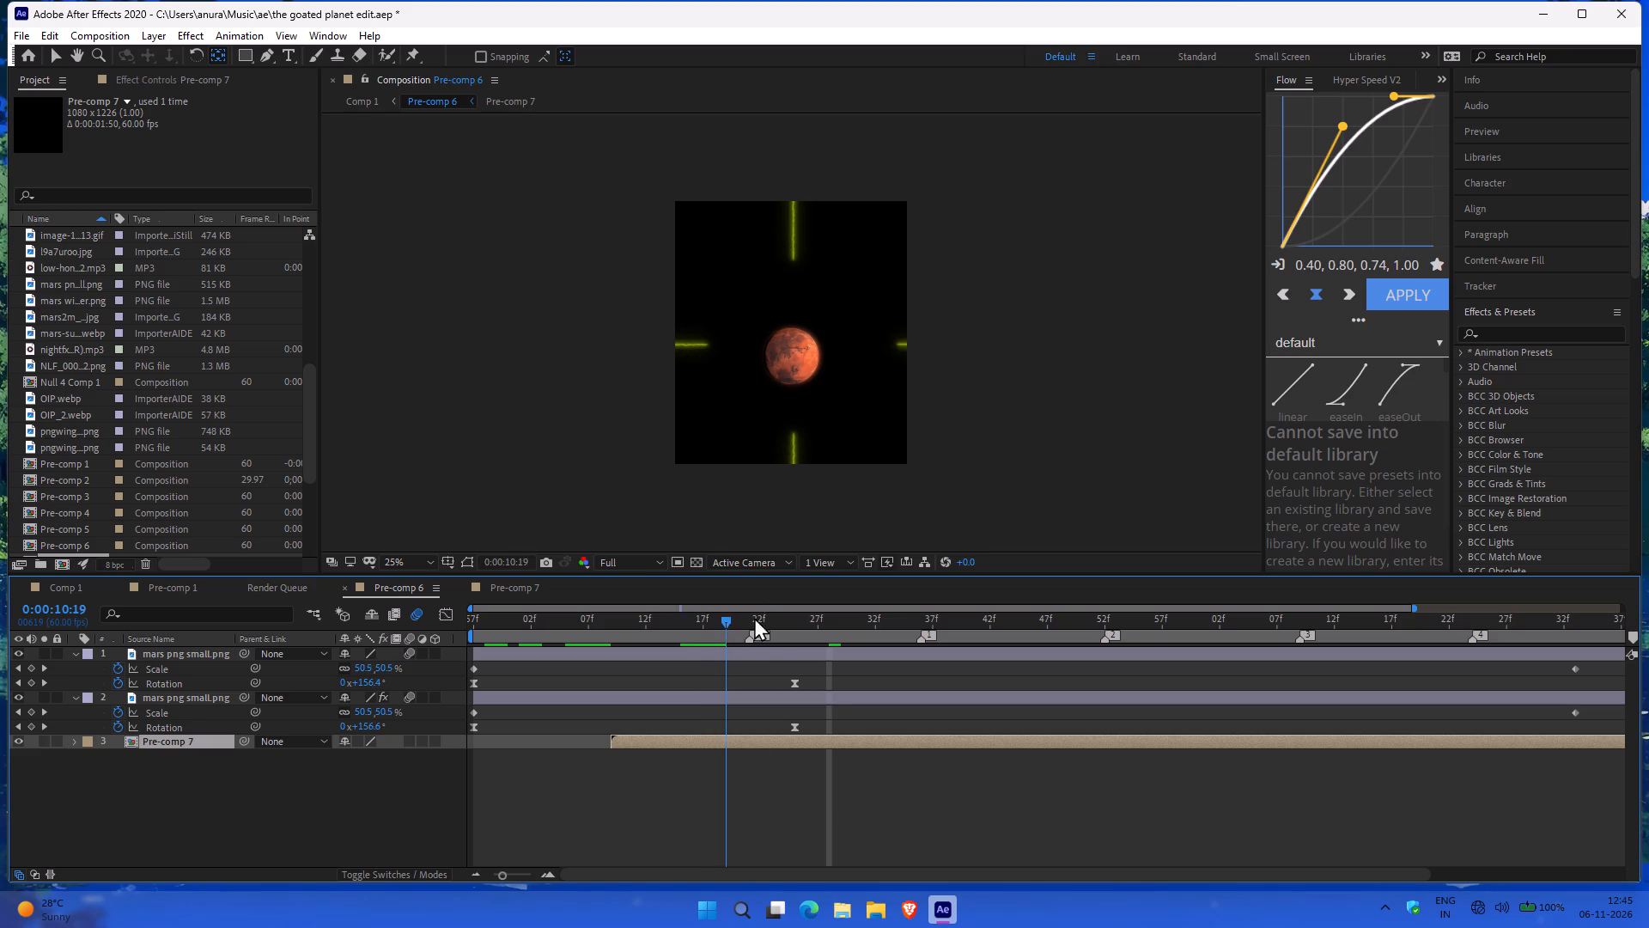
left_click_drag(754, 617, 773, 610)
double_click(196, 748)
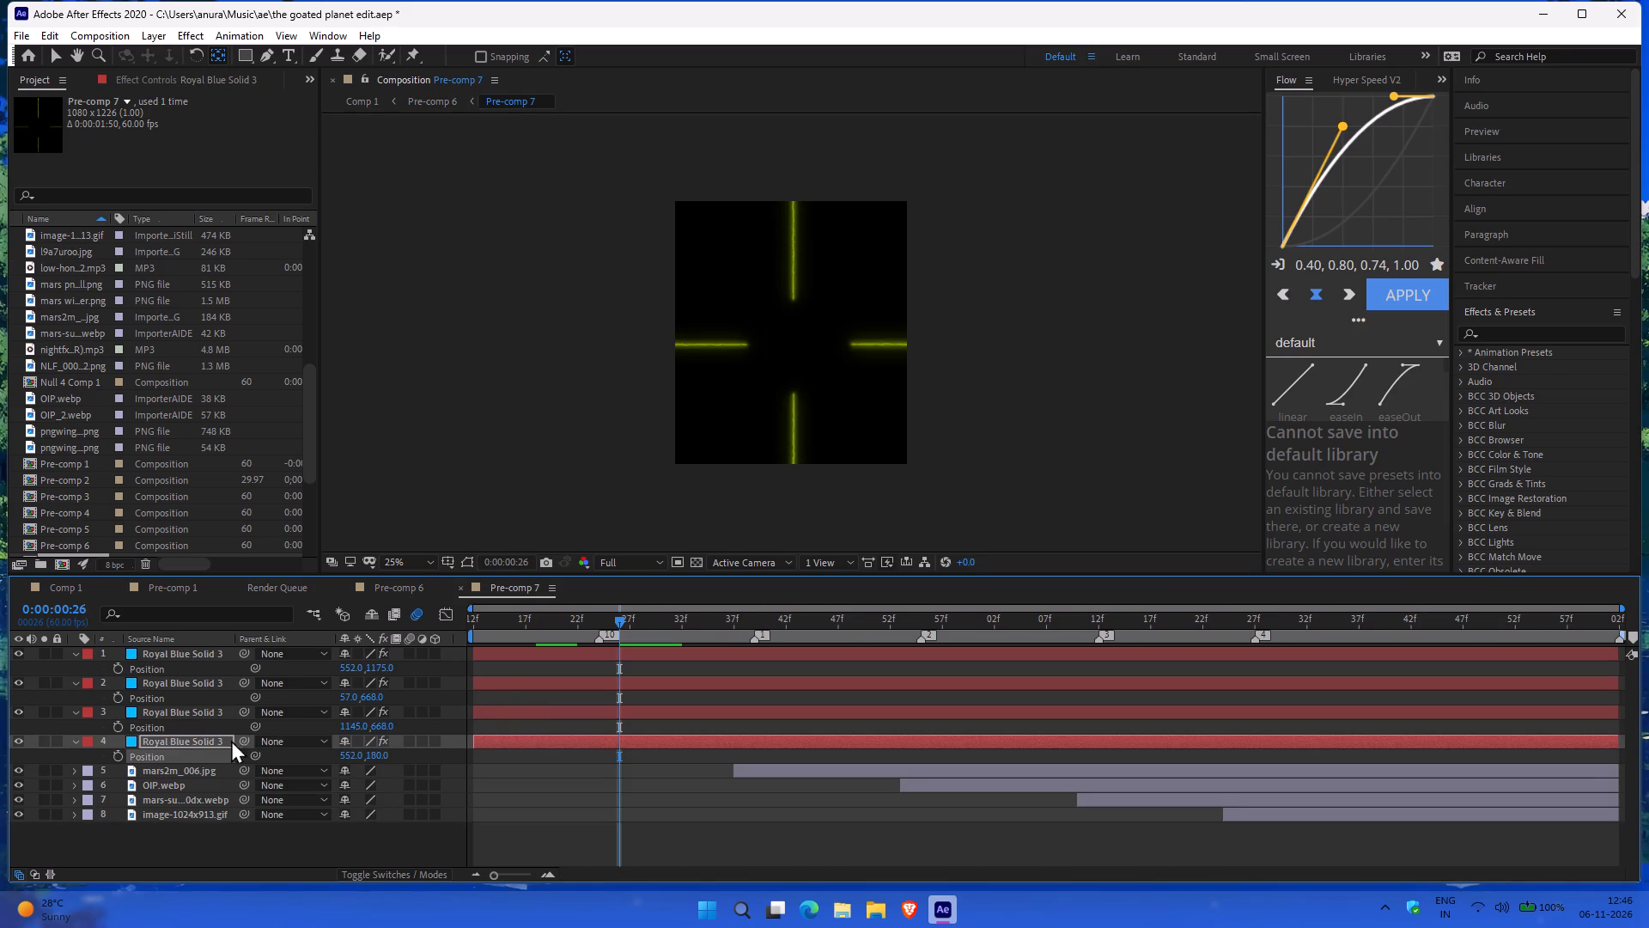
left_click_drag(374, 698, 343, 702)
key("ctrl+z")
left_click_drag(357, 728, 324, 731)
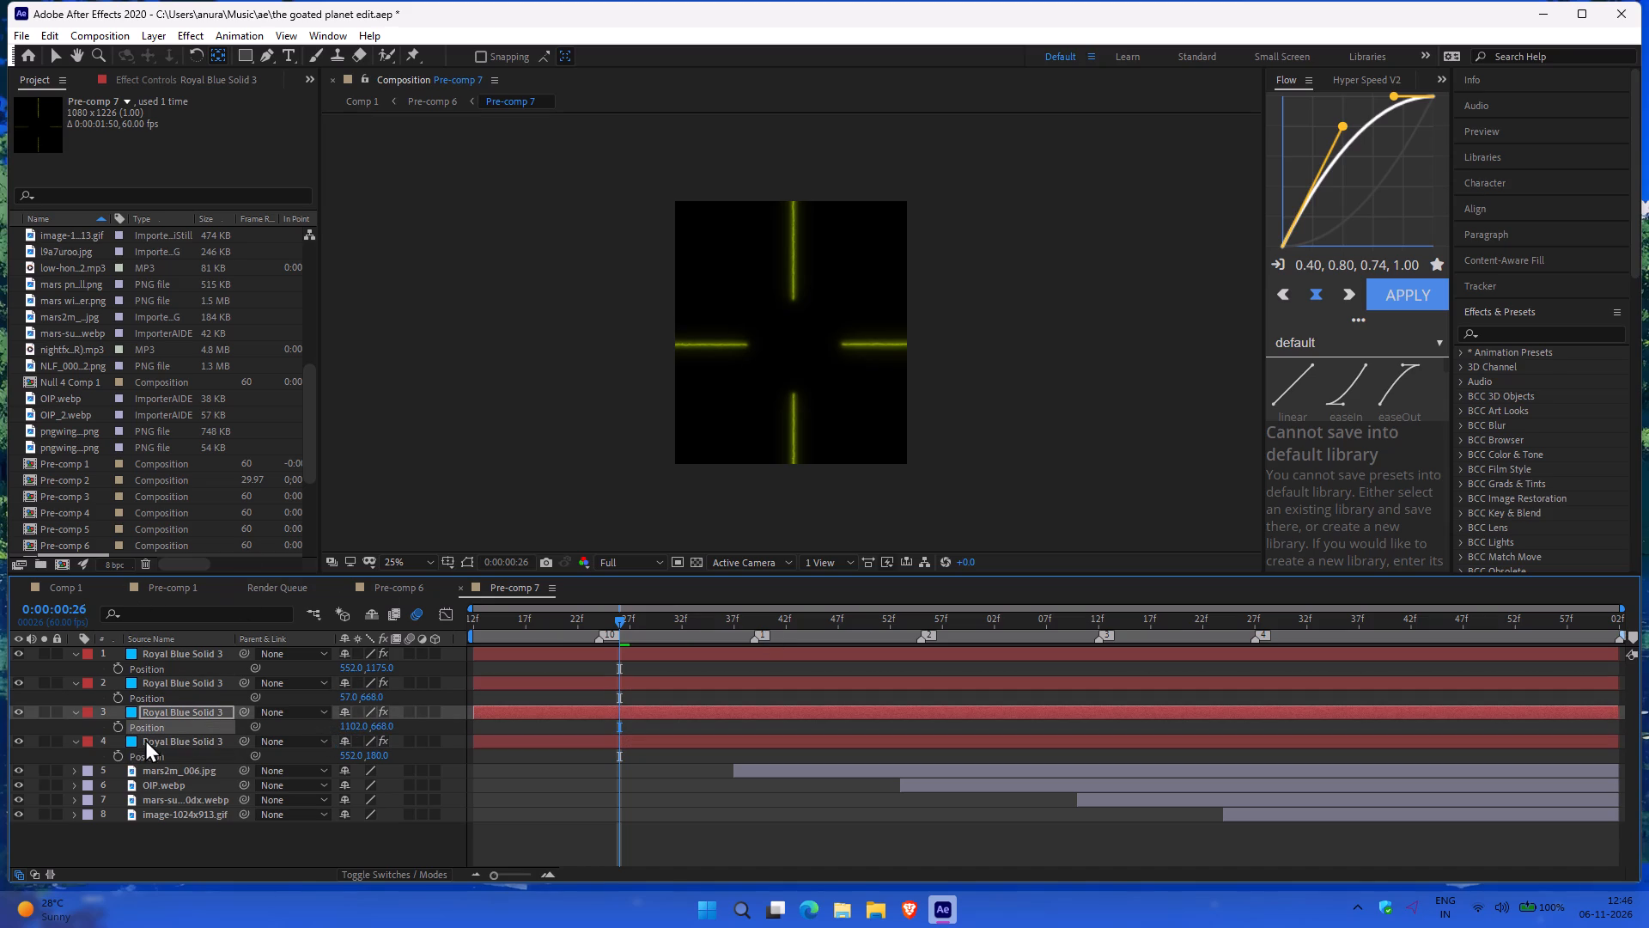
Preview Pre-comp 6 to review how the glowing lines converge on the rotating Mars.
left_click(408, 593)
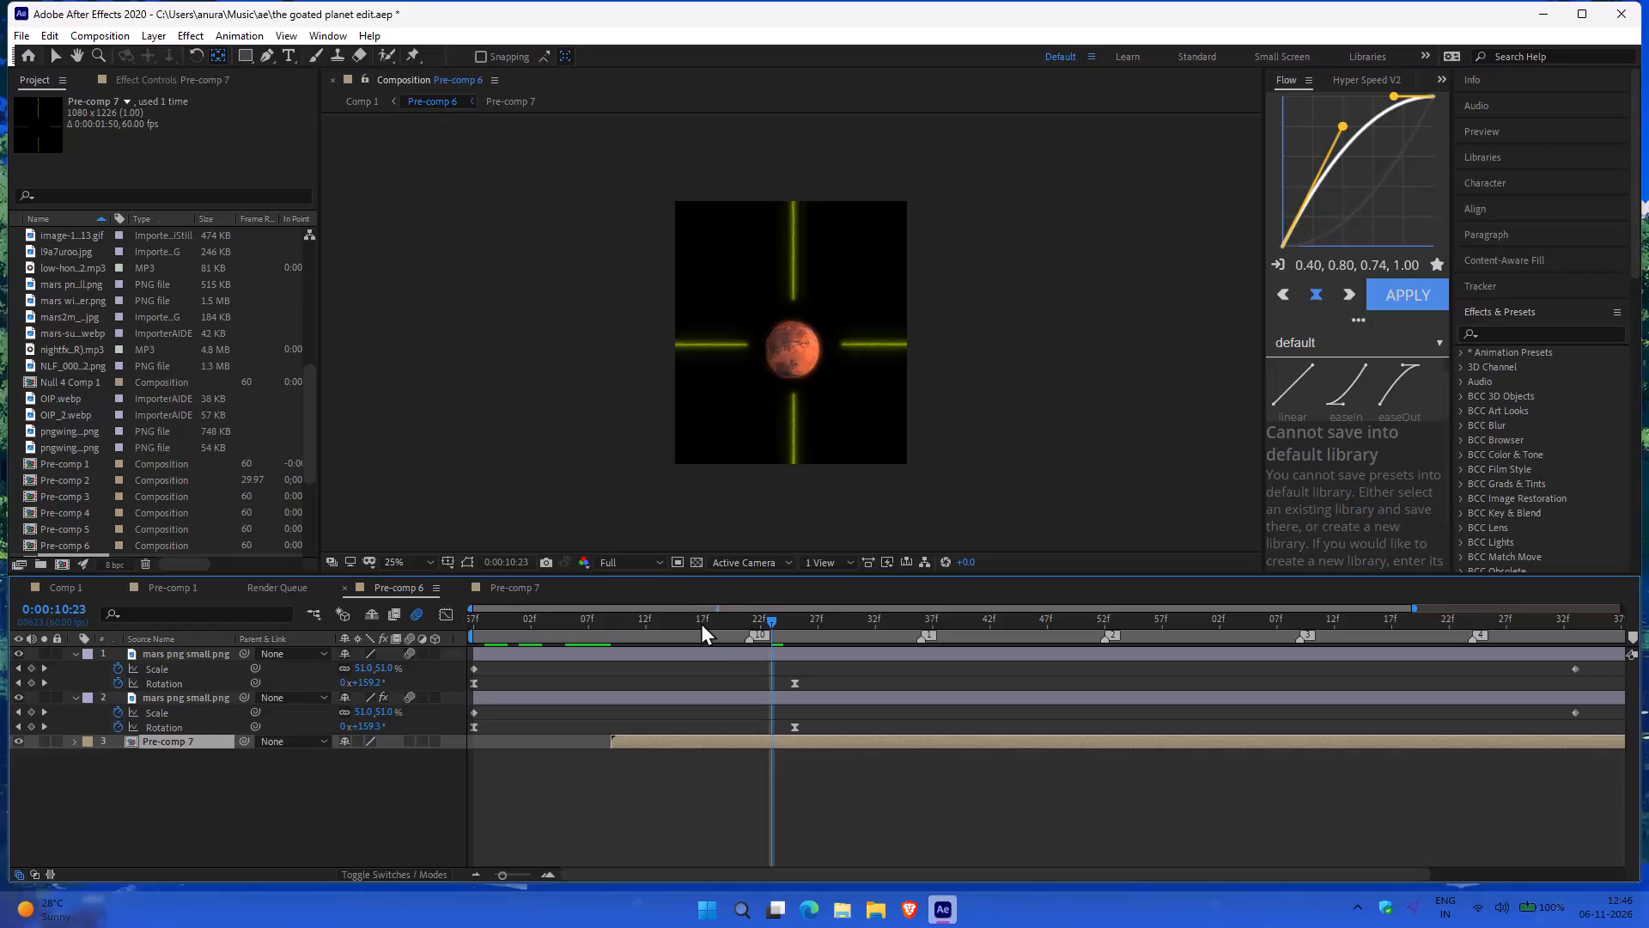
key("space")
key("space")
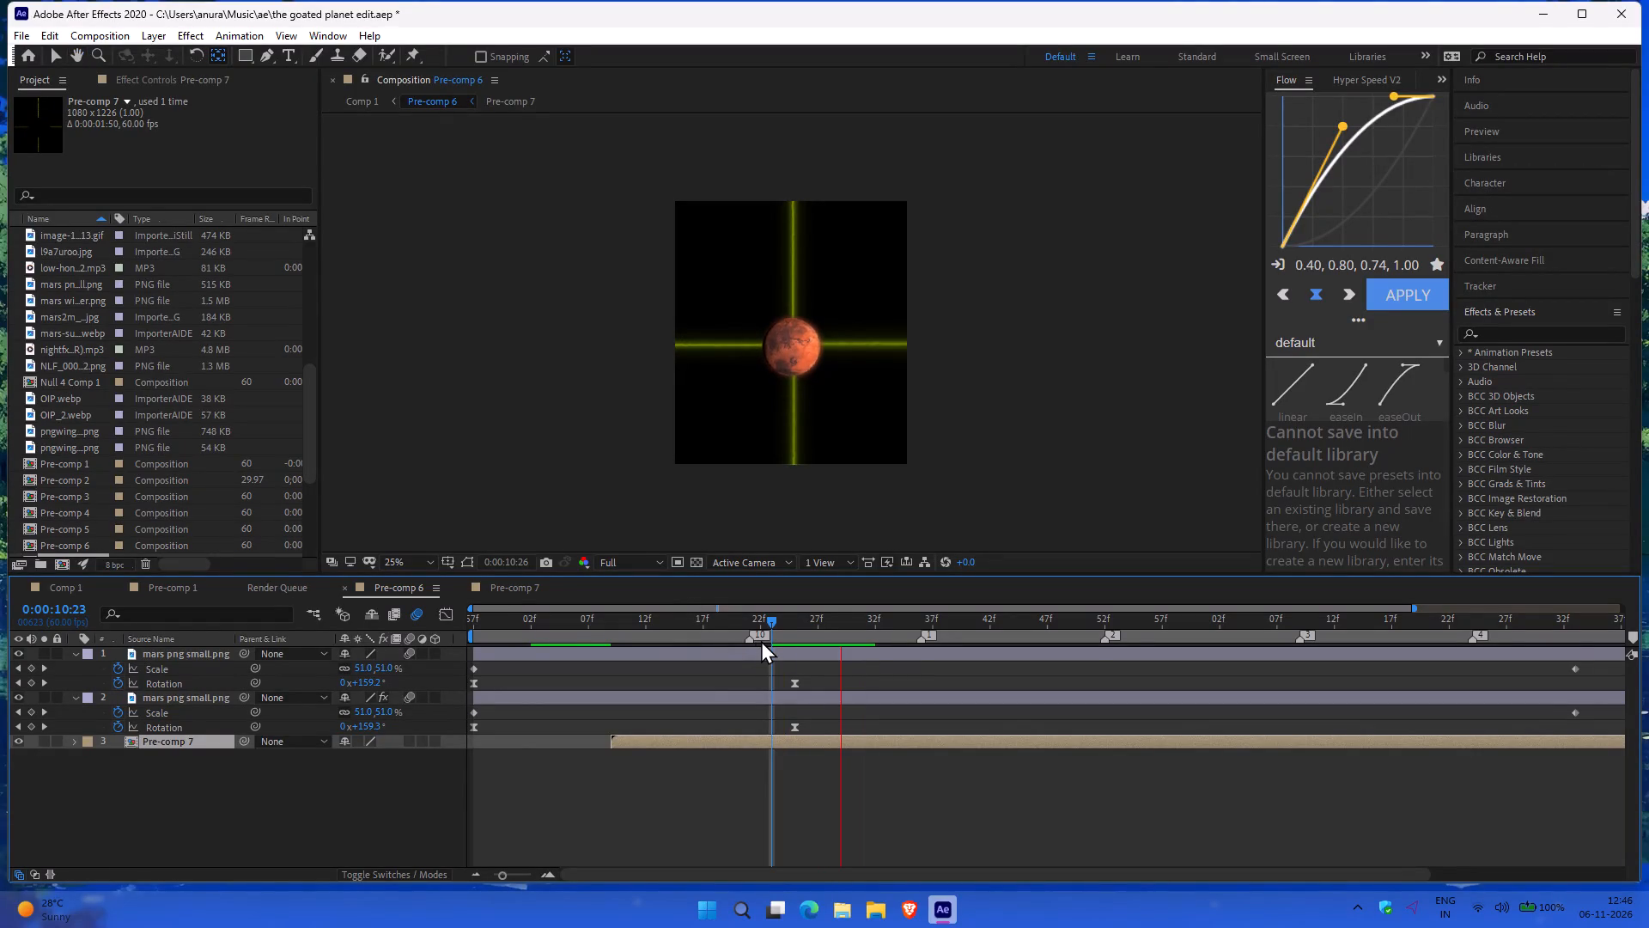
Preview Pre-comp 6 from 0:00:10:08 to review the glowing lines and Mars images appearing around the planet.
key("space")
left_click(604, 628)
key("space")
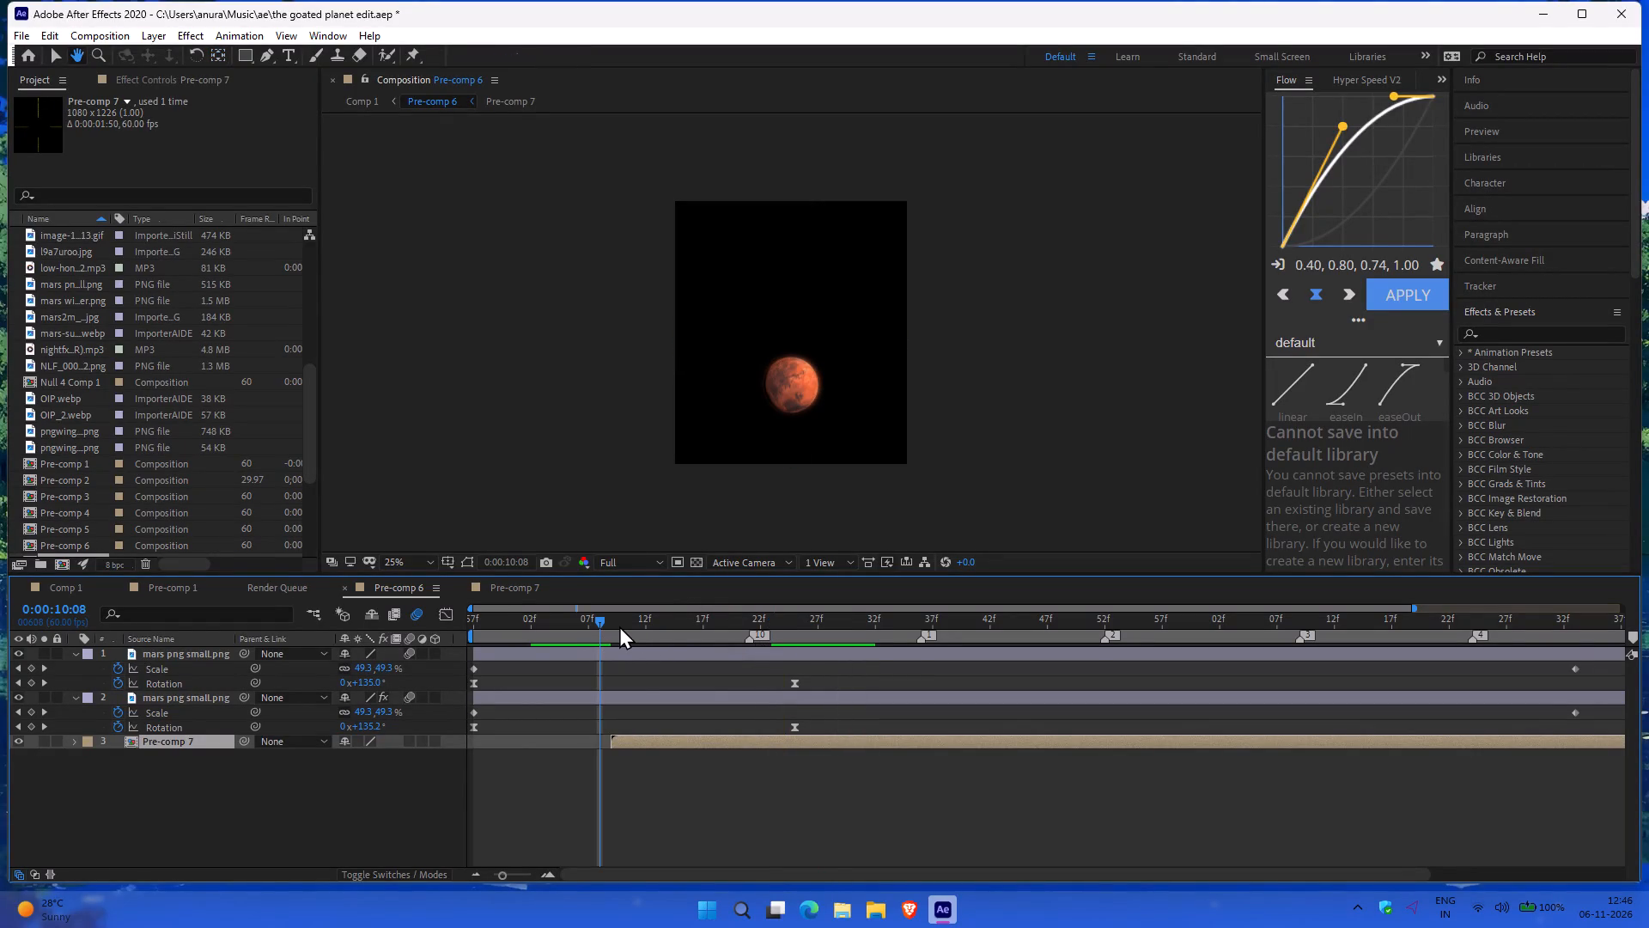
key("space")
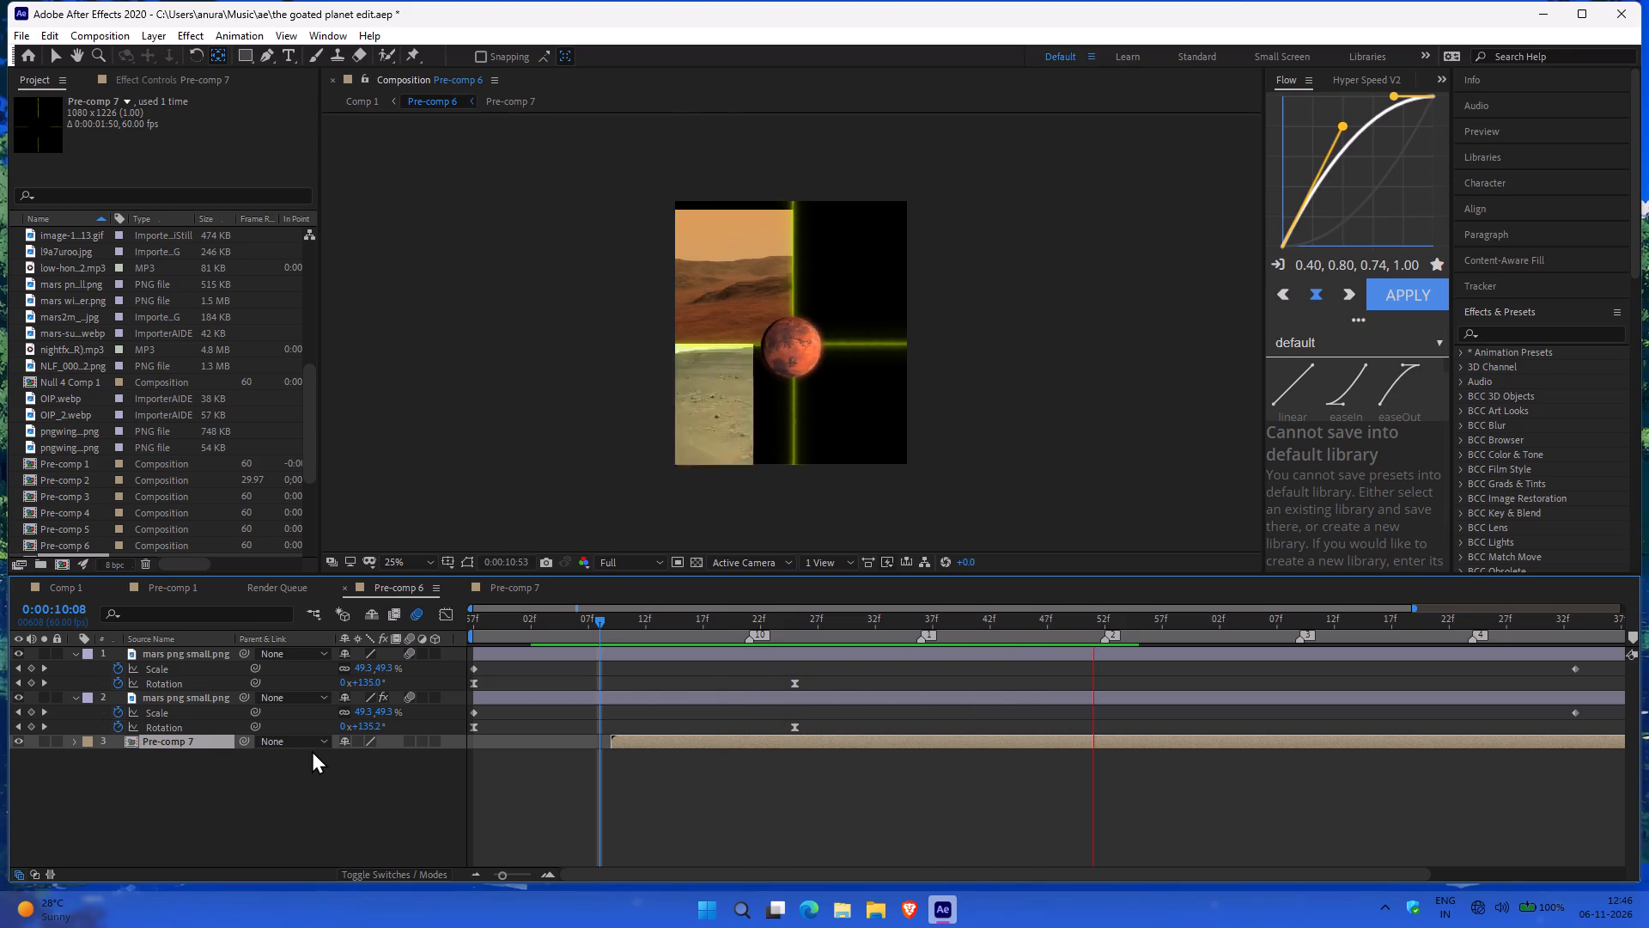
key("space")
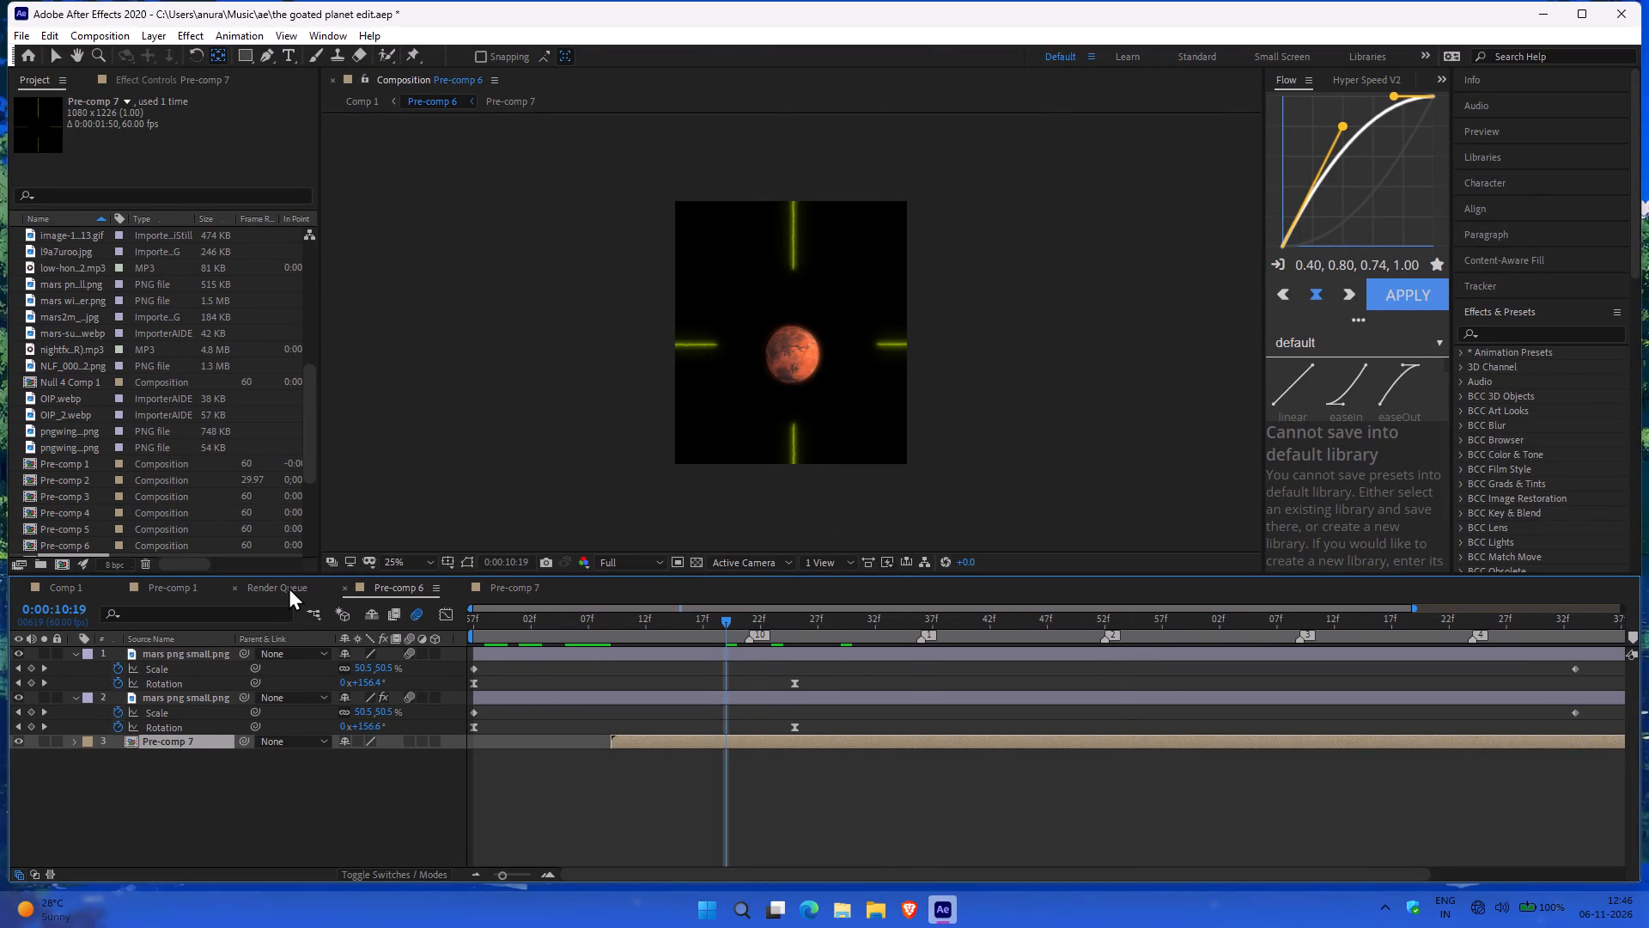
left_click(521, 583)
left_click(406, 583)
Open Pre-comp 7 and reveal the keyframed properties of the four Royal Blue Solid 3 line layers.
double_click(154, 738)
left_click(203, 650)
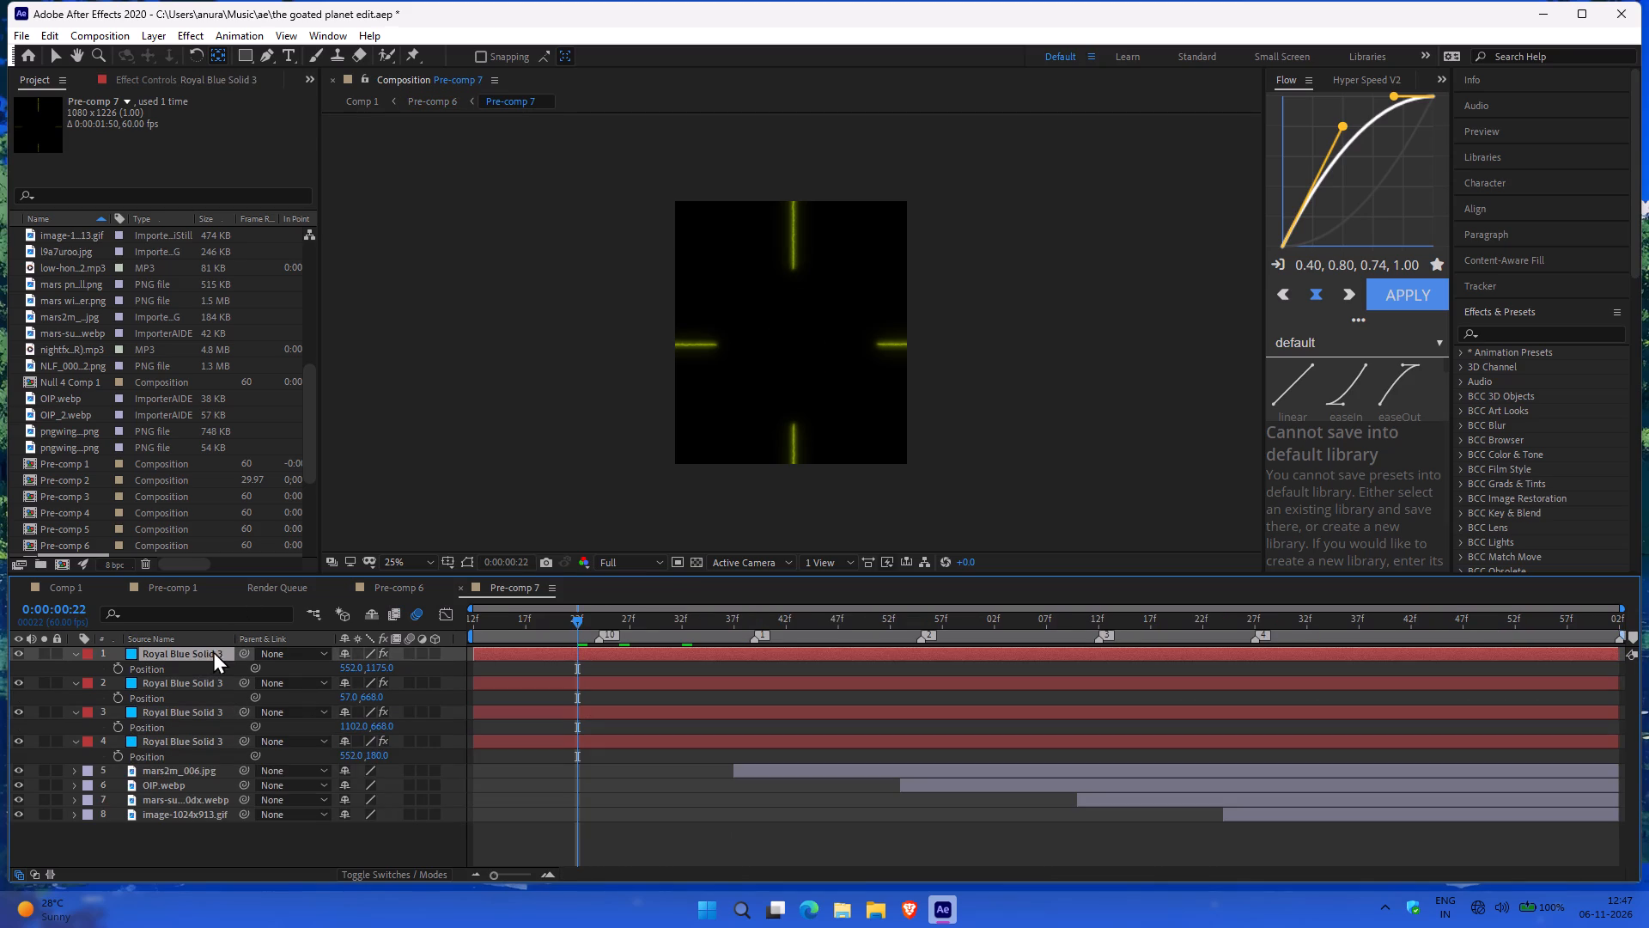
left_click(188, 740, "shift")
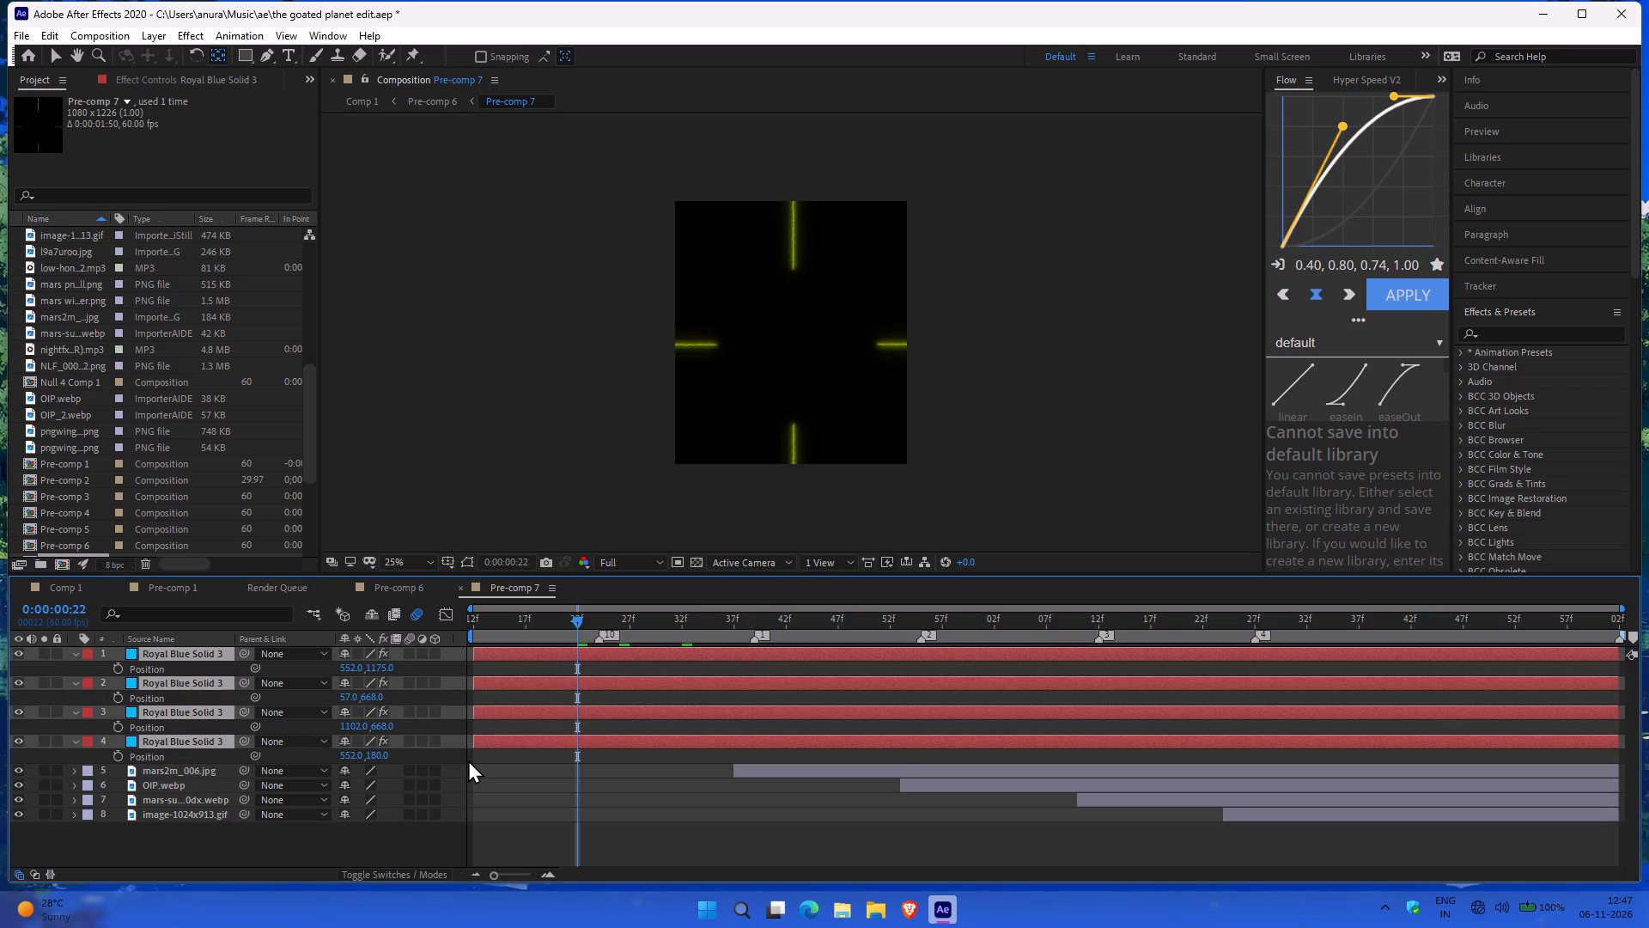
key("u")
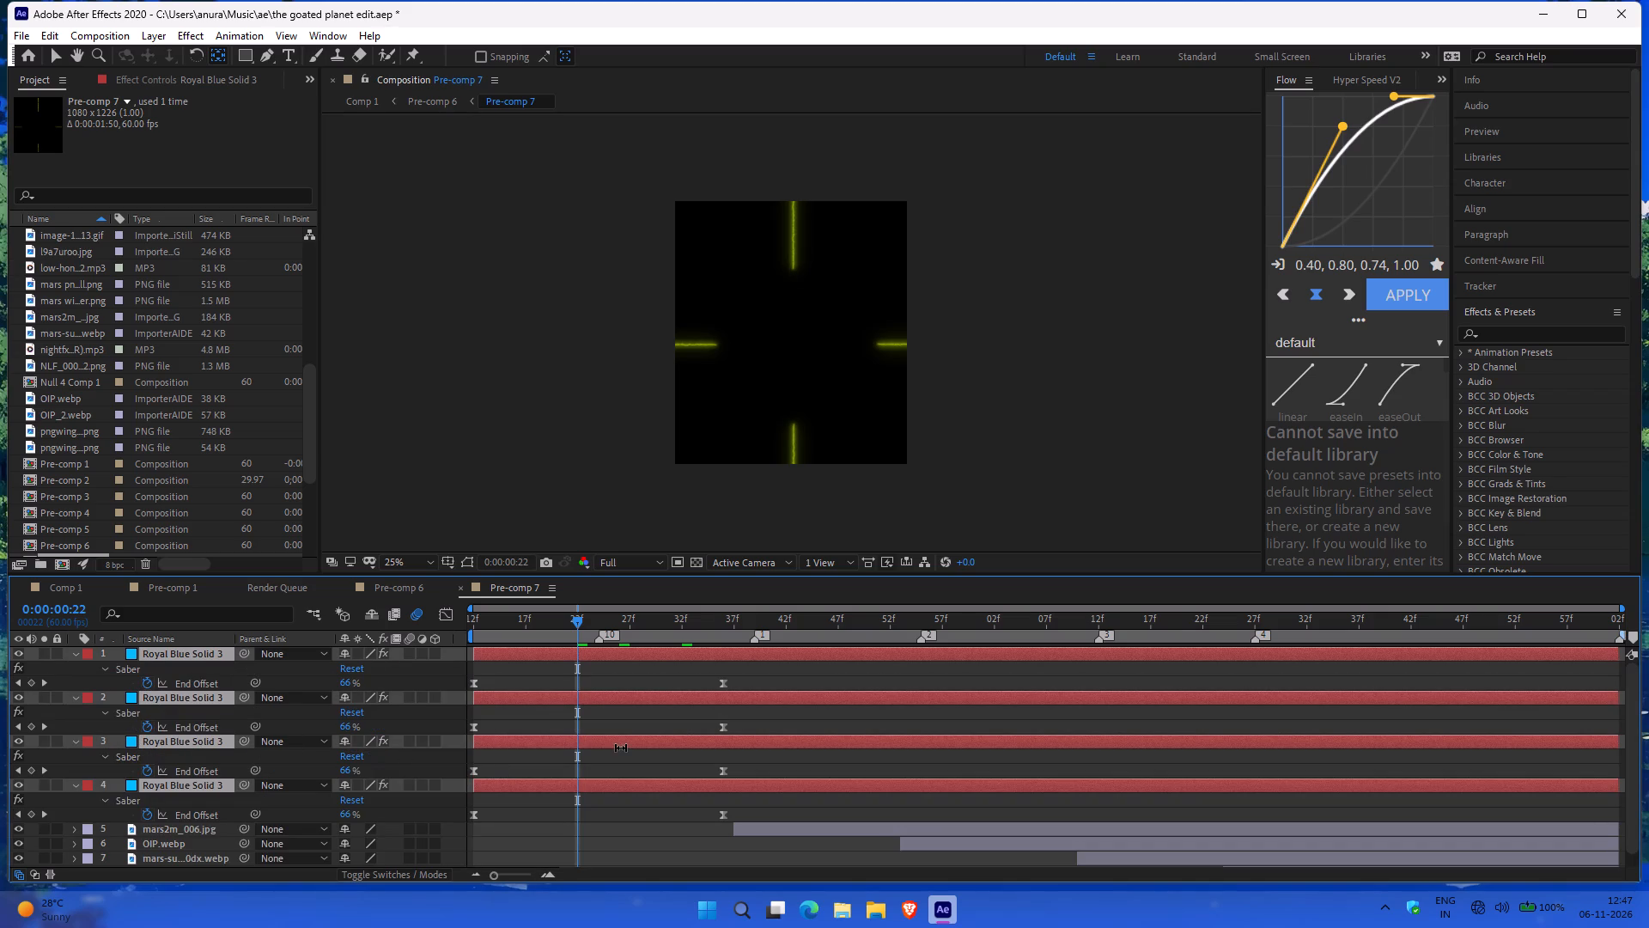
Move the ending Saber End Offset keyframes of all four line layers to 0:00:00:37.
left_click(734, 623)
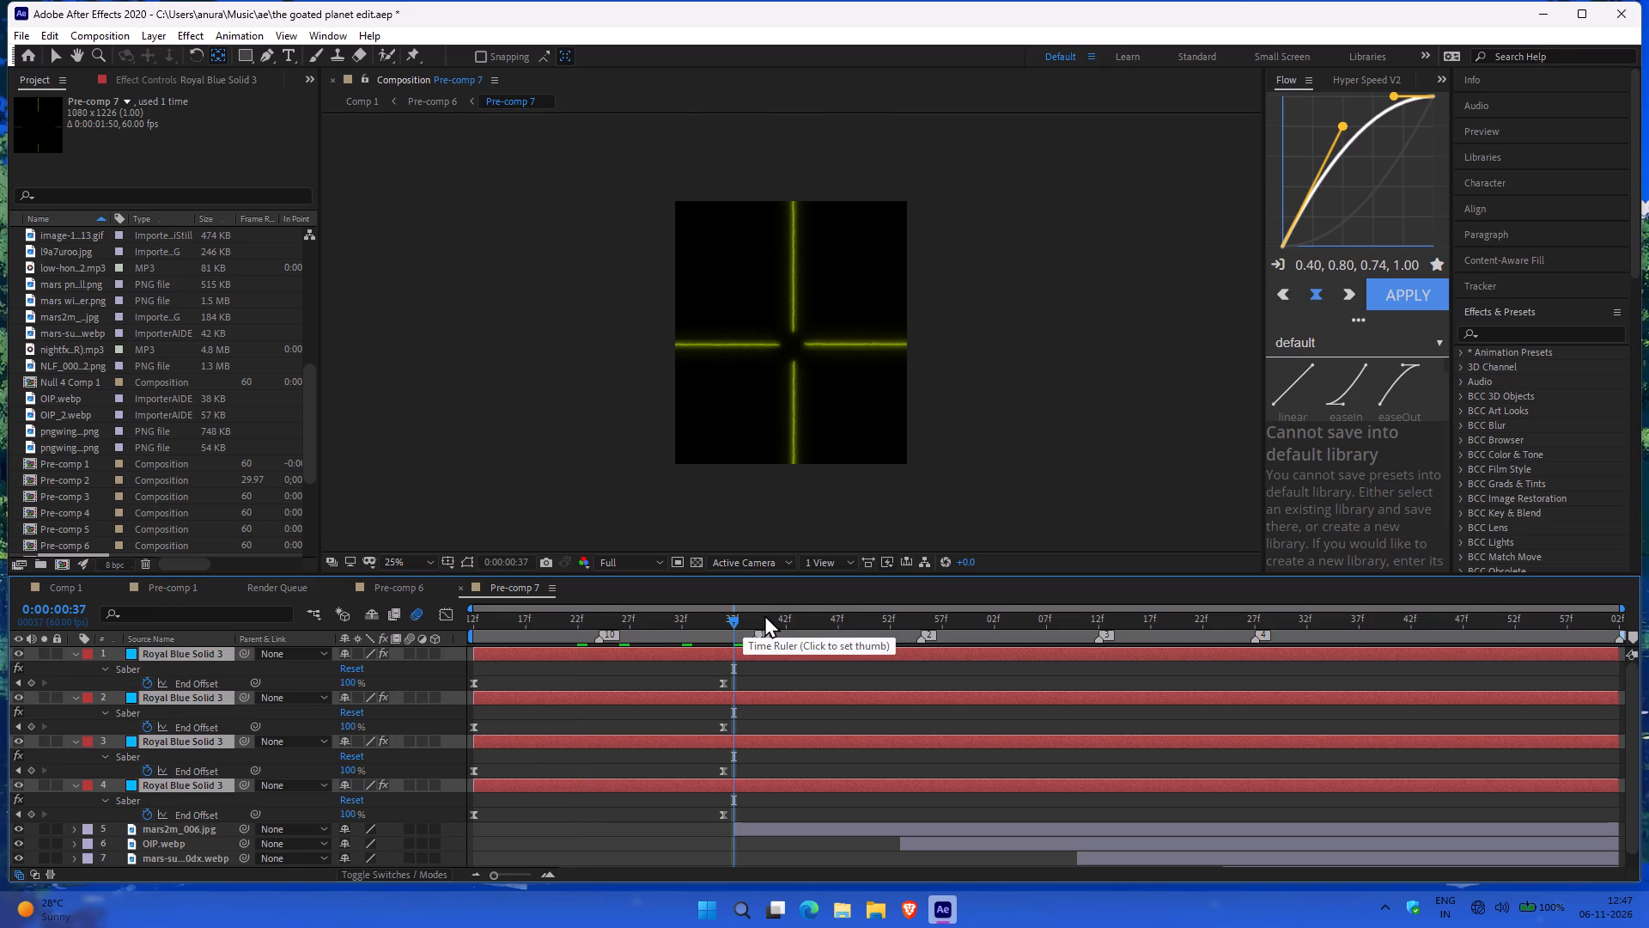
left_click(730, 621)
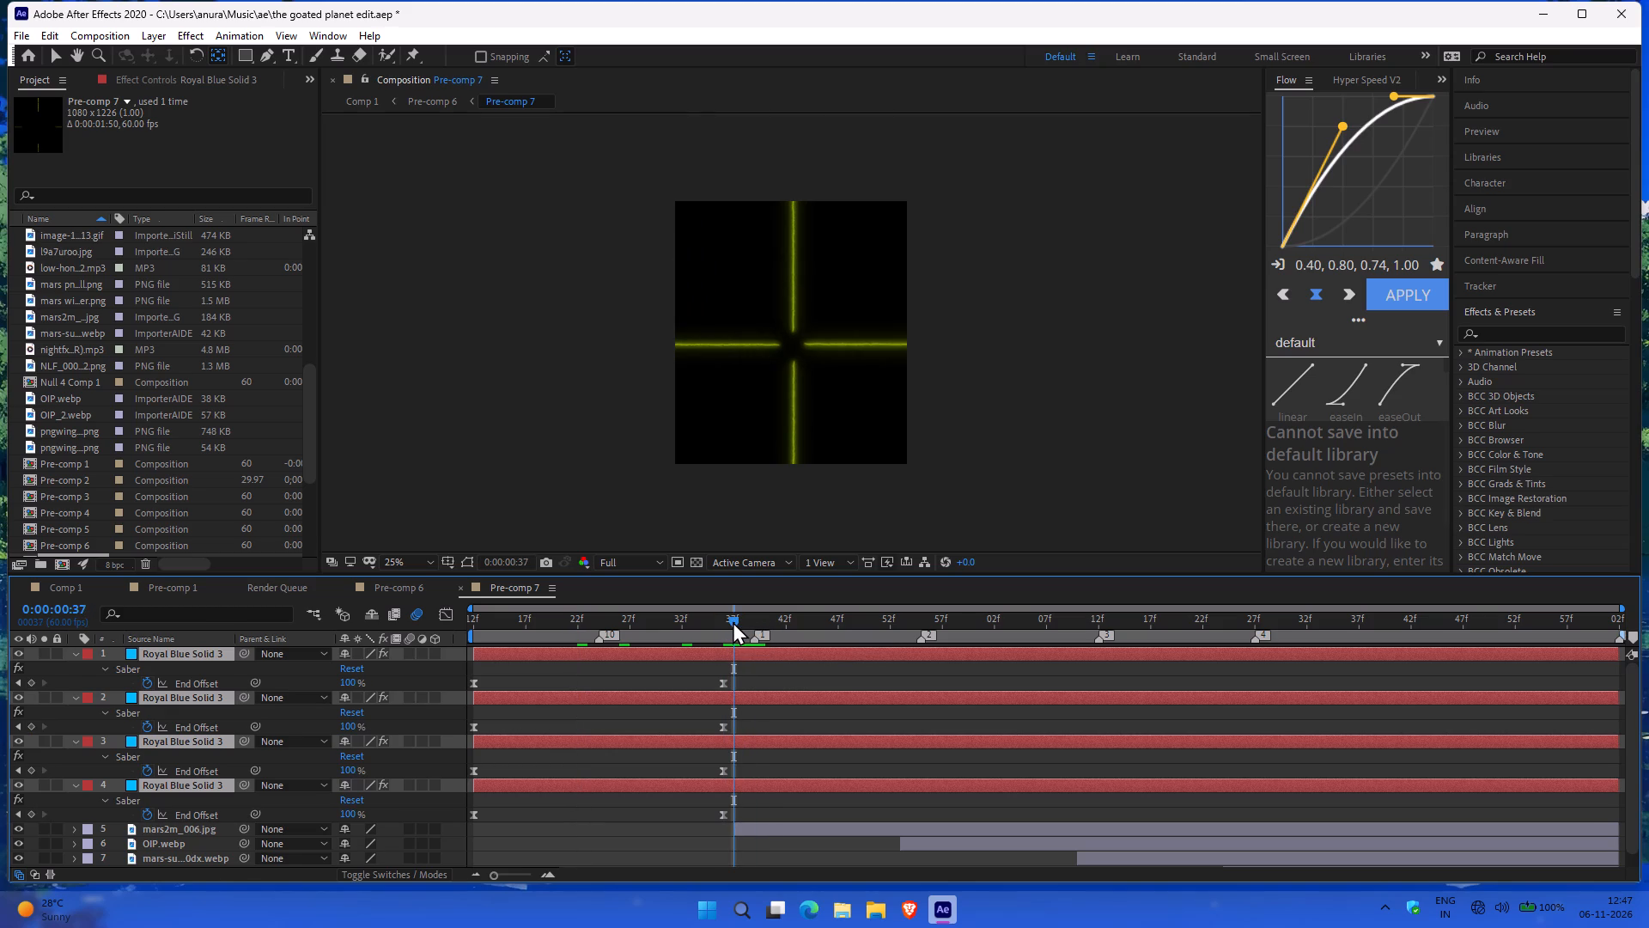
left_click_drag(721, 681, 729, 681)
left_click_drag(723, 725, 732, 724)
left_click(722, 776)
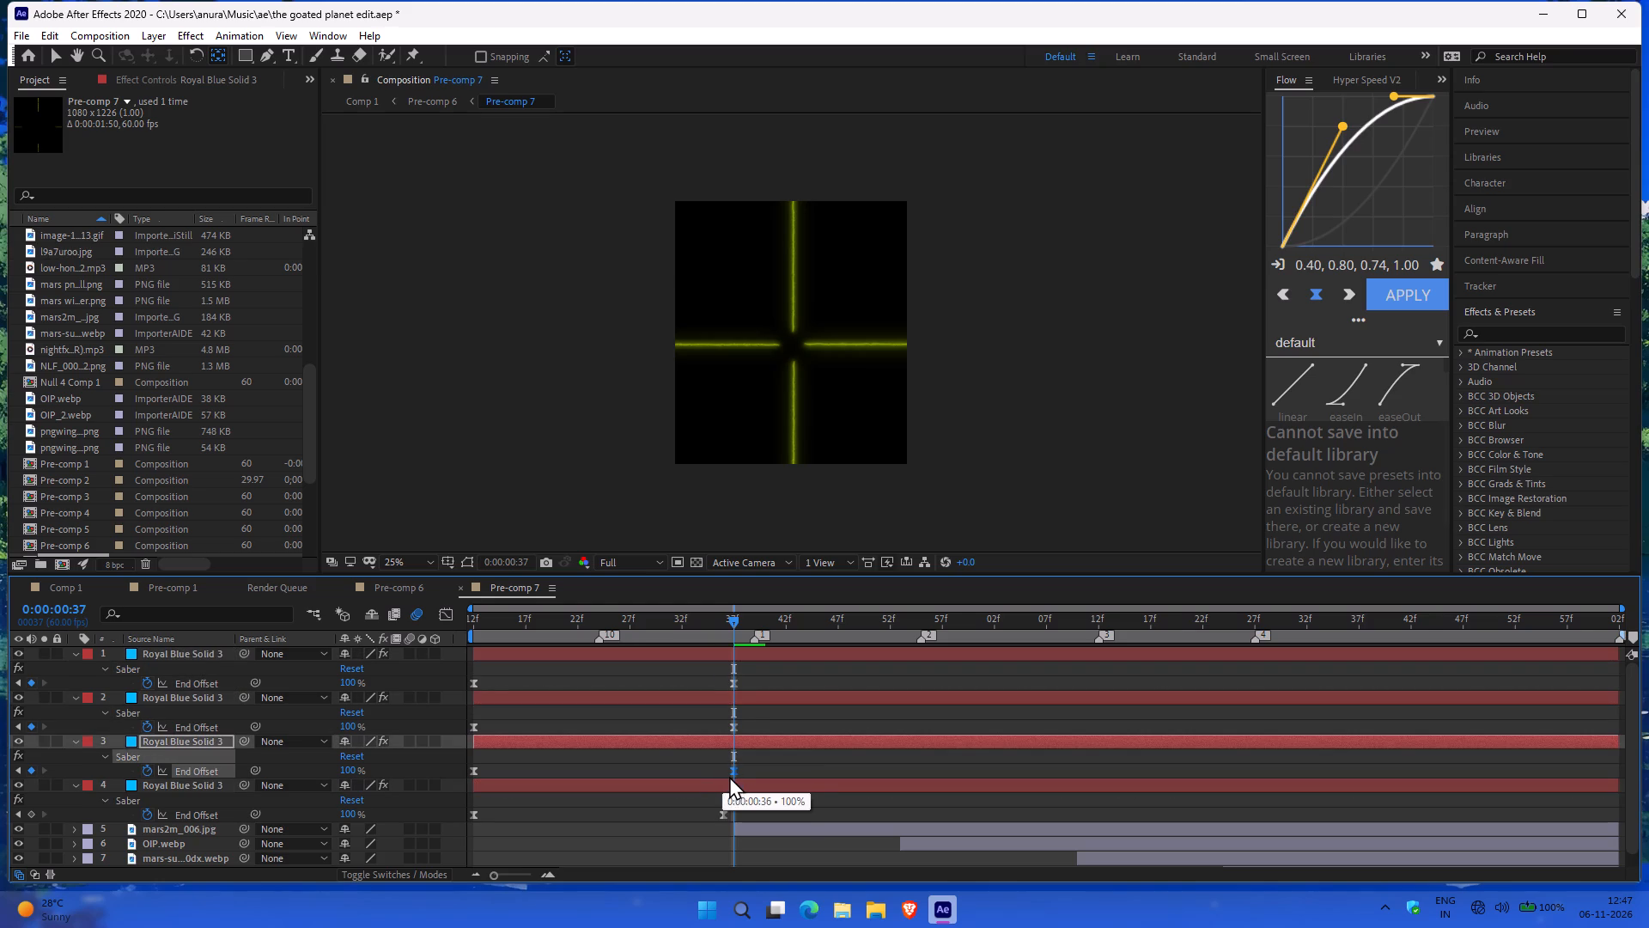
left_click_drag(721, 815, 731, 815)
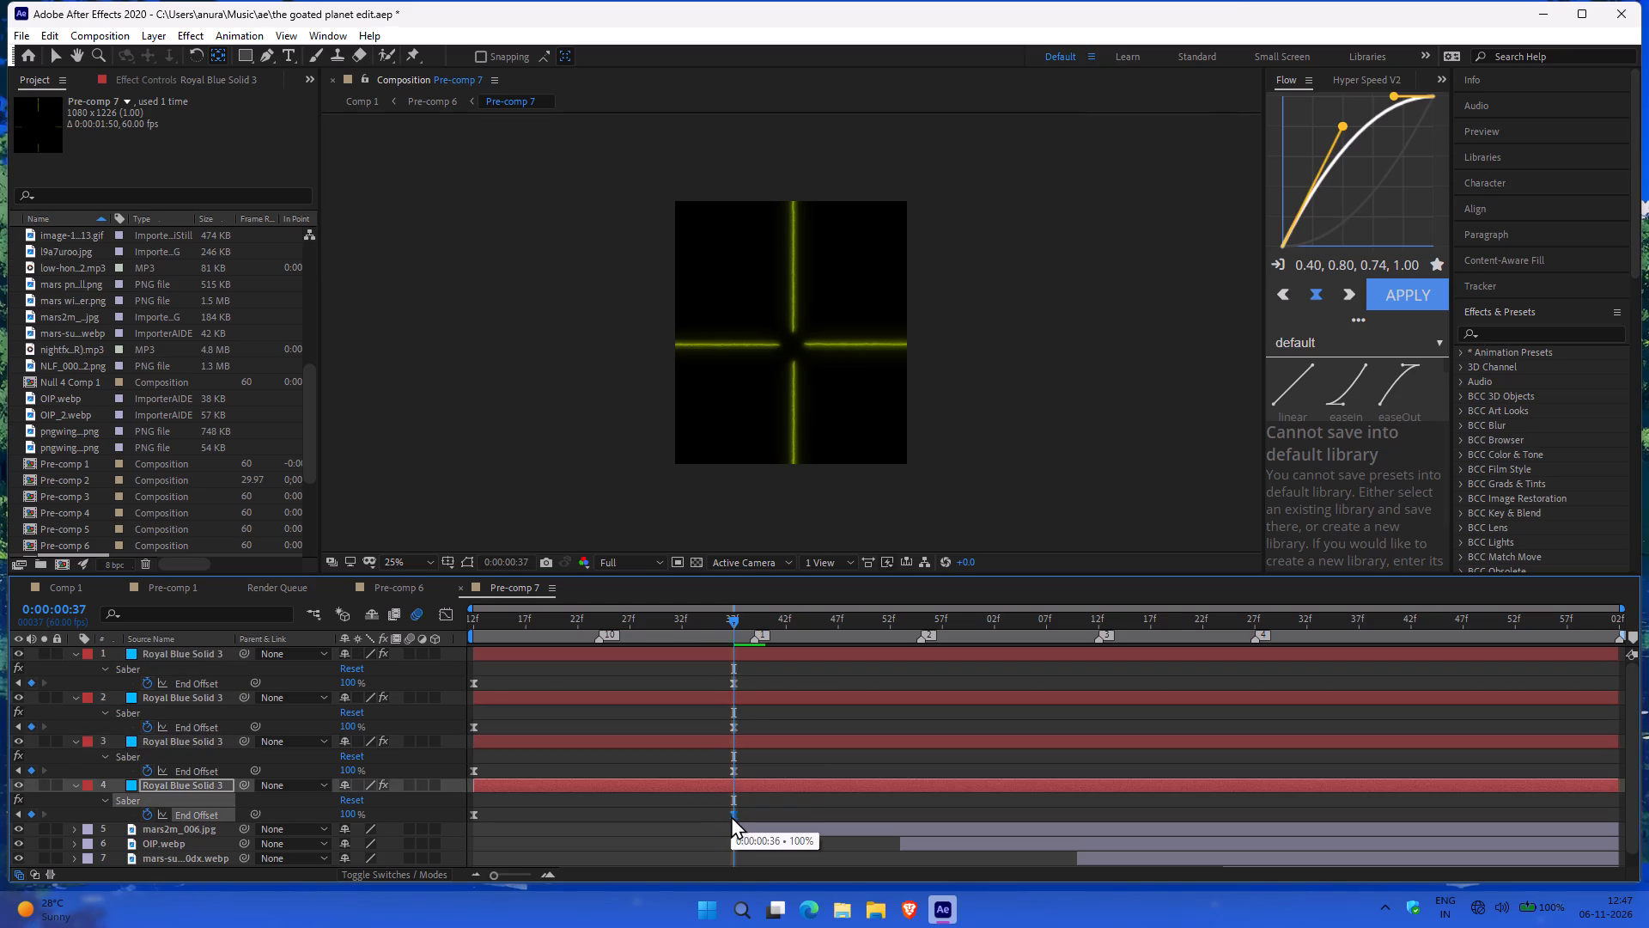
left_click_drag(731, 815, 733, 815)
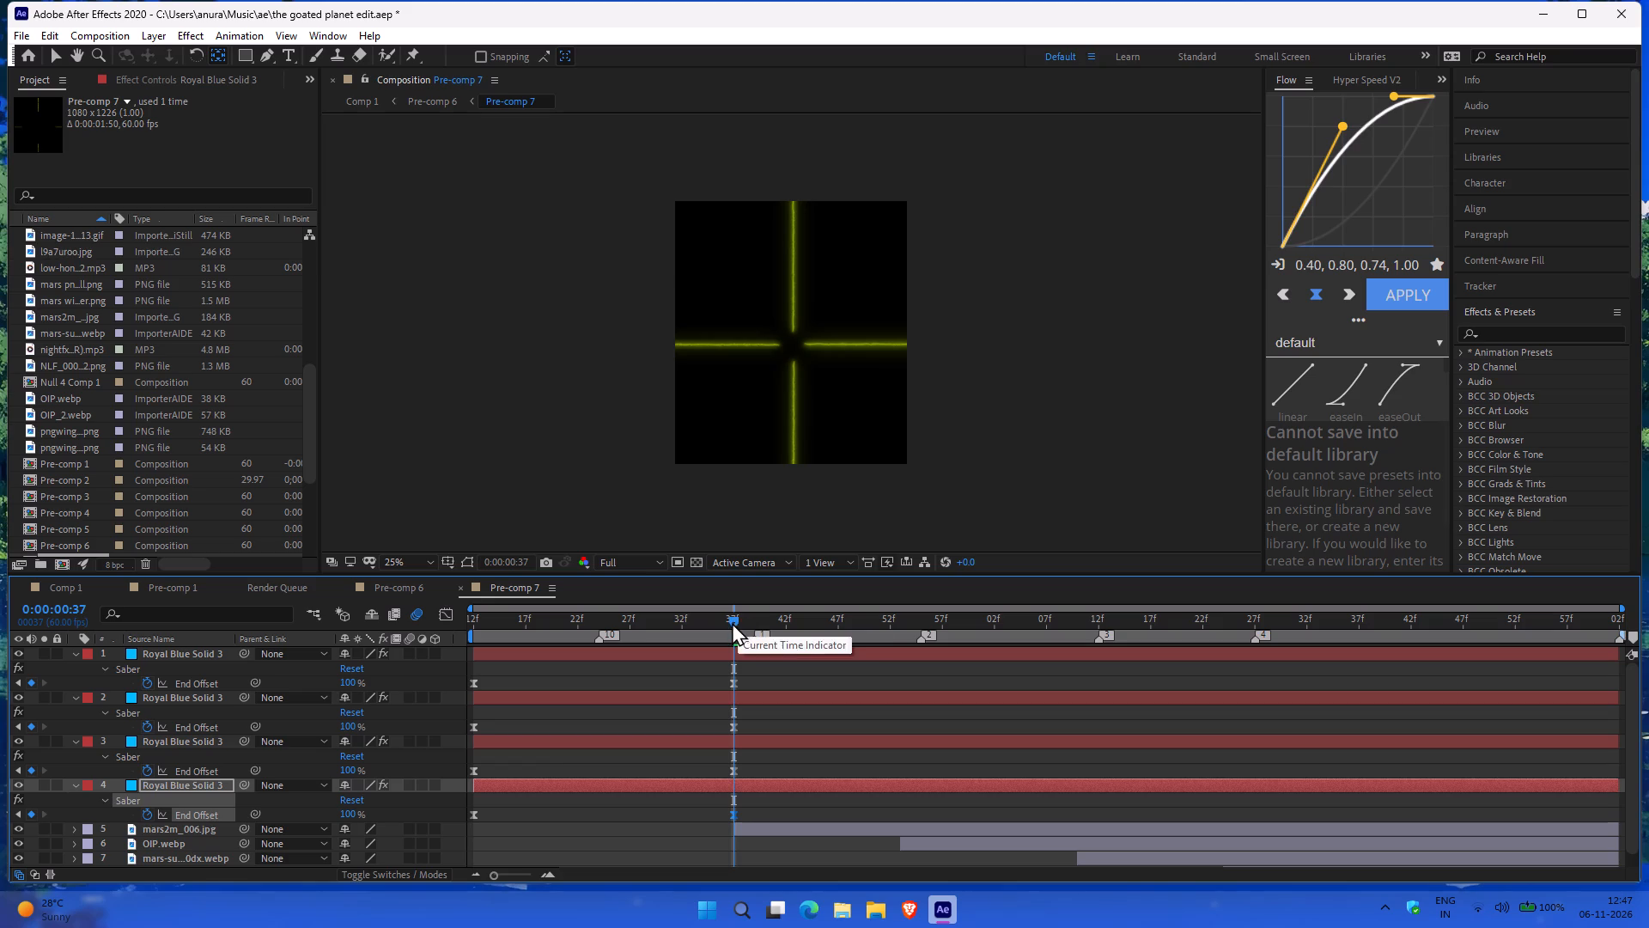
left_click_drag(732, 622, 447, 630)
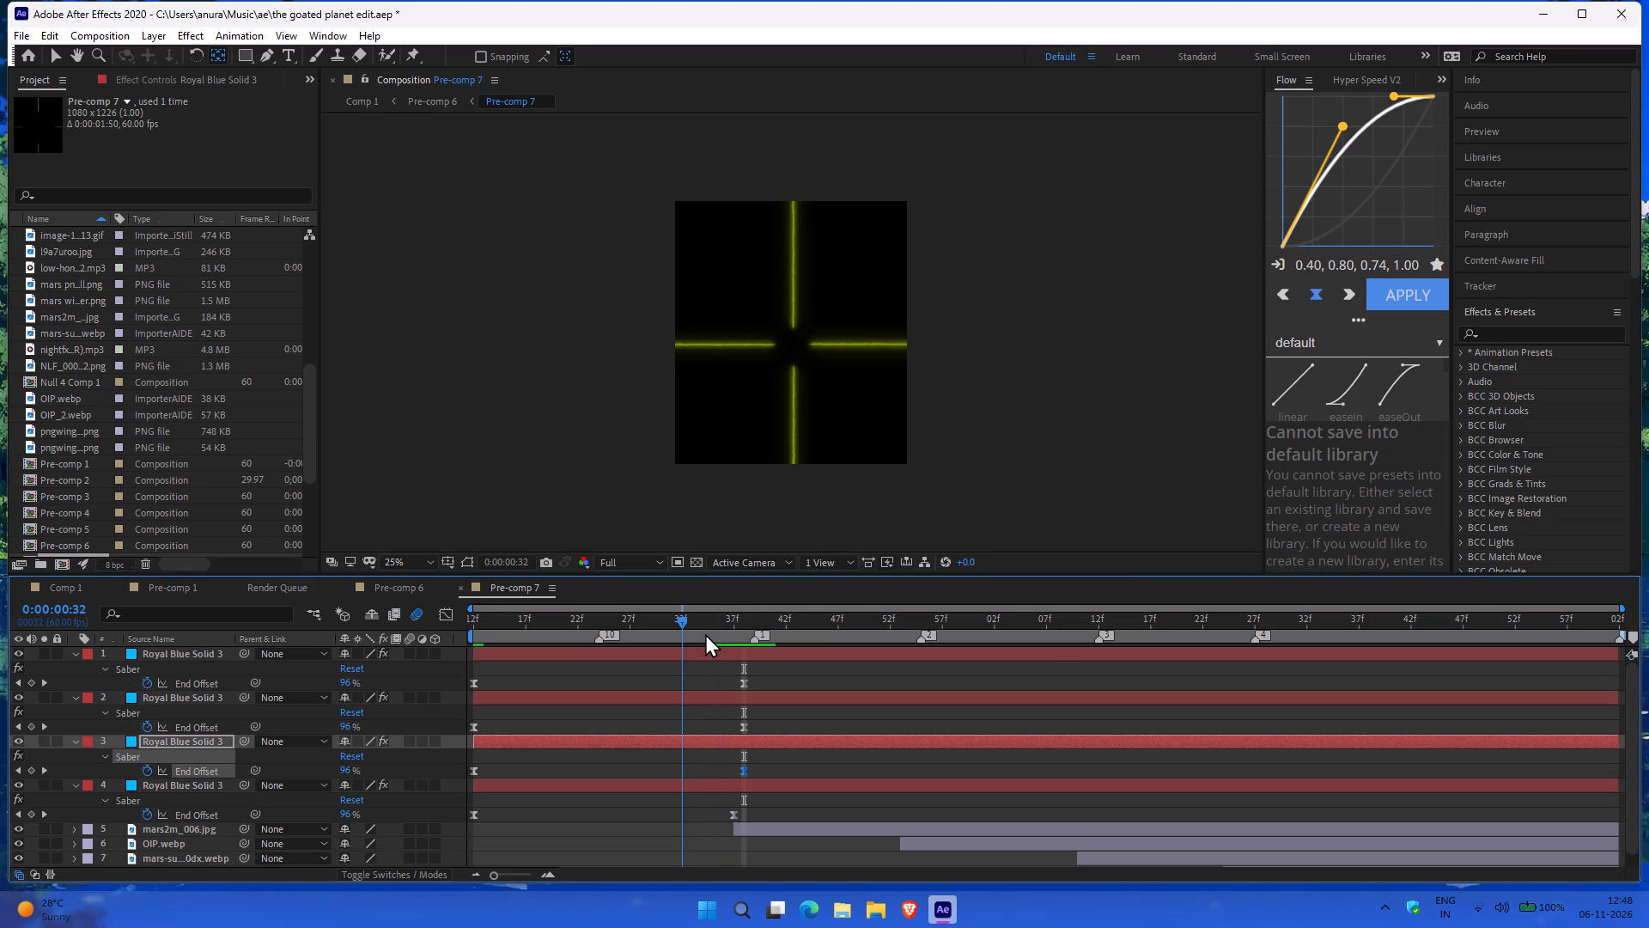
left_click_drag(705, 633, 700, 637)
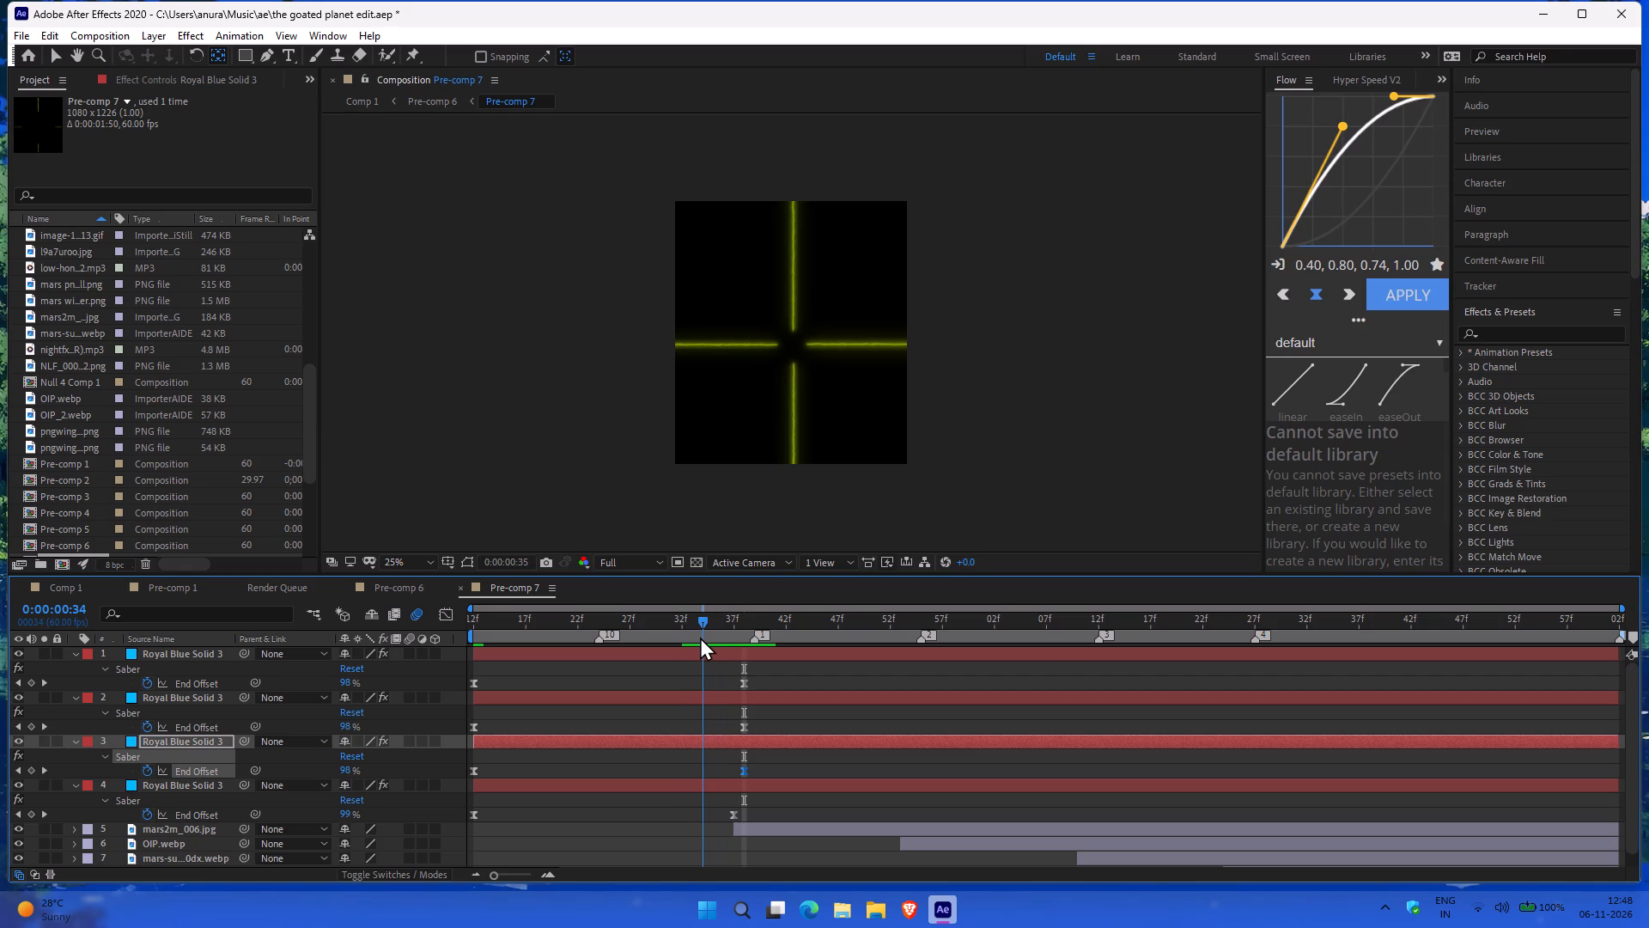
left_click_drag(700, 637, 683, 651)
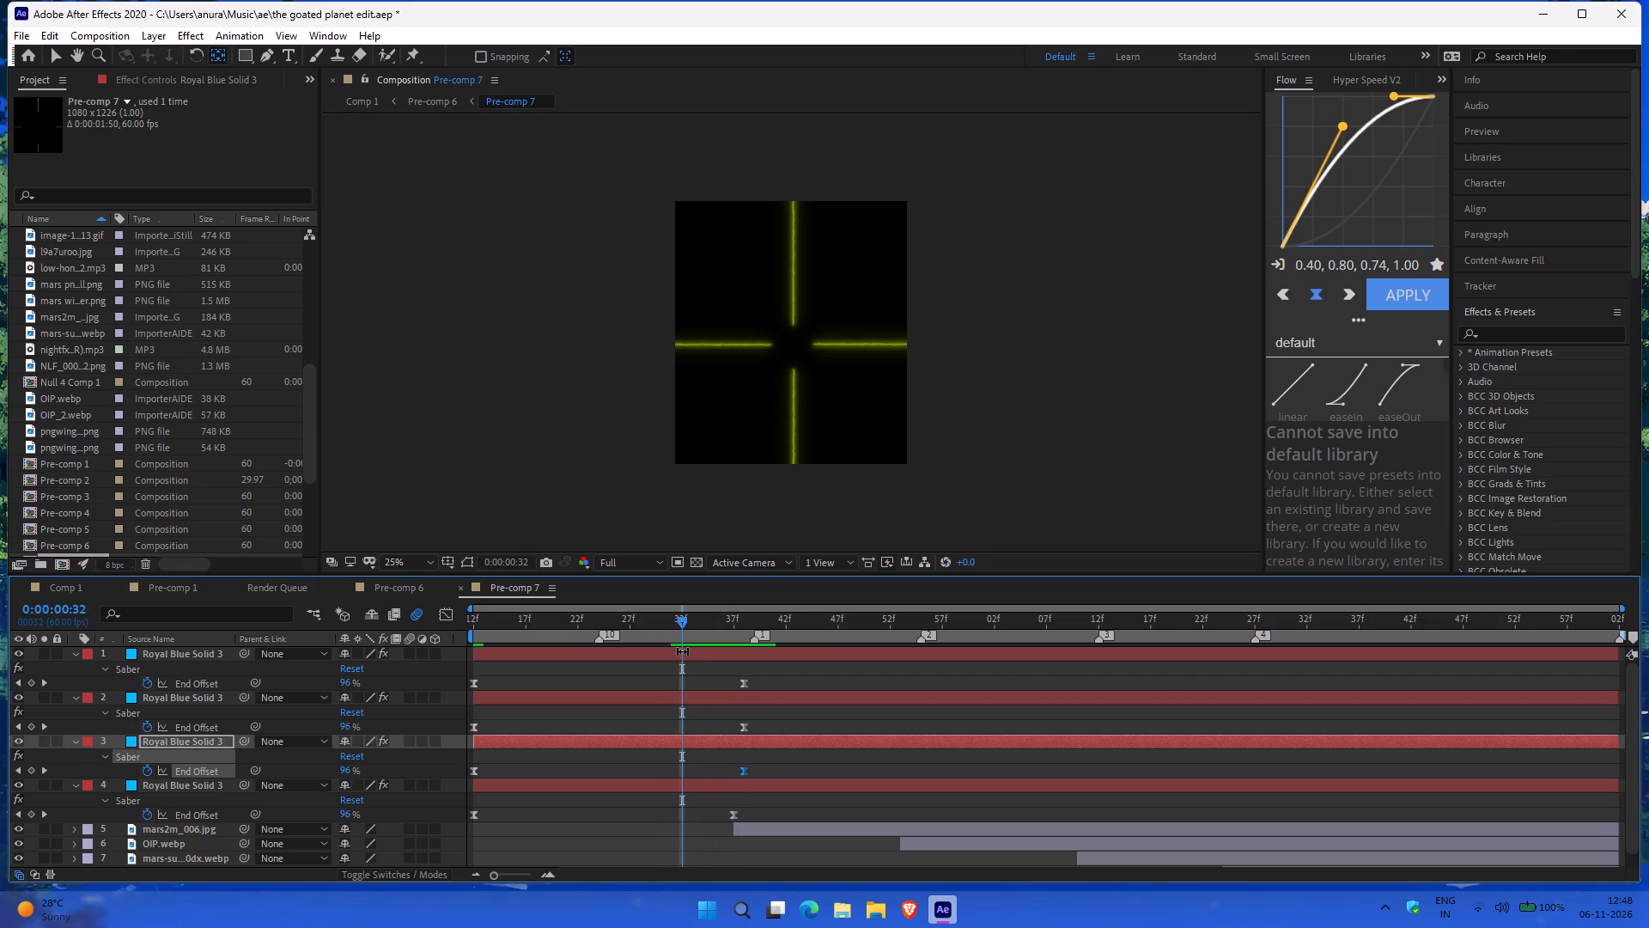
left_click(683, 651)
left_click_drag(681, 626, 667, 628)
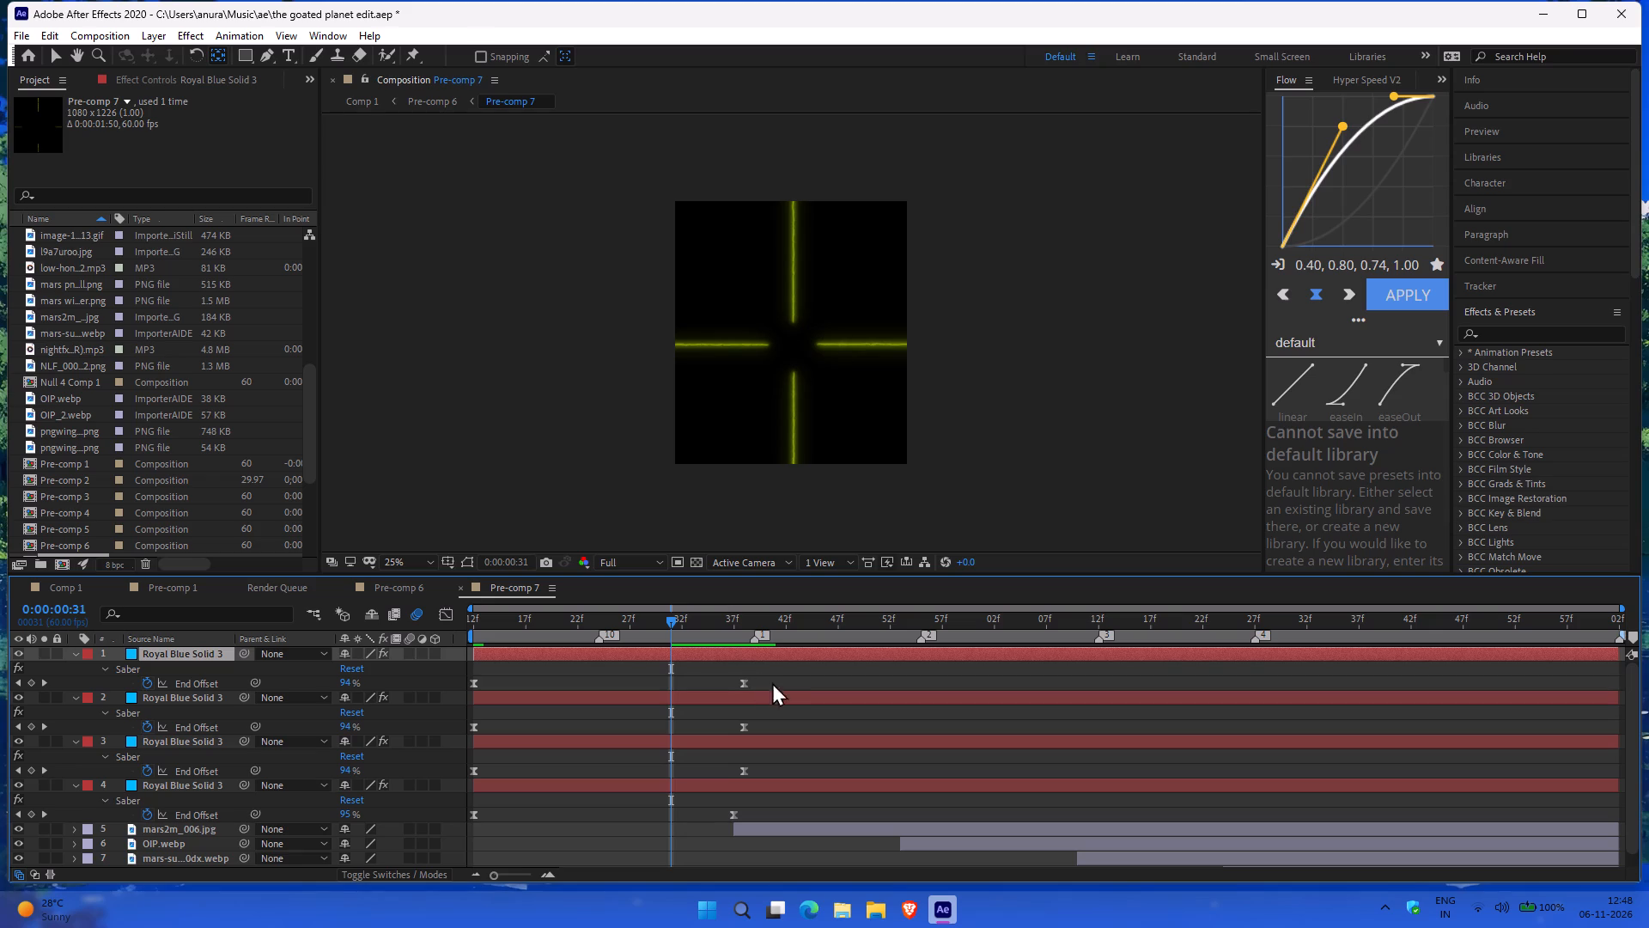
Move the ending End Offset keyframes of all four line layers to about 0:00:00:45, aligned with one another.
left_click_drag(742, 681, 765, 676)
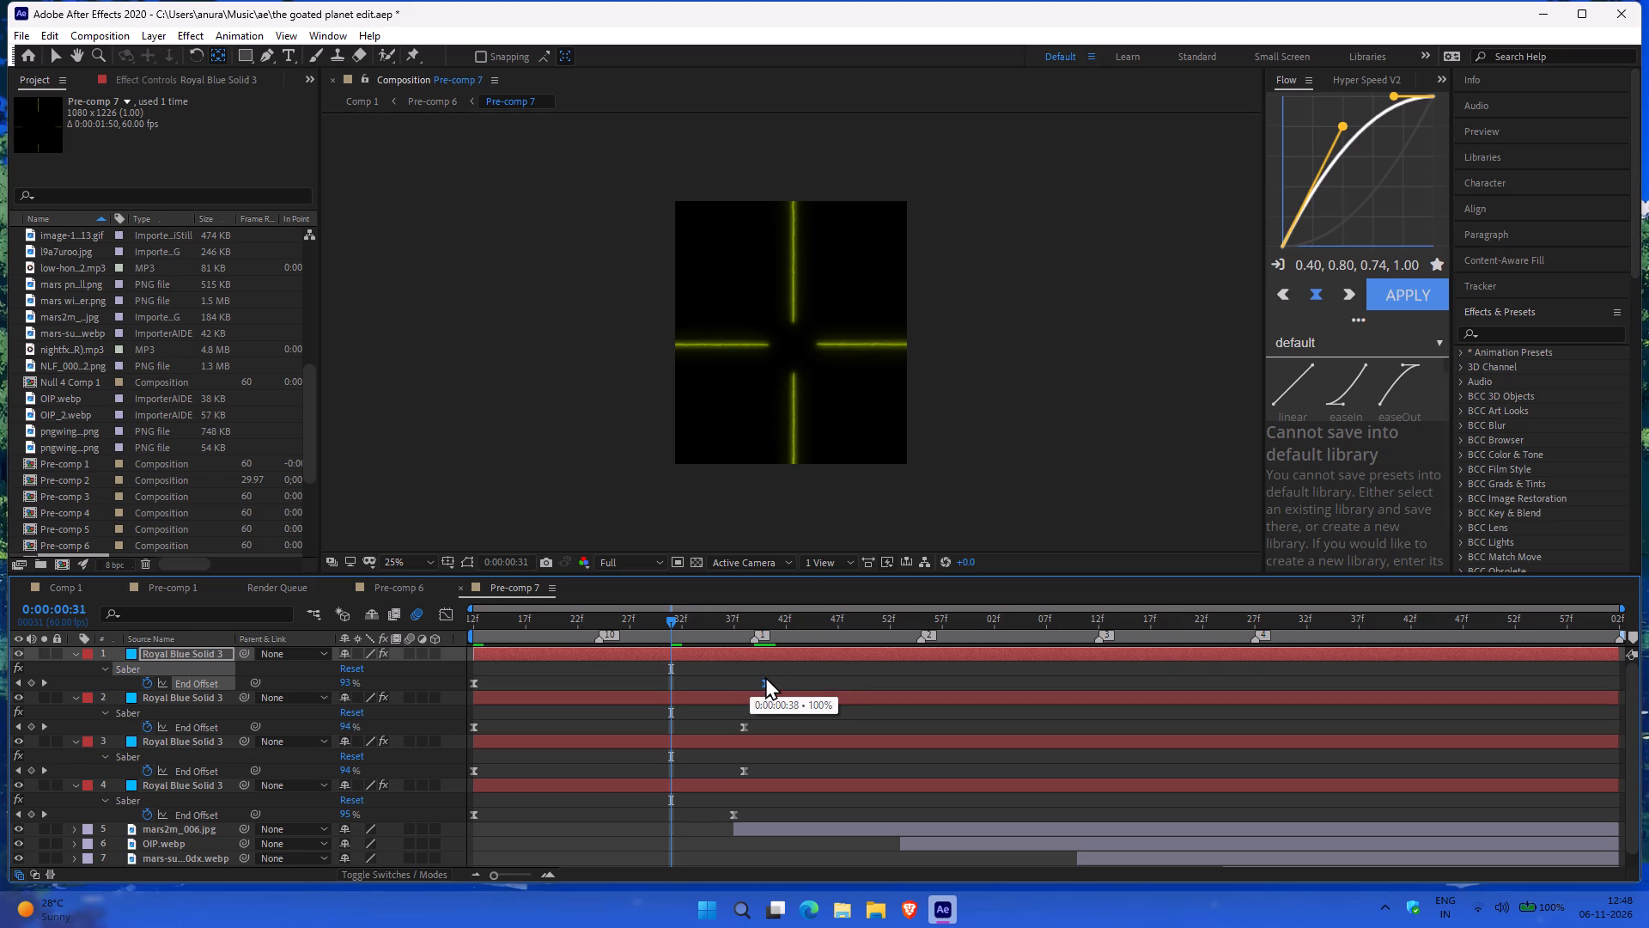
left_click_drag(765, 676, 787, 671)
left_click_drag(787, 678, 722, 694)
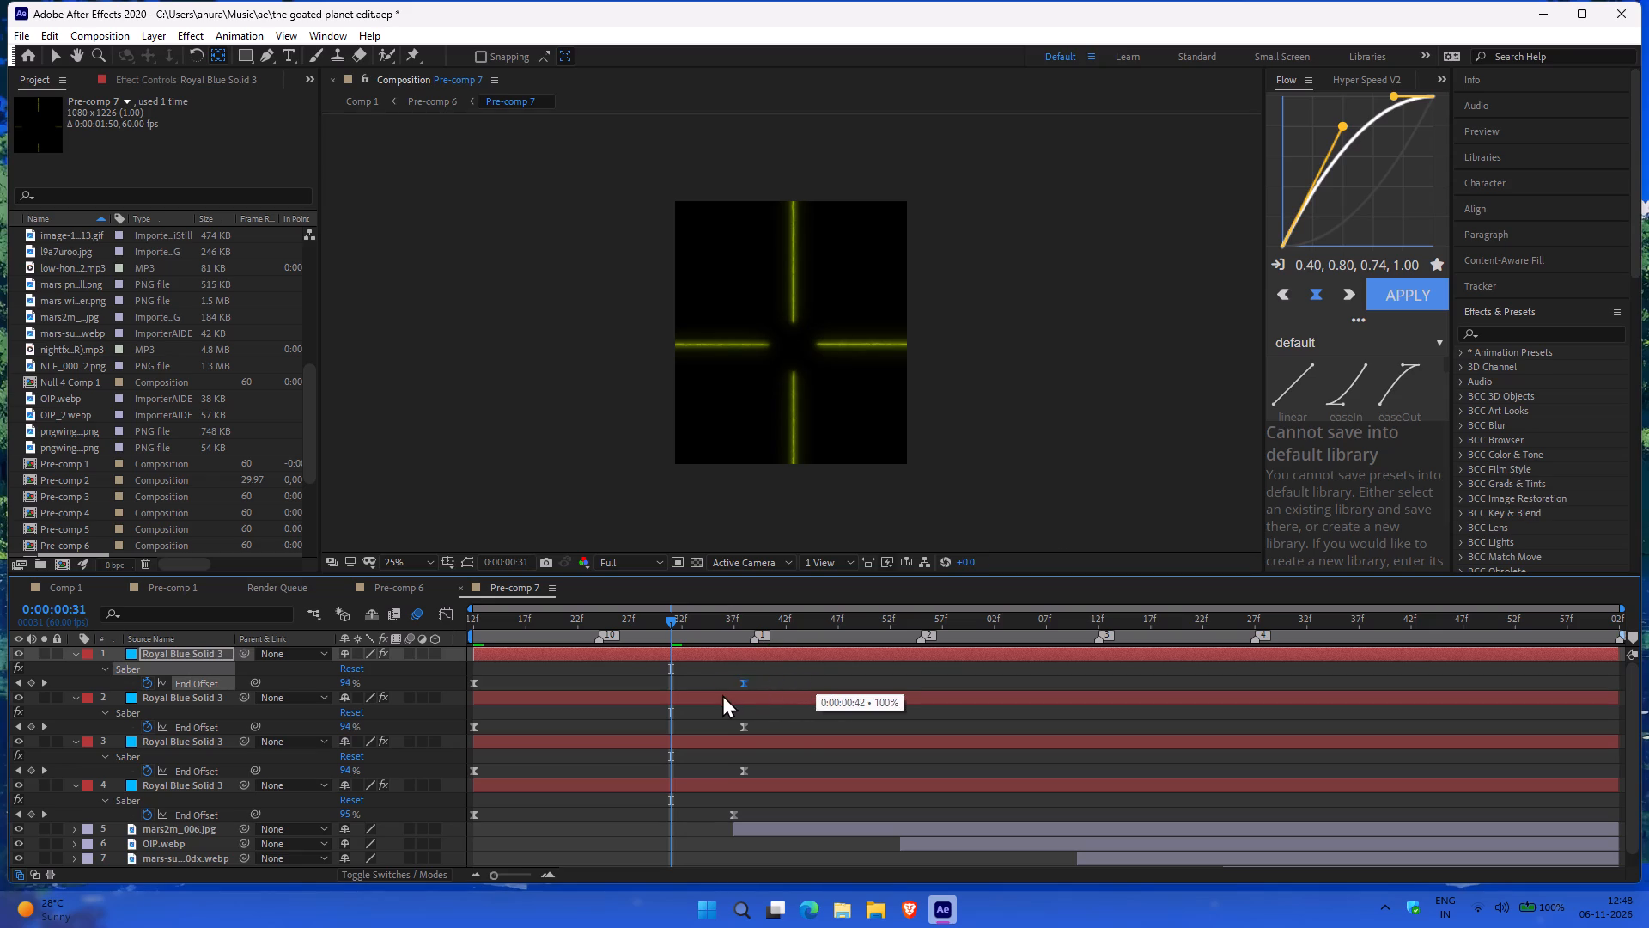
left_click_drag(722, 694, 822, 677)
left_click_drag(749, 723, 770, 729)
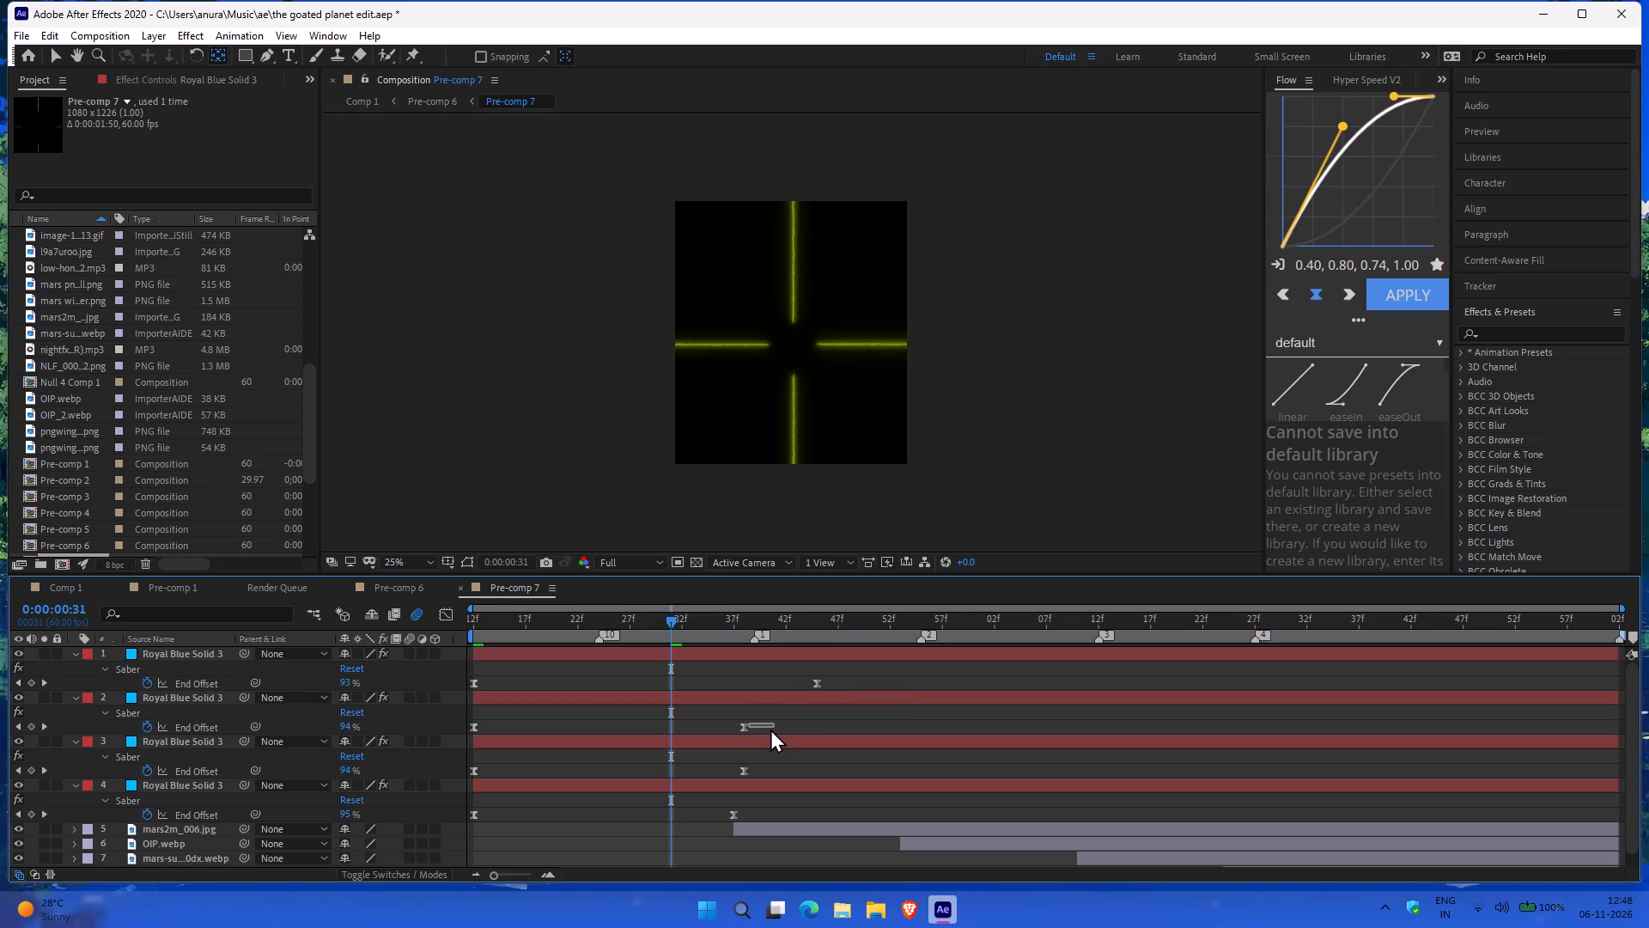
left_click_drag(770, 729, 770, 729)
left_click_drag(765, 729, 728, 733)
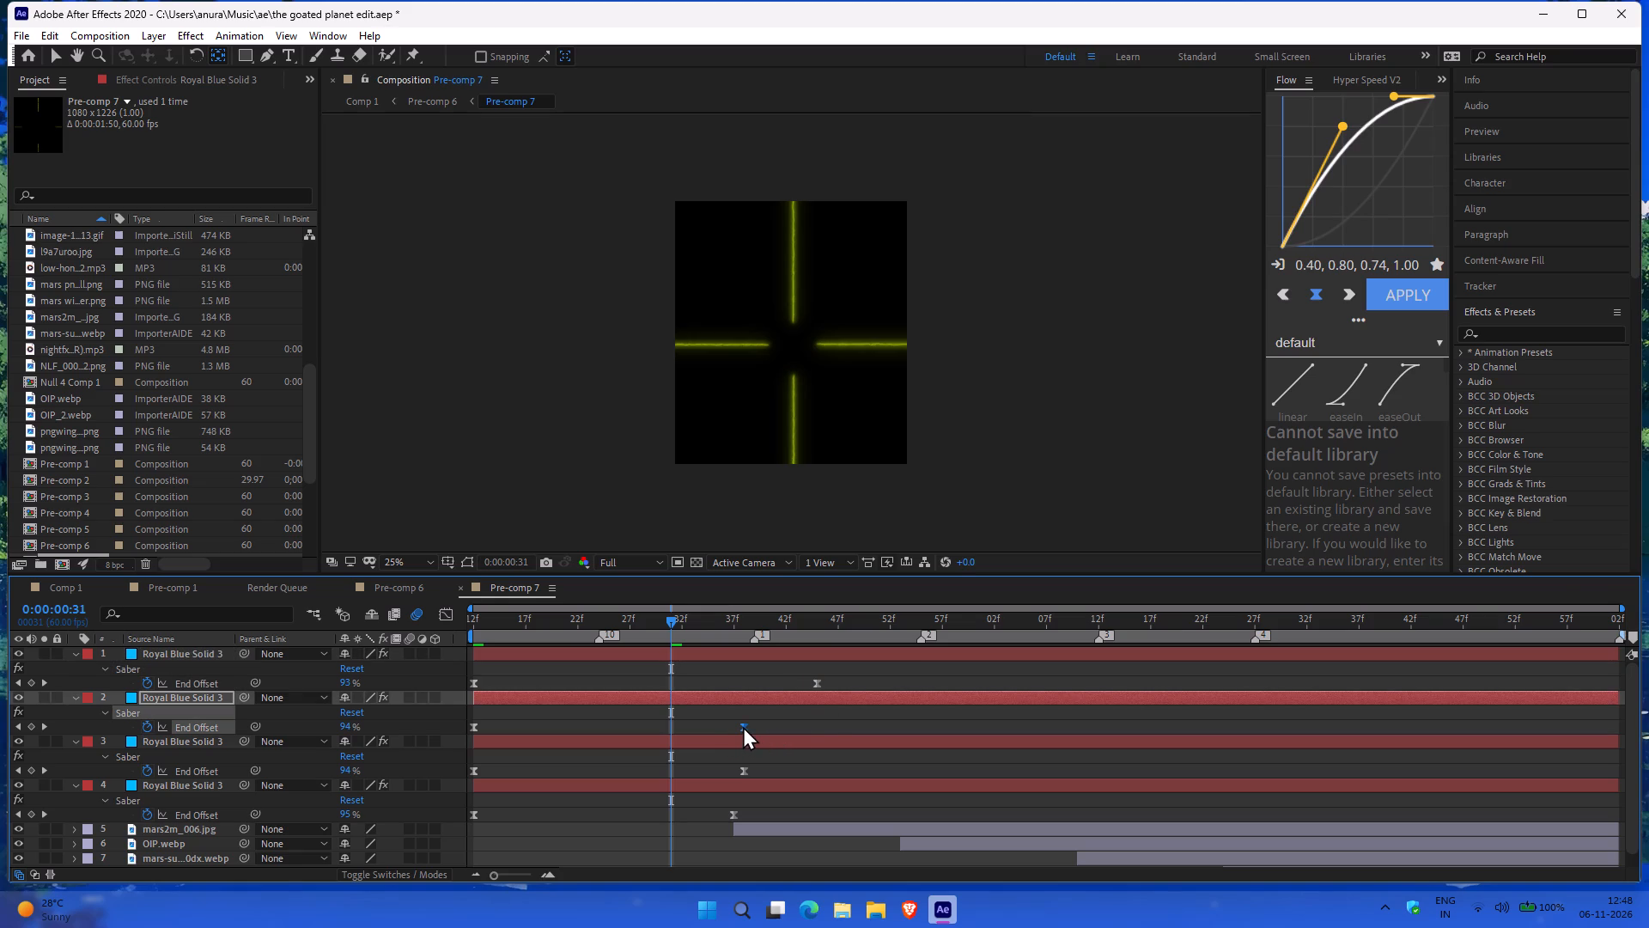
left_click_drag(743, 726, 818, 721)
left_click_drag(742, 775, 820, 768)
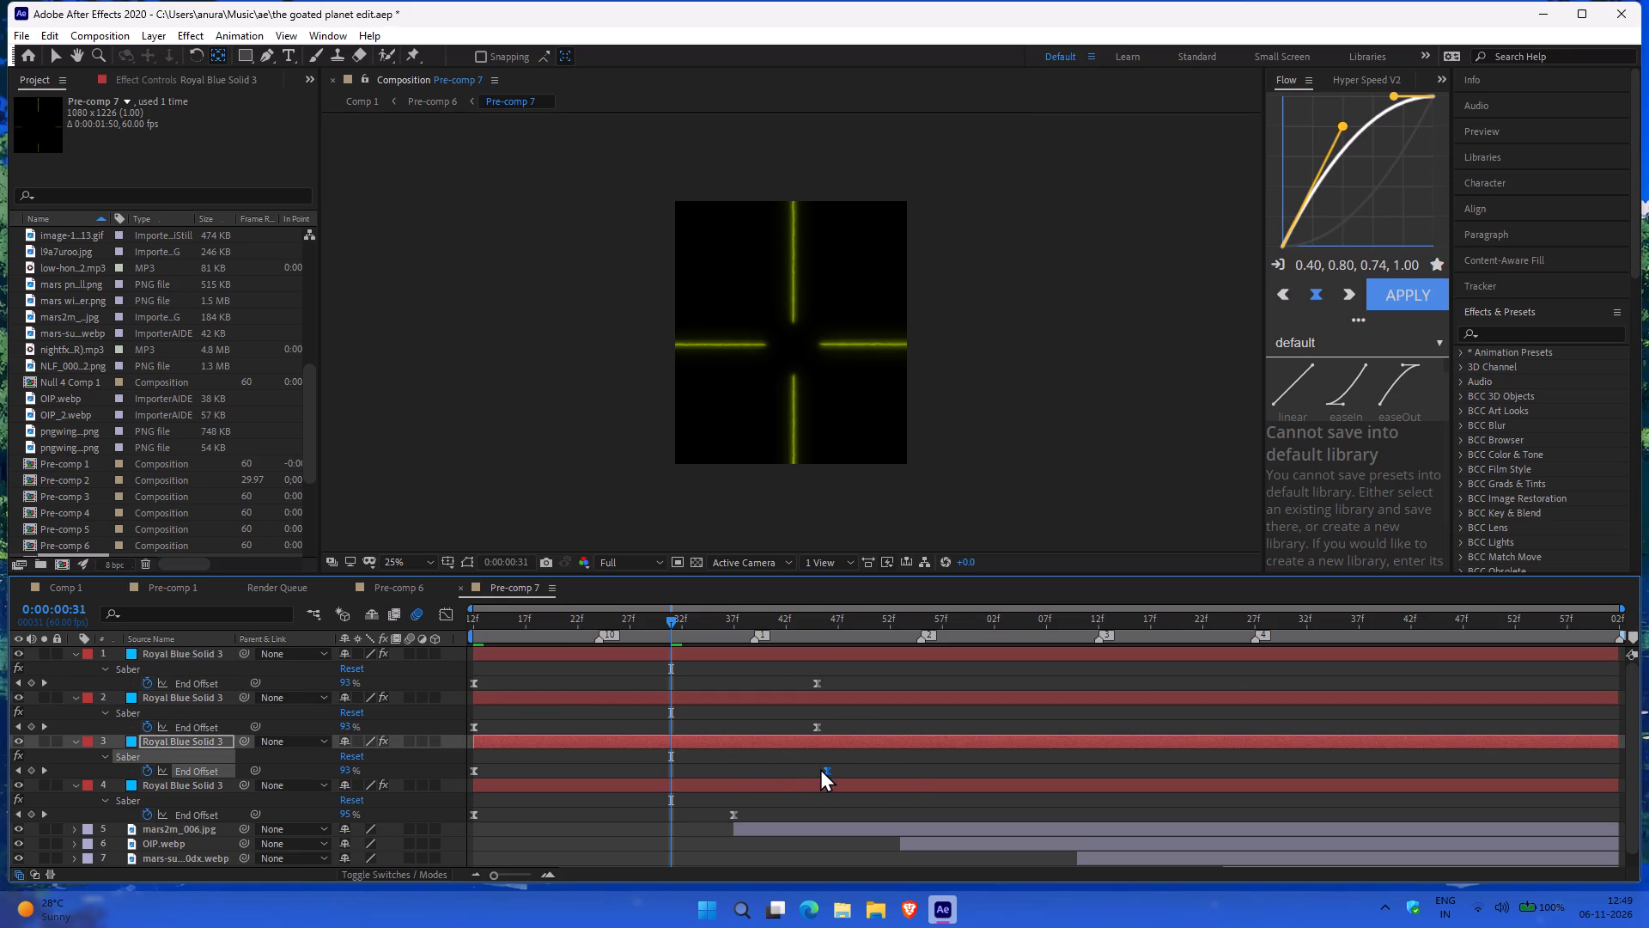
left_click_drag(831, 769, 817, 775)
left_click_drag(735, 818, 822, 809)
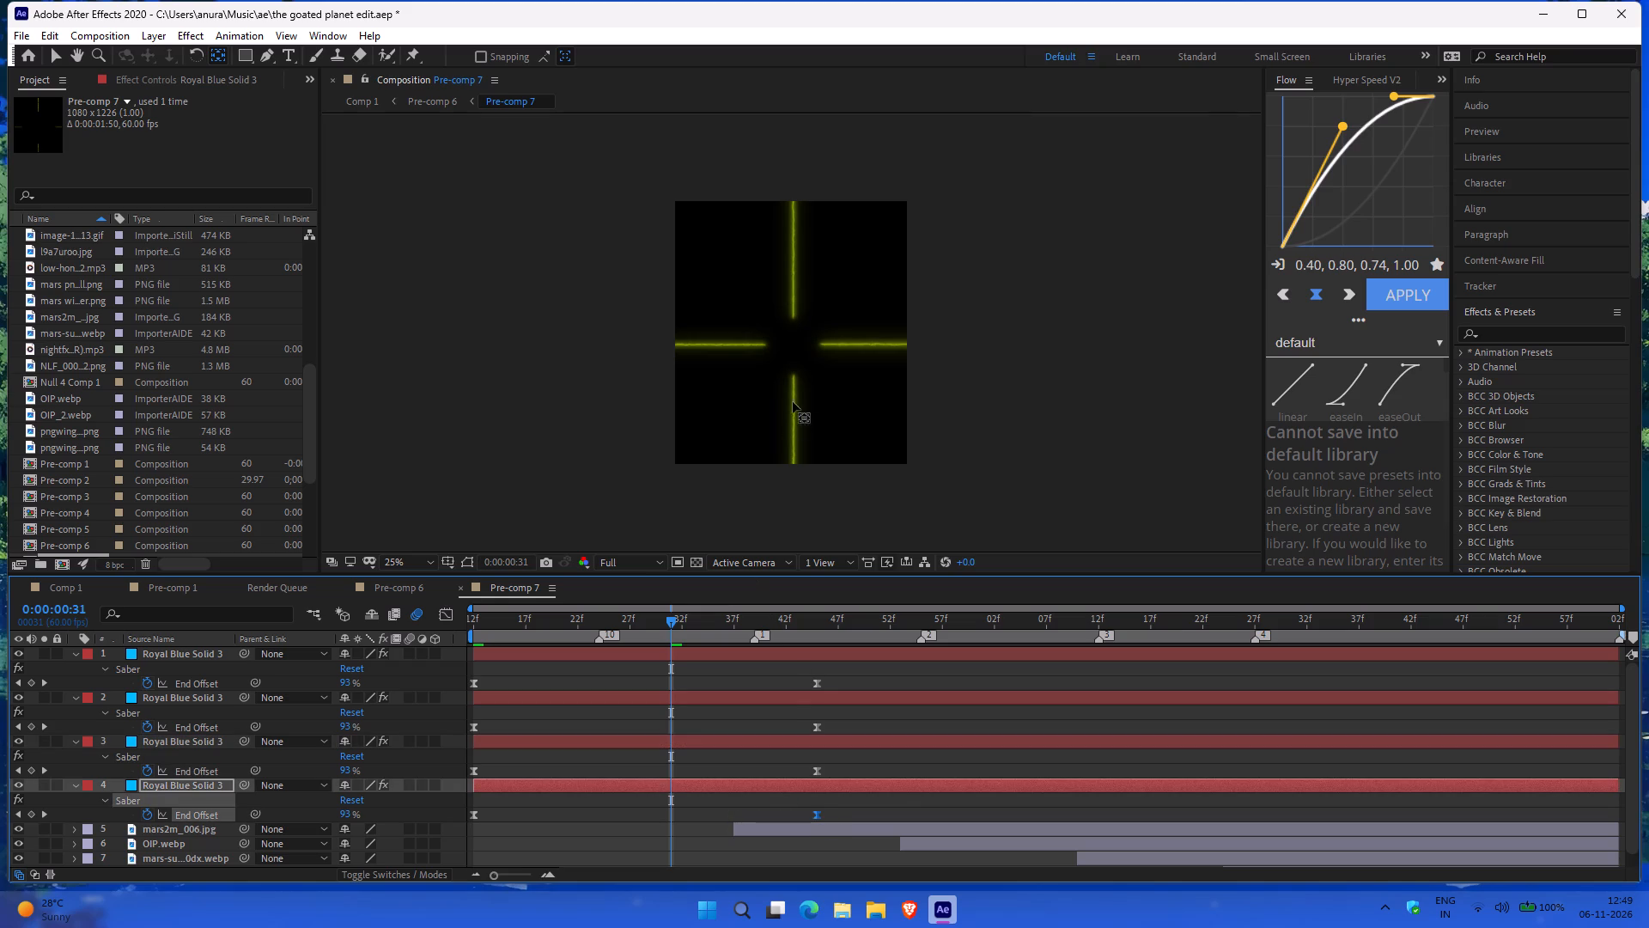
Move the ending Saber End Offset keyframes of all four line layers to about 0:00:00:49, aligned with one another.
left_click_drag(820, 683, 865, 687)
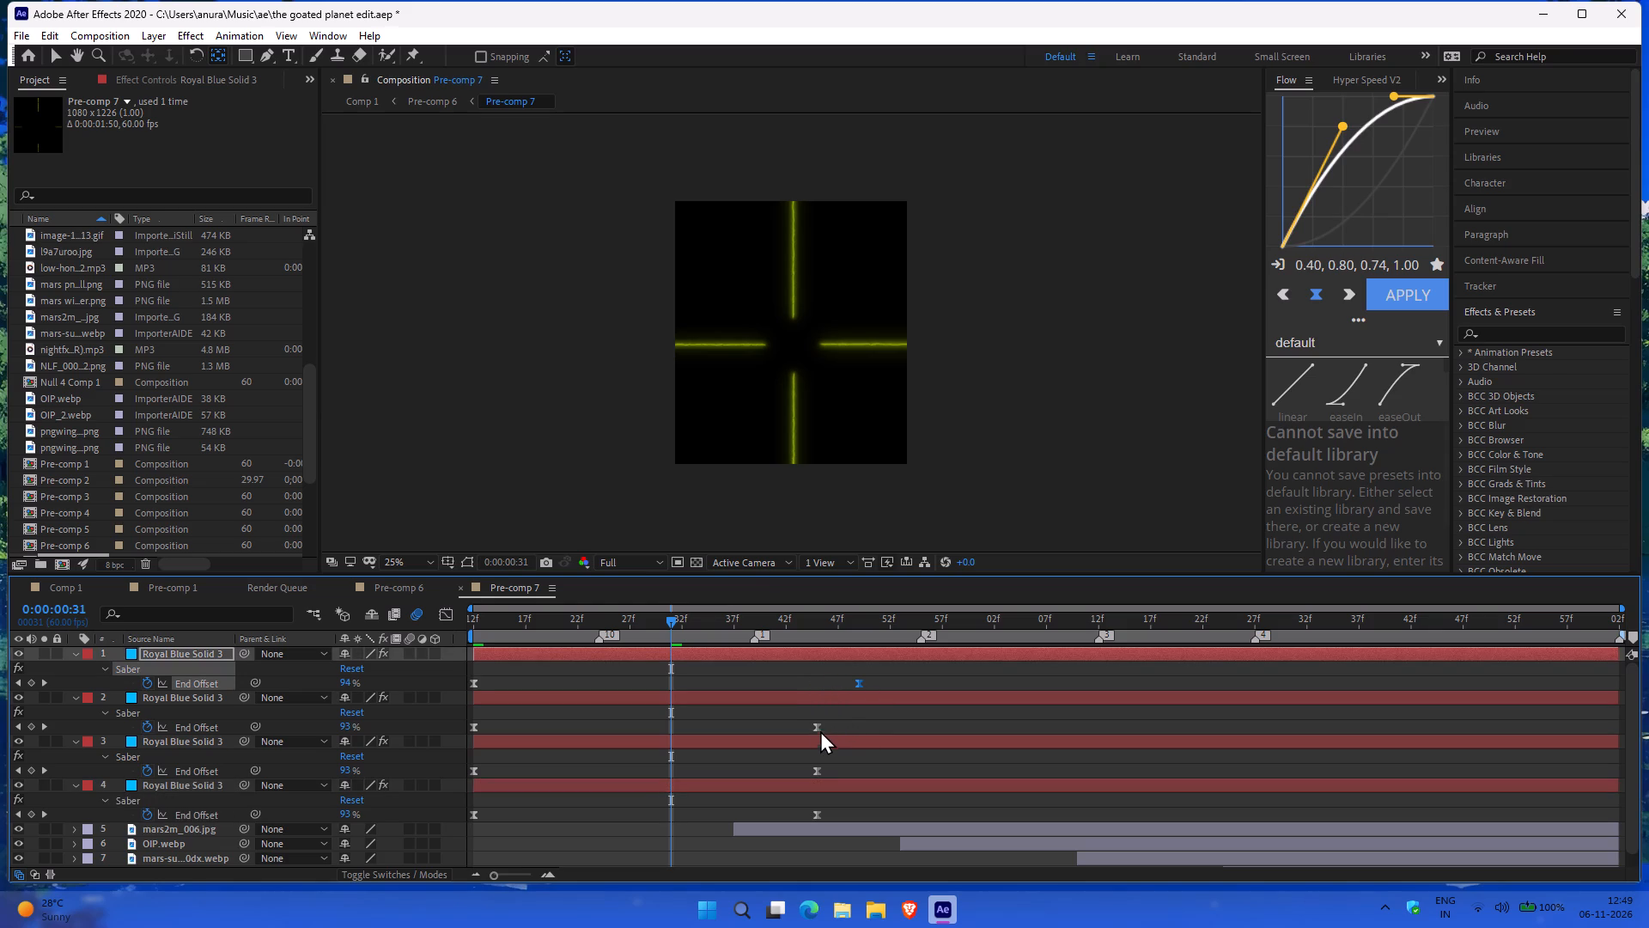
left_click_drag(813, 726, 855, 723)
left_click_drag(815, 769, 860, 763)
left_click_drag(820, 813, 864, 809)
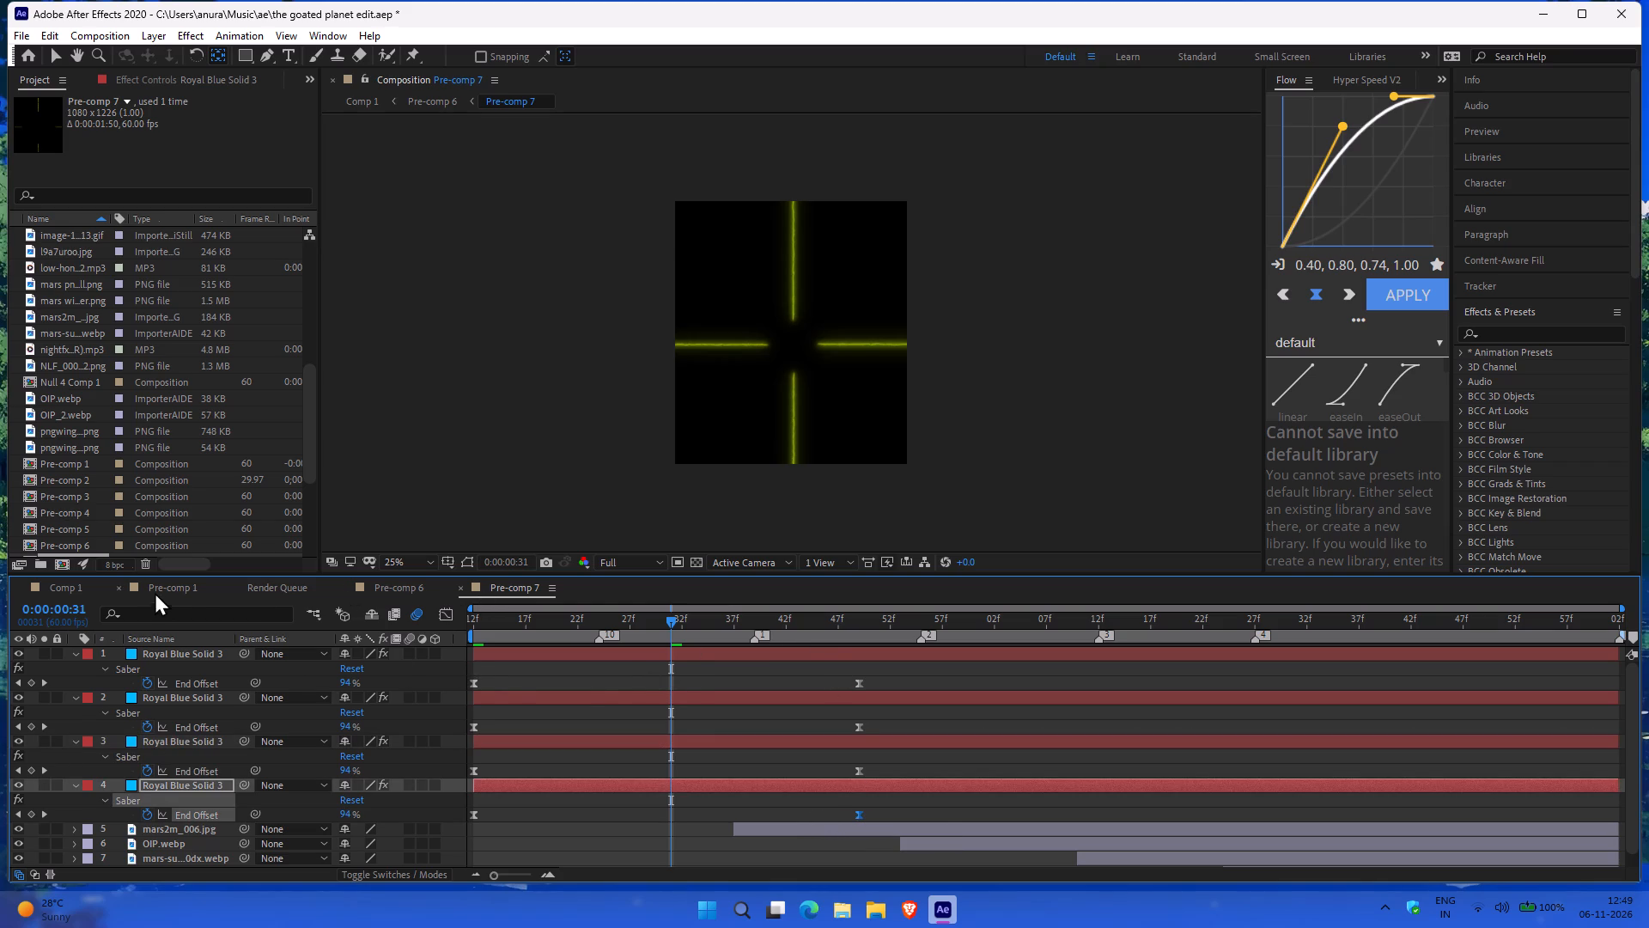
Play back Pre-comp 6 from 0:00:09:57 to check how the lines converge around the rotating Mars.
left_click(391, 586)
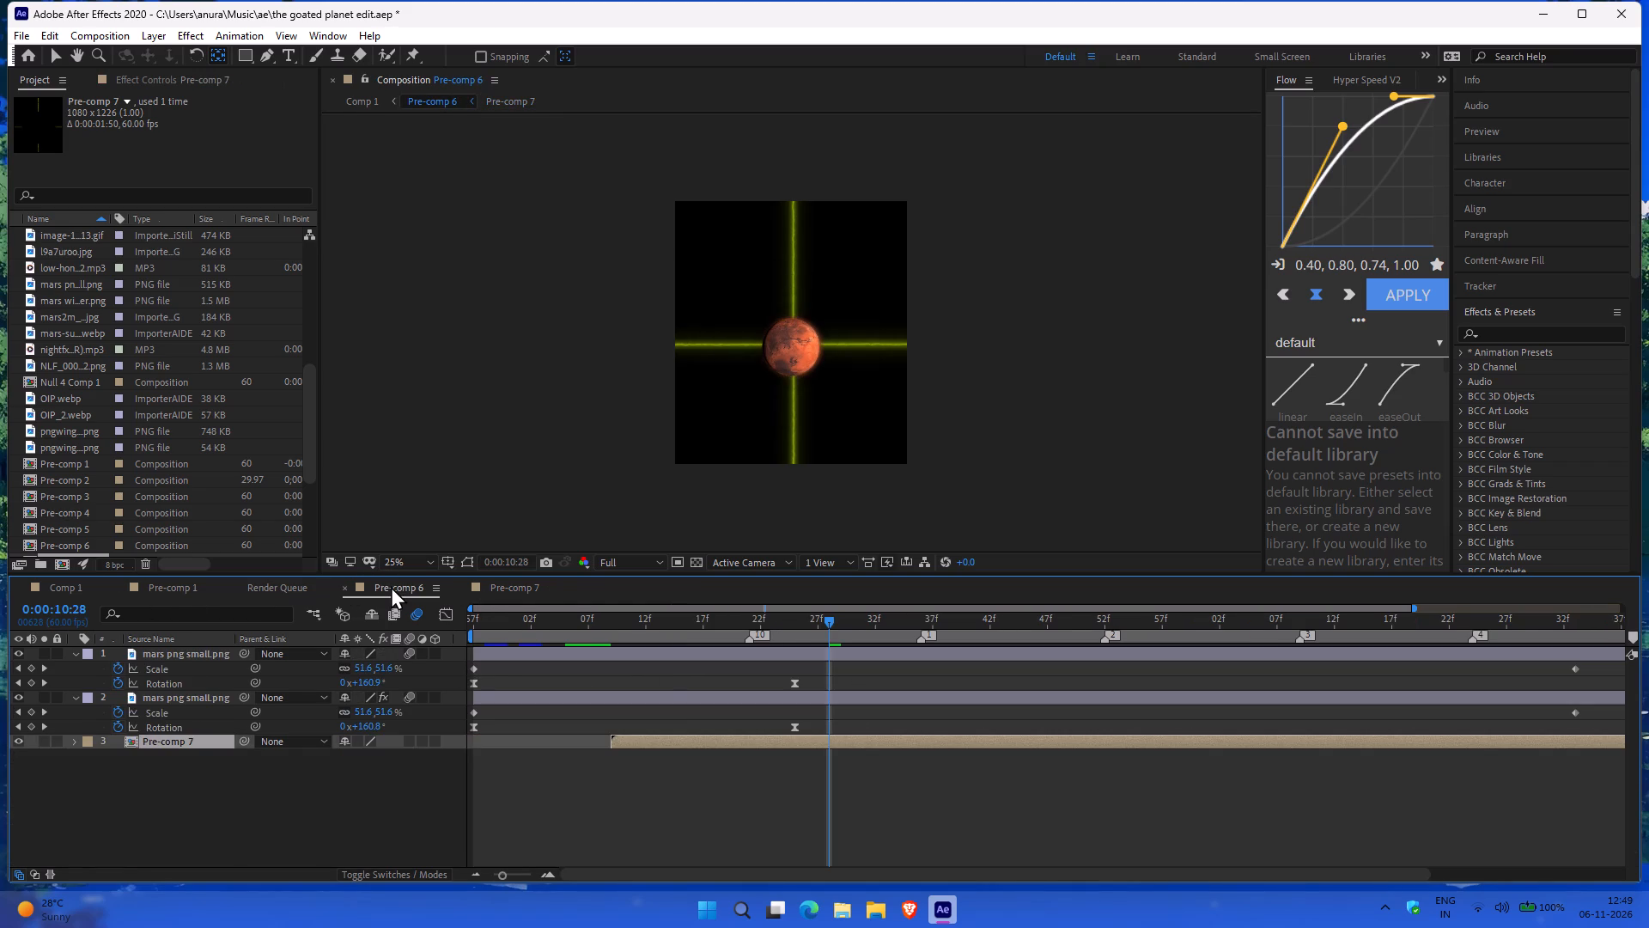
left_click_drag(519, 624, 429, 622)
key("space")
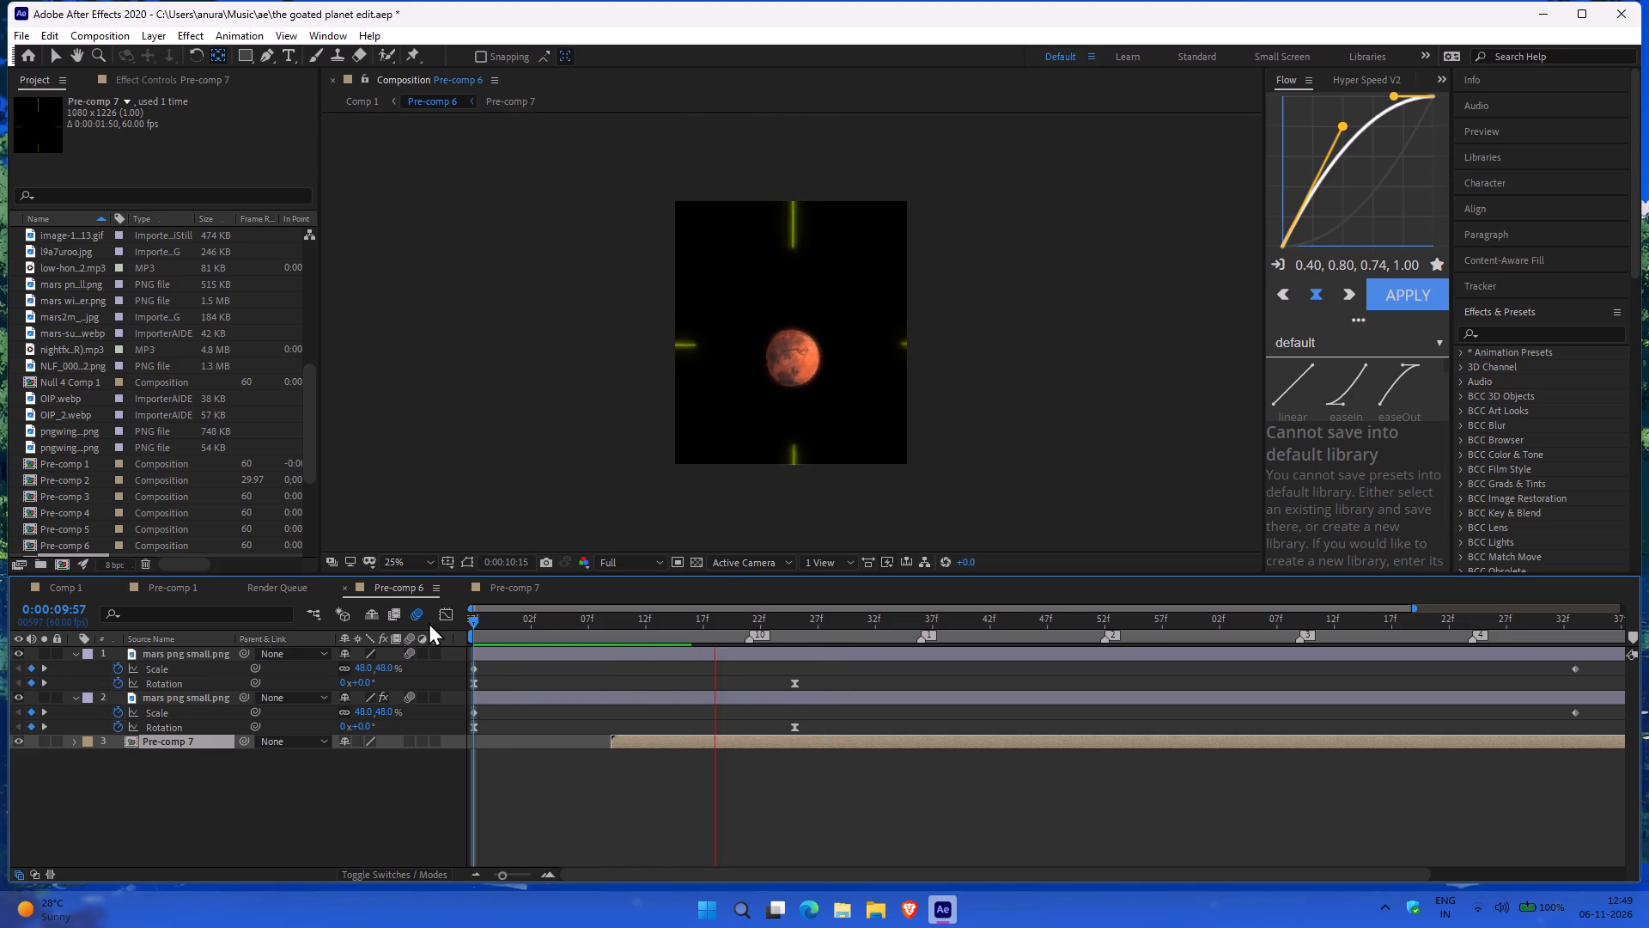
key("space")
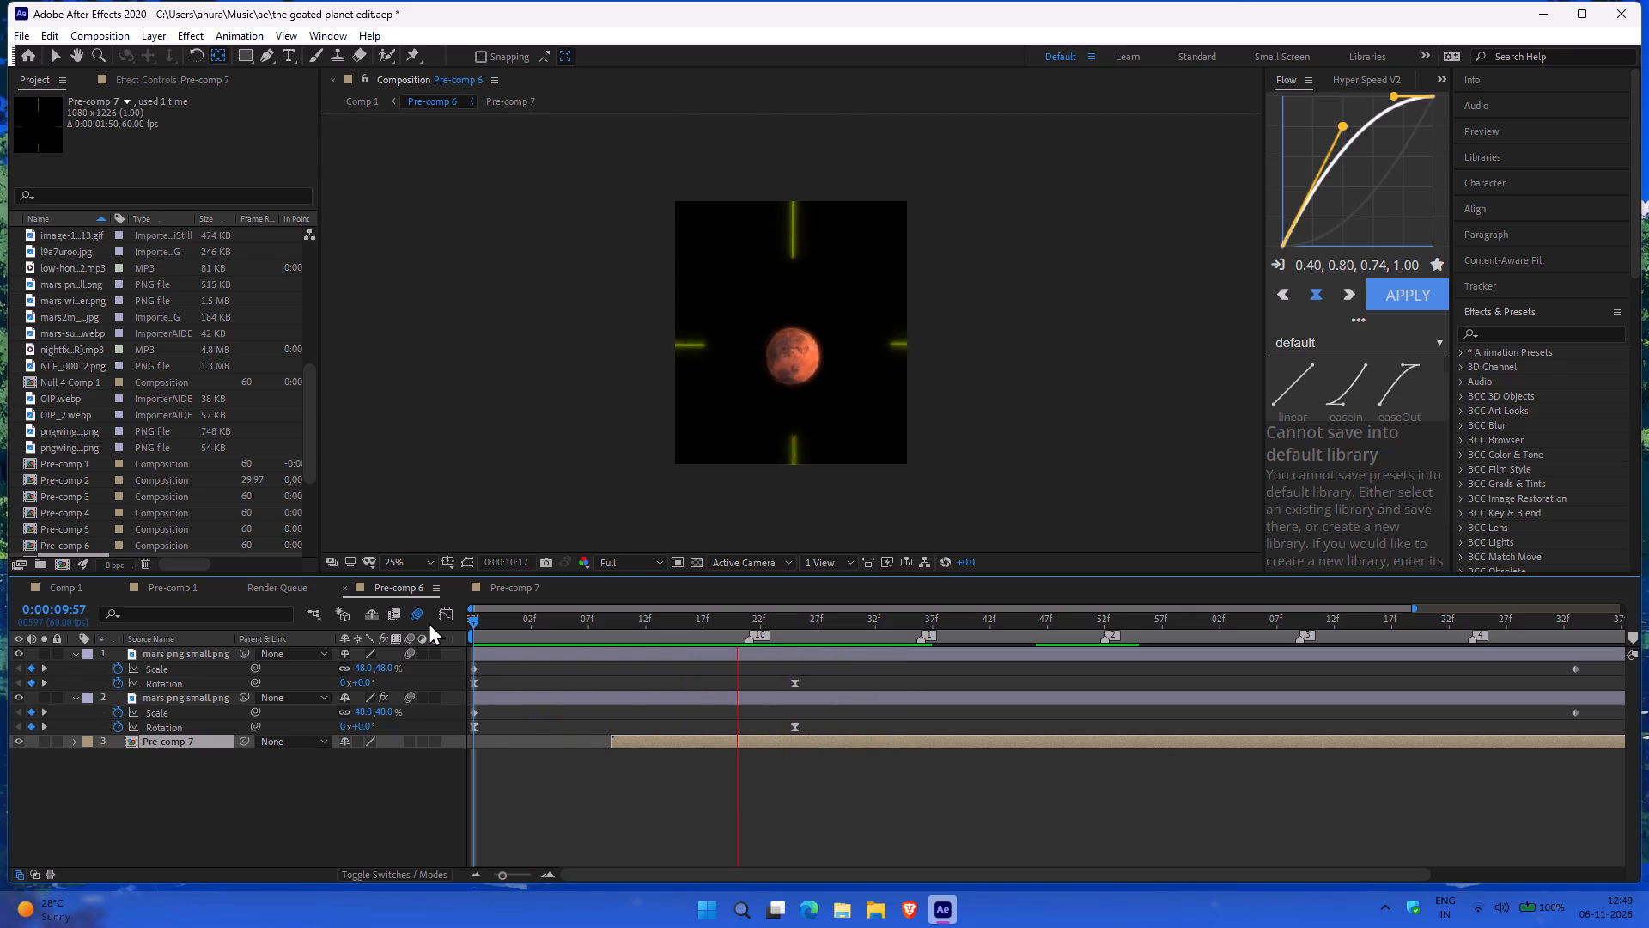
key("space")
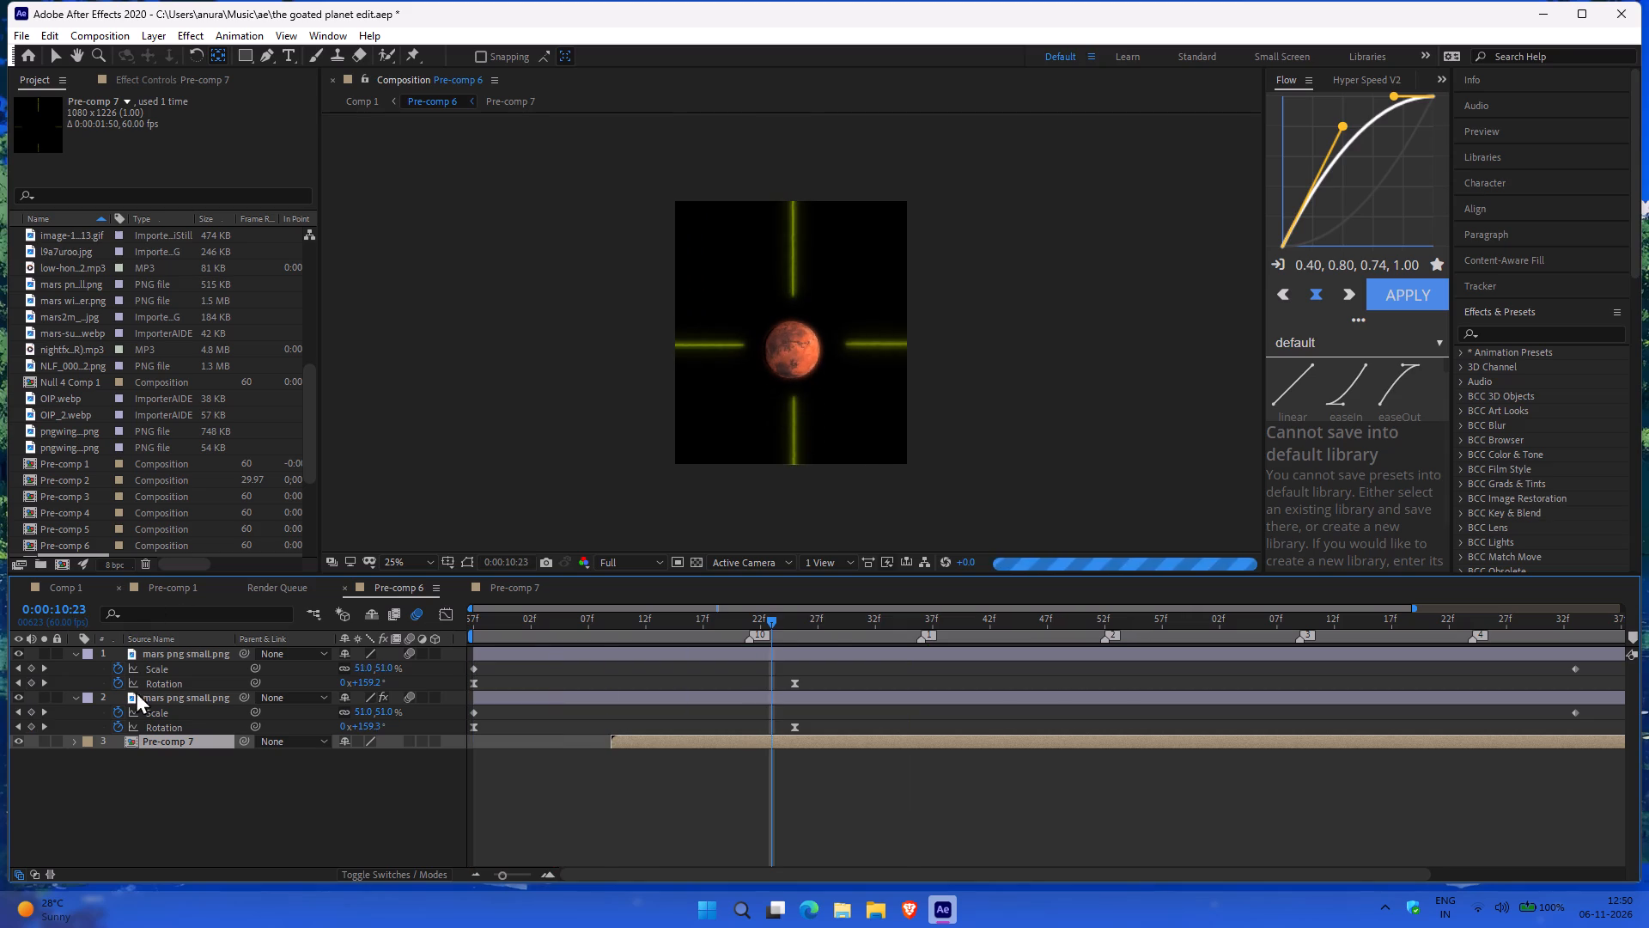
Add a starting Rotation keyframe of 25° to the Pre-comp 7 layer at 0:00:10:09.
key("r")
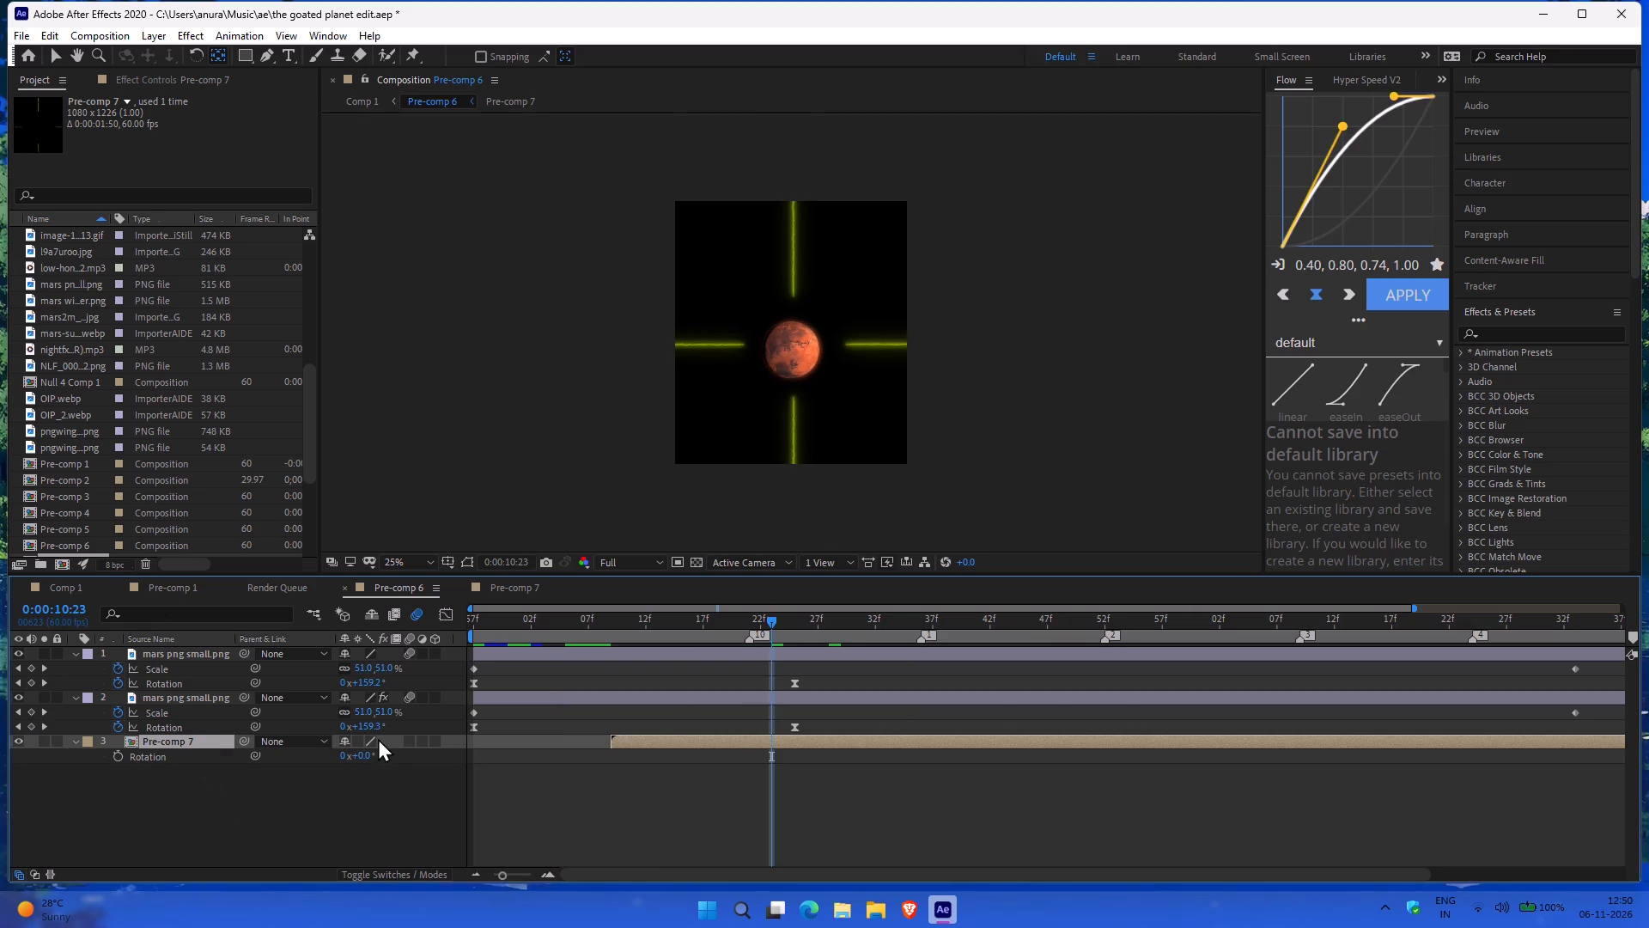
left_click_drag(769, 619, 605, 629)
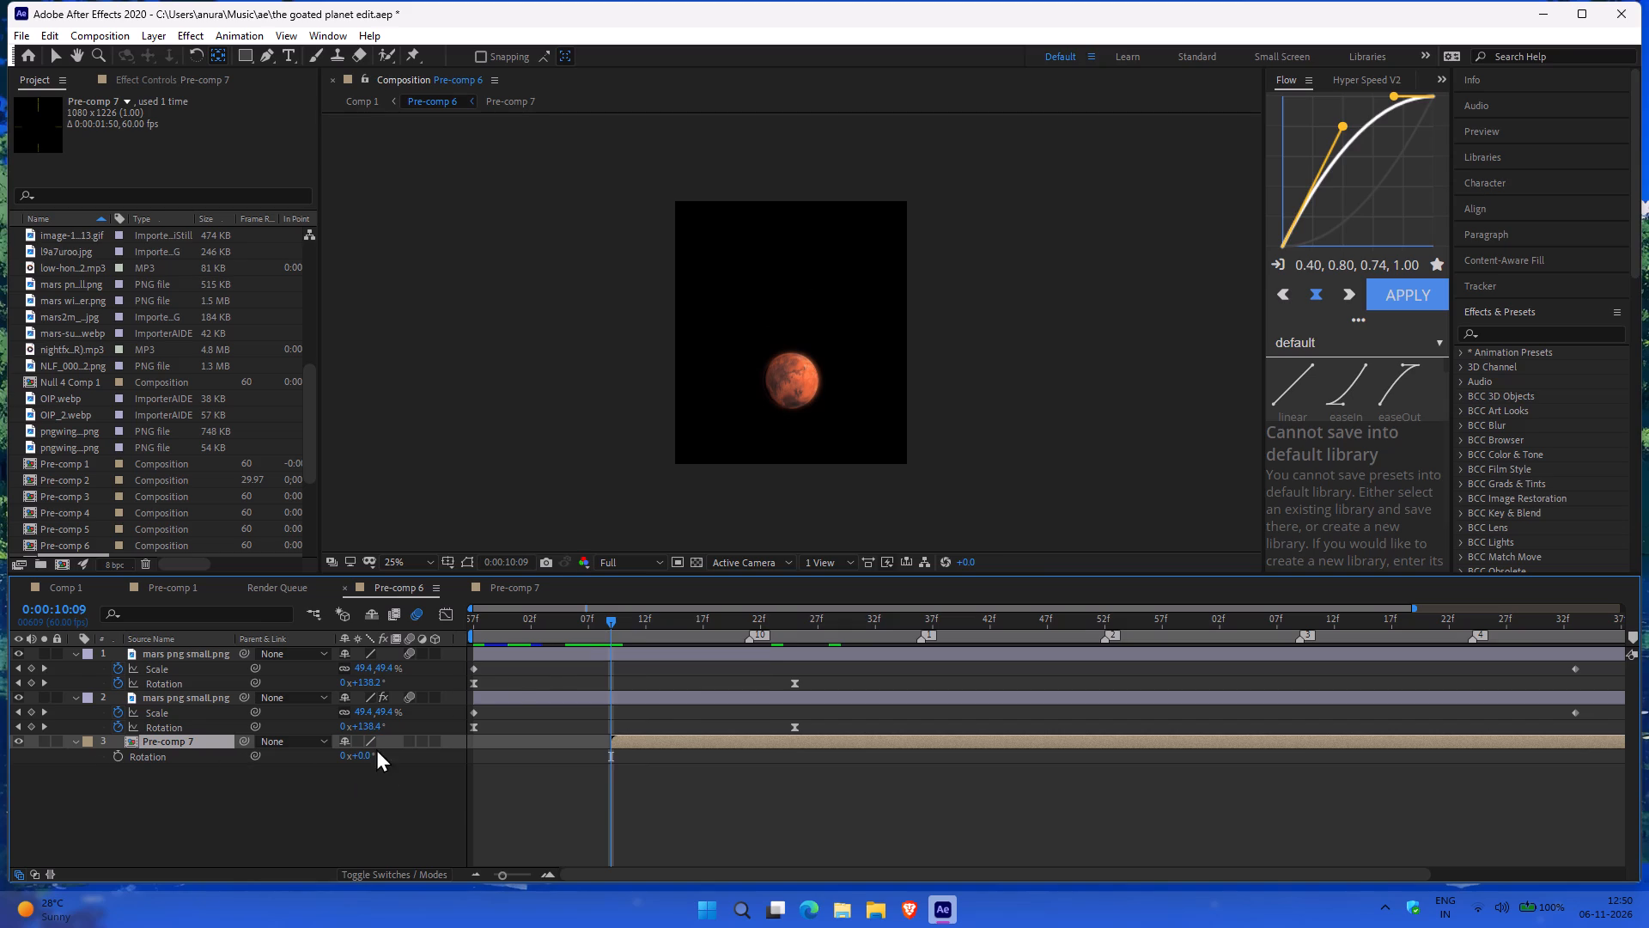
left_click(116, 760)
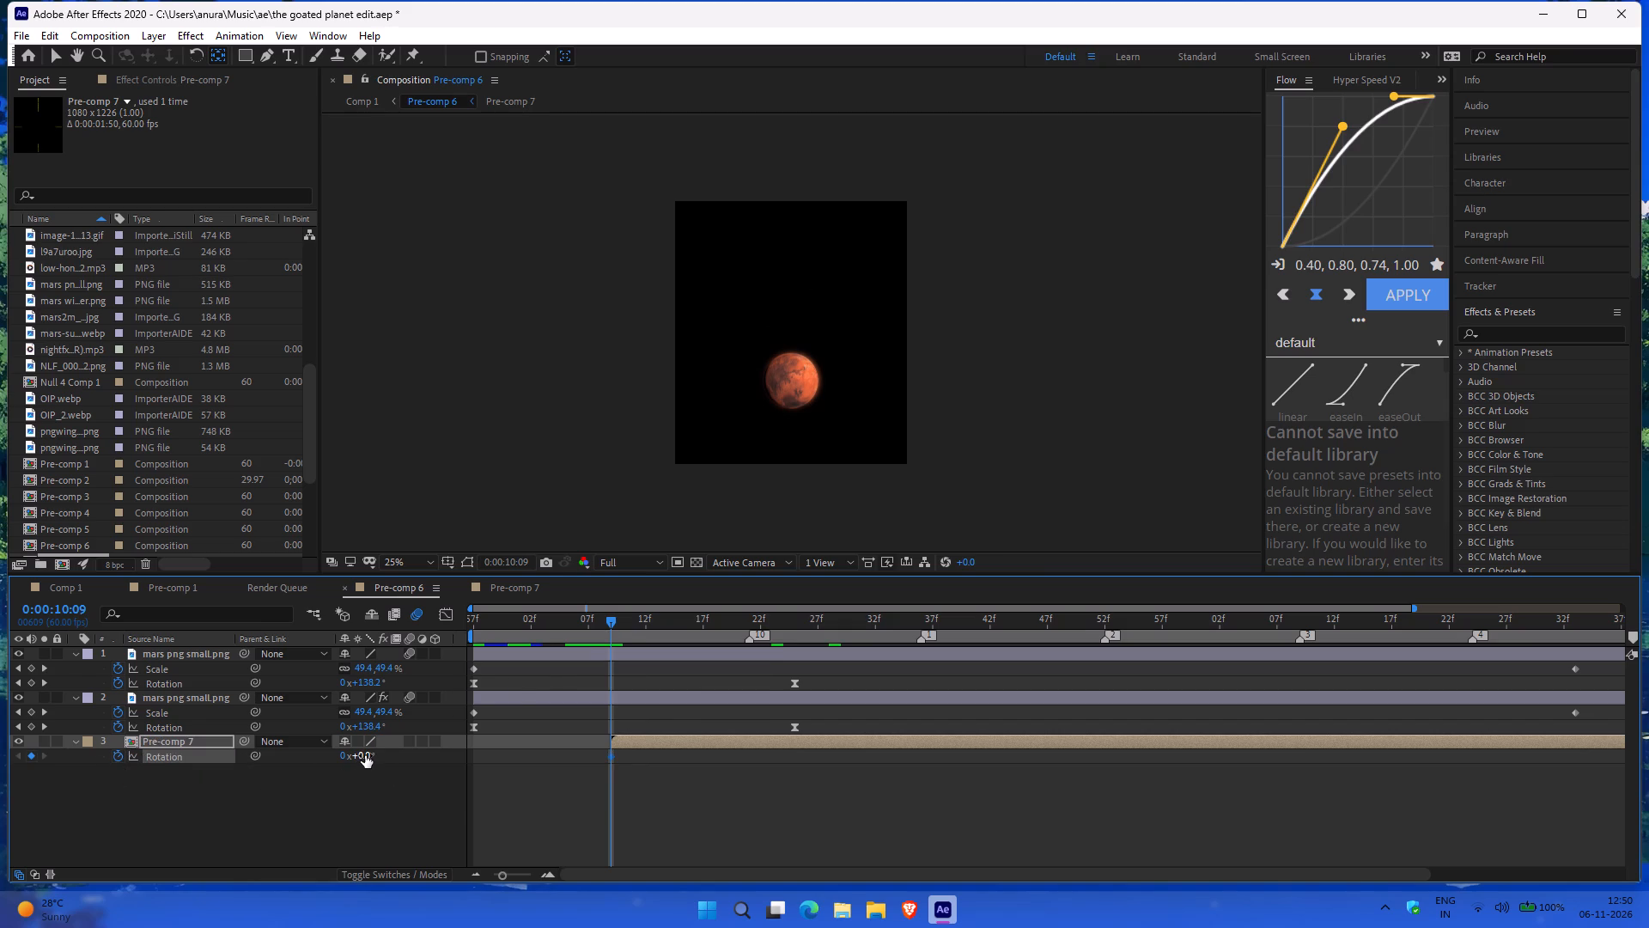
left_click_drag(365, 755, 386, 755)
Add an ending Rotation keyframe of 0° to the Pre-comp 7 layer at 0:00:10:34.
left_click_drag(608, 624, 654, 616)
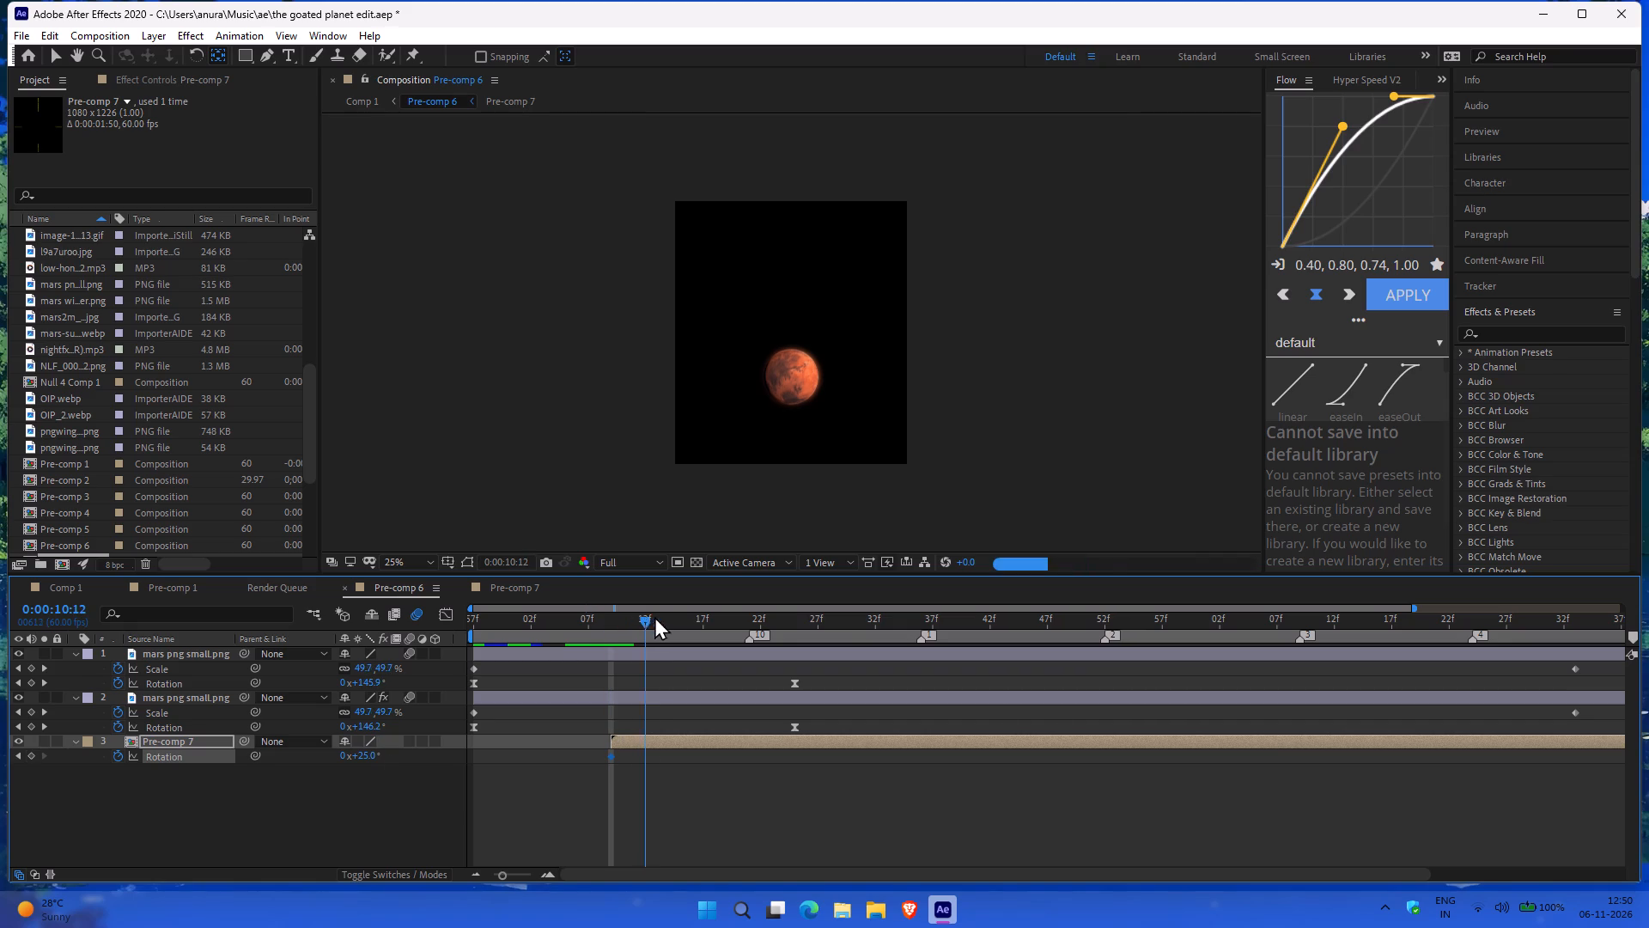
left_click_drag(654, 616, 685, 613)
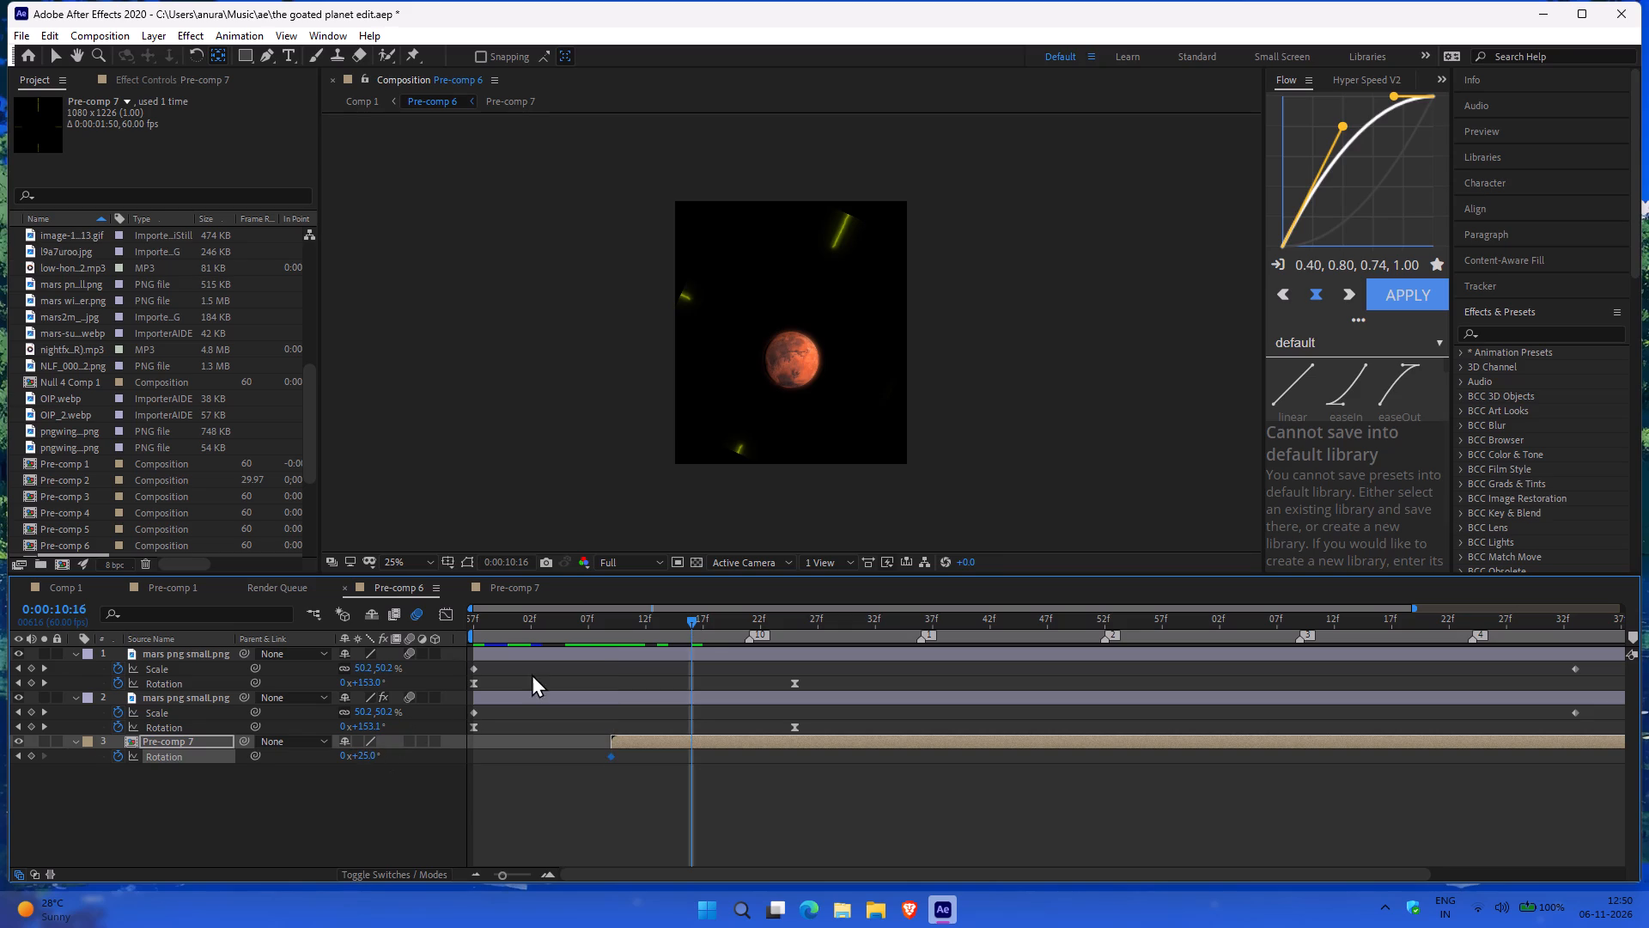
left_click_drag(690, 623, 764, 624)
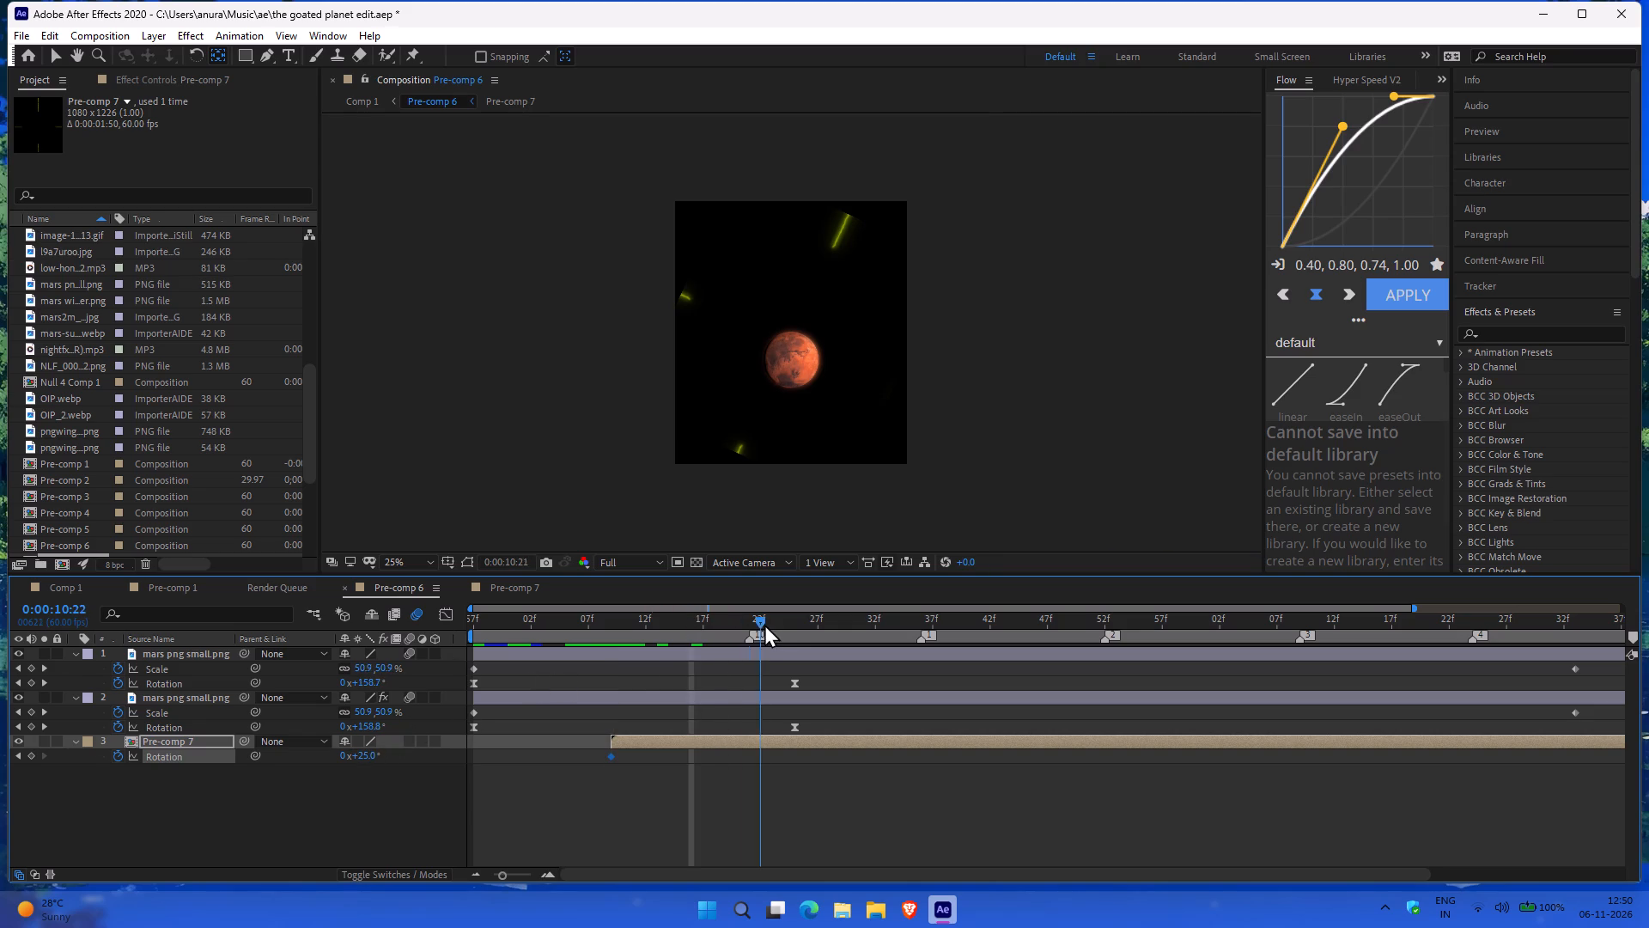
left_click_drag(764, 624, 826, 621)
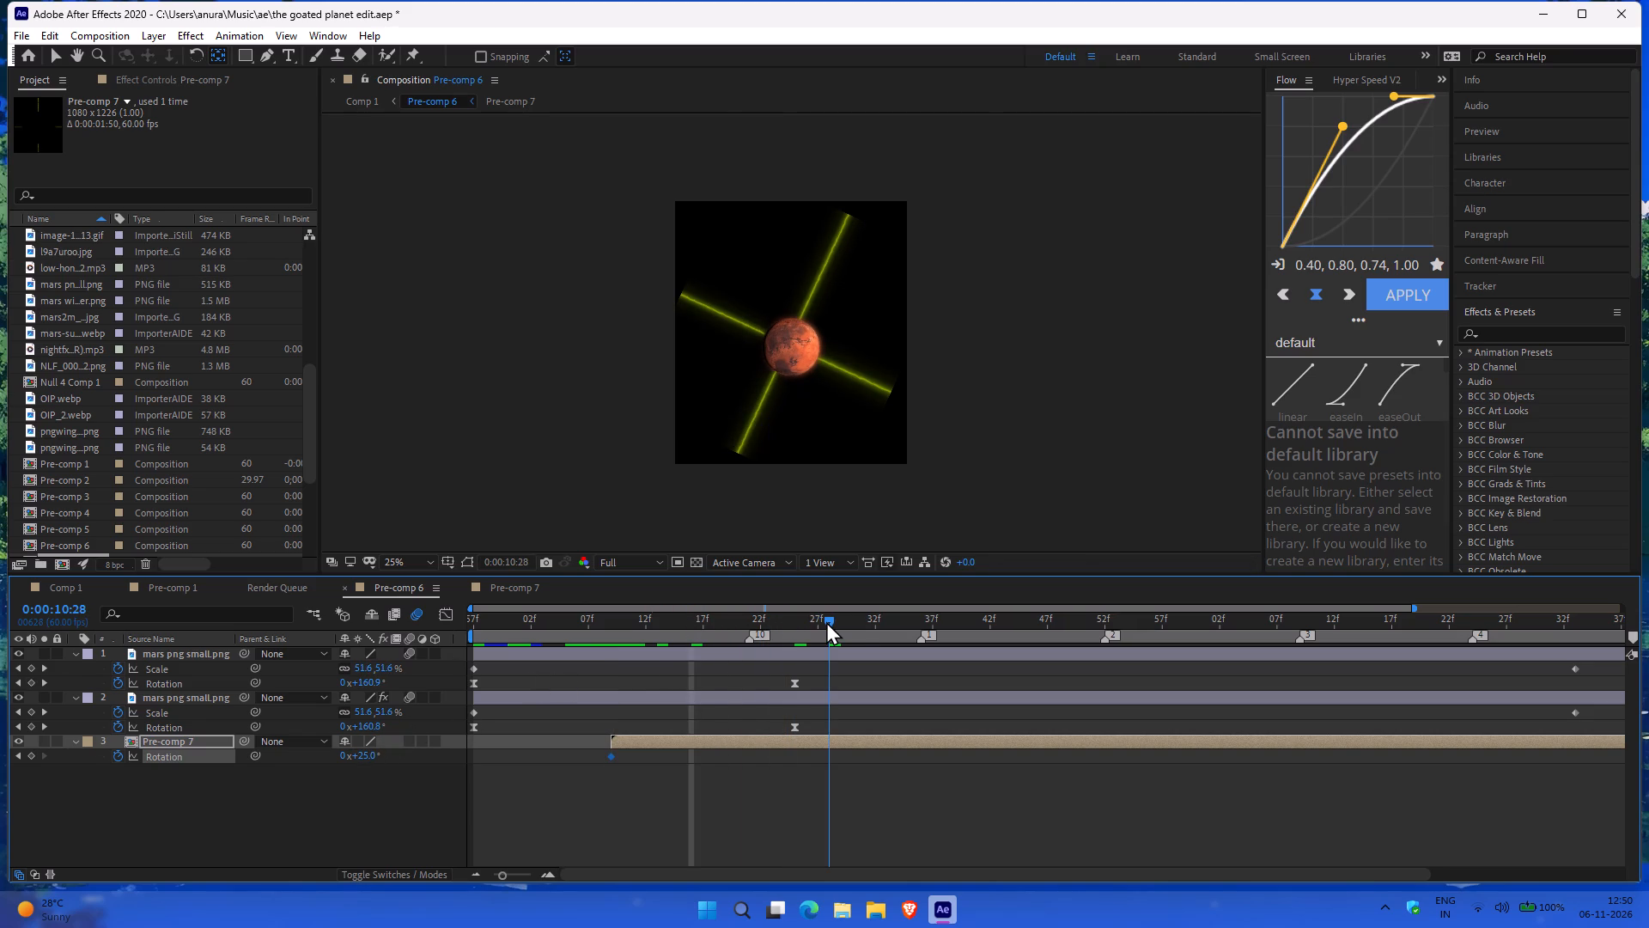
left_click_drag(826, 621, 848, 618)
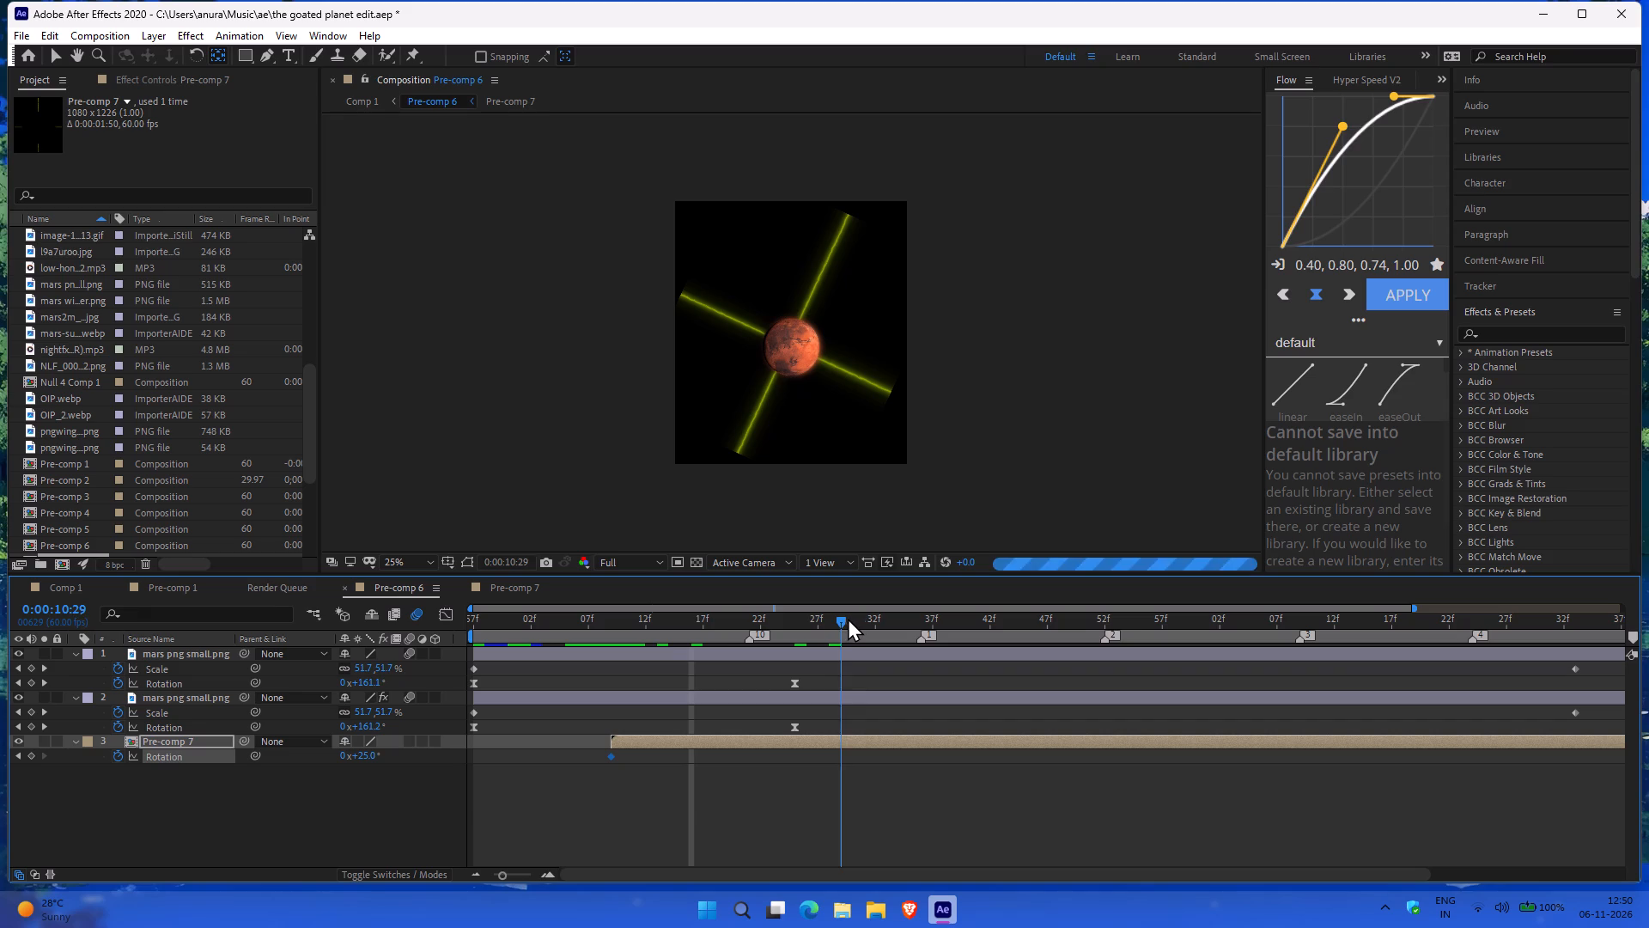
left_click_drag(848, 618, 851, 617)
left_click_drag(851, 617, 893, 609)
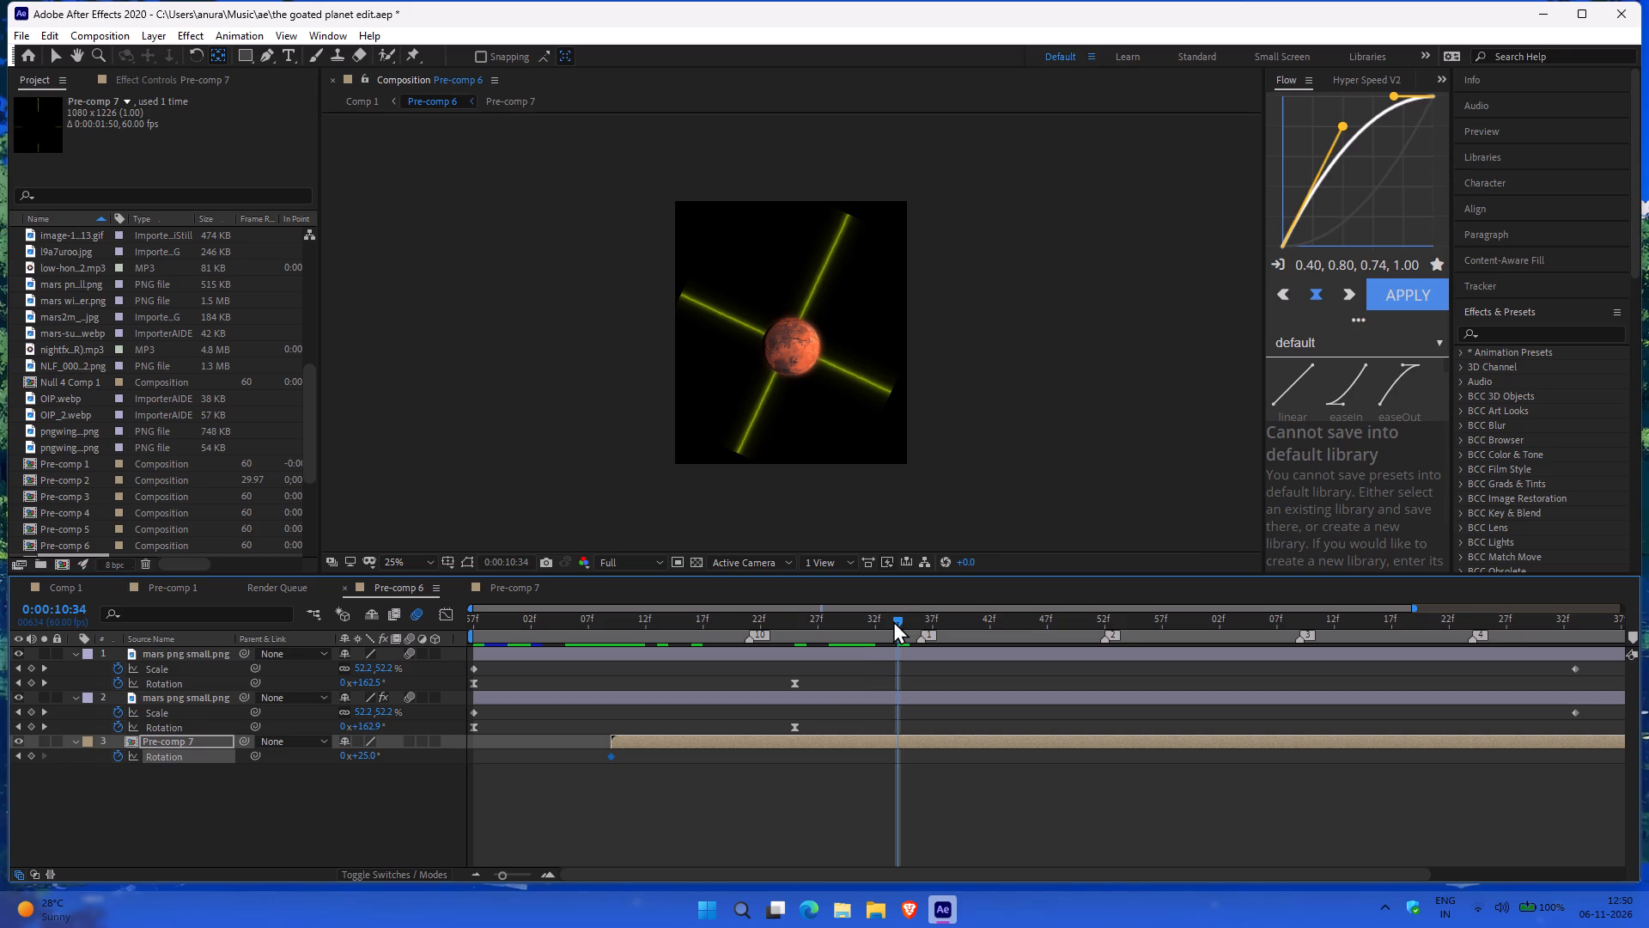
left_click_drag(893, 620, 937, 620)
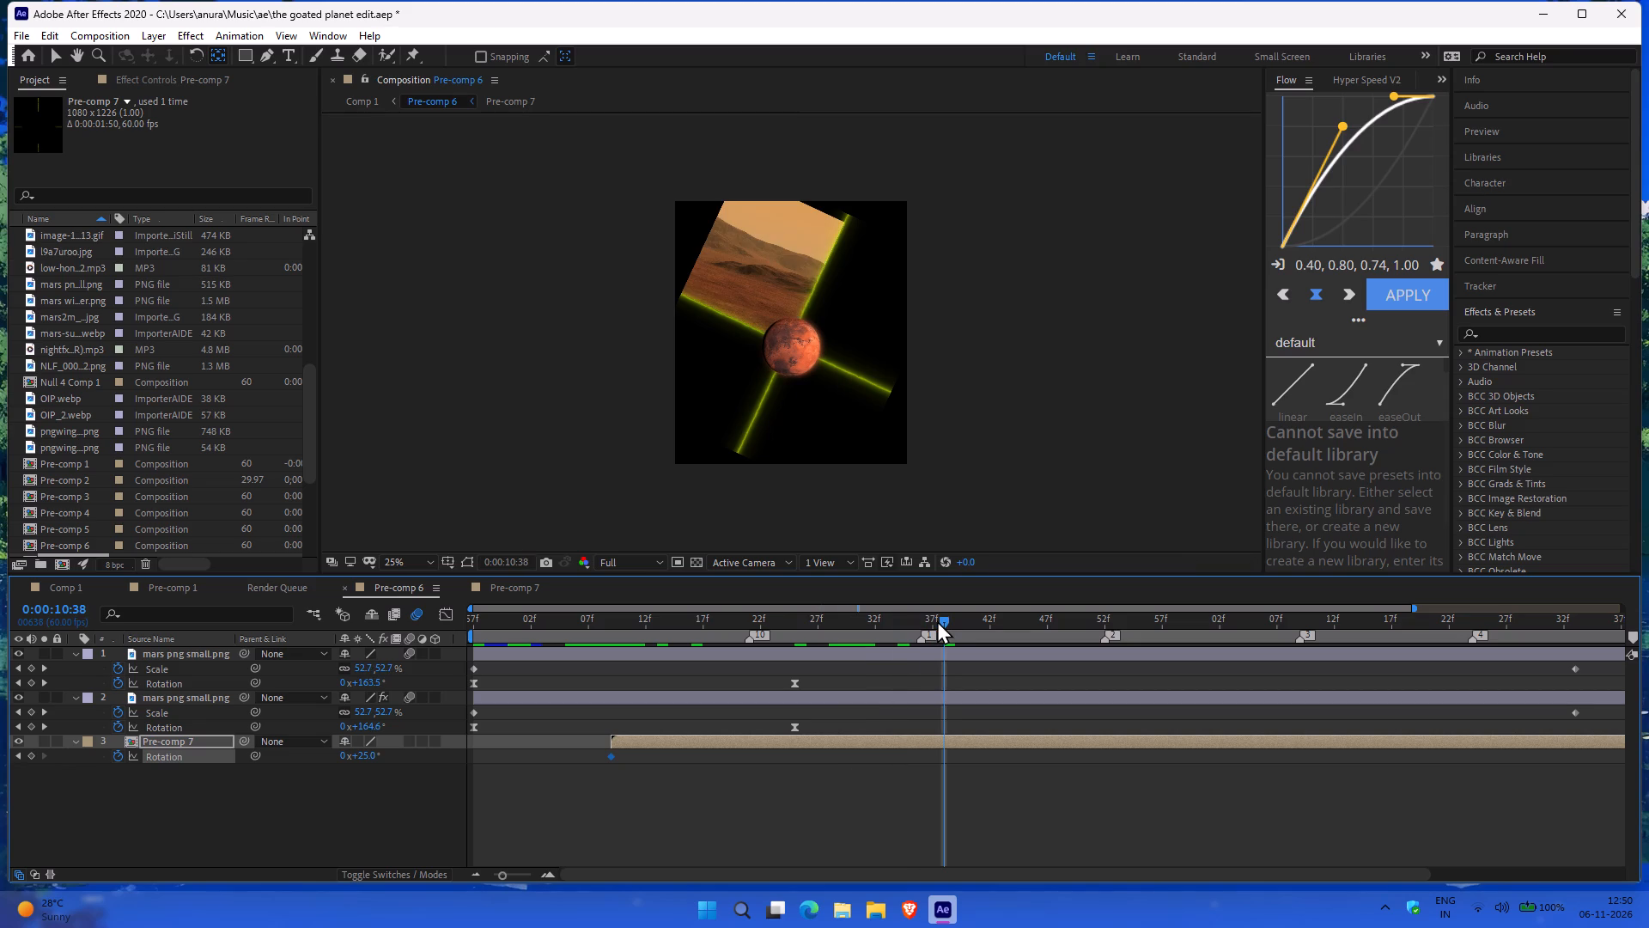
left_click_drag(937, 620, 898, 620)
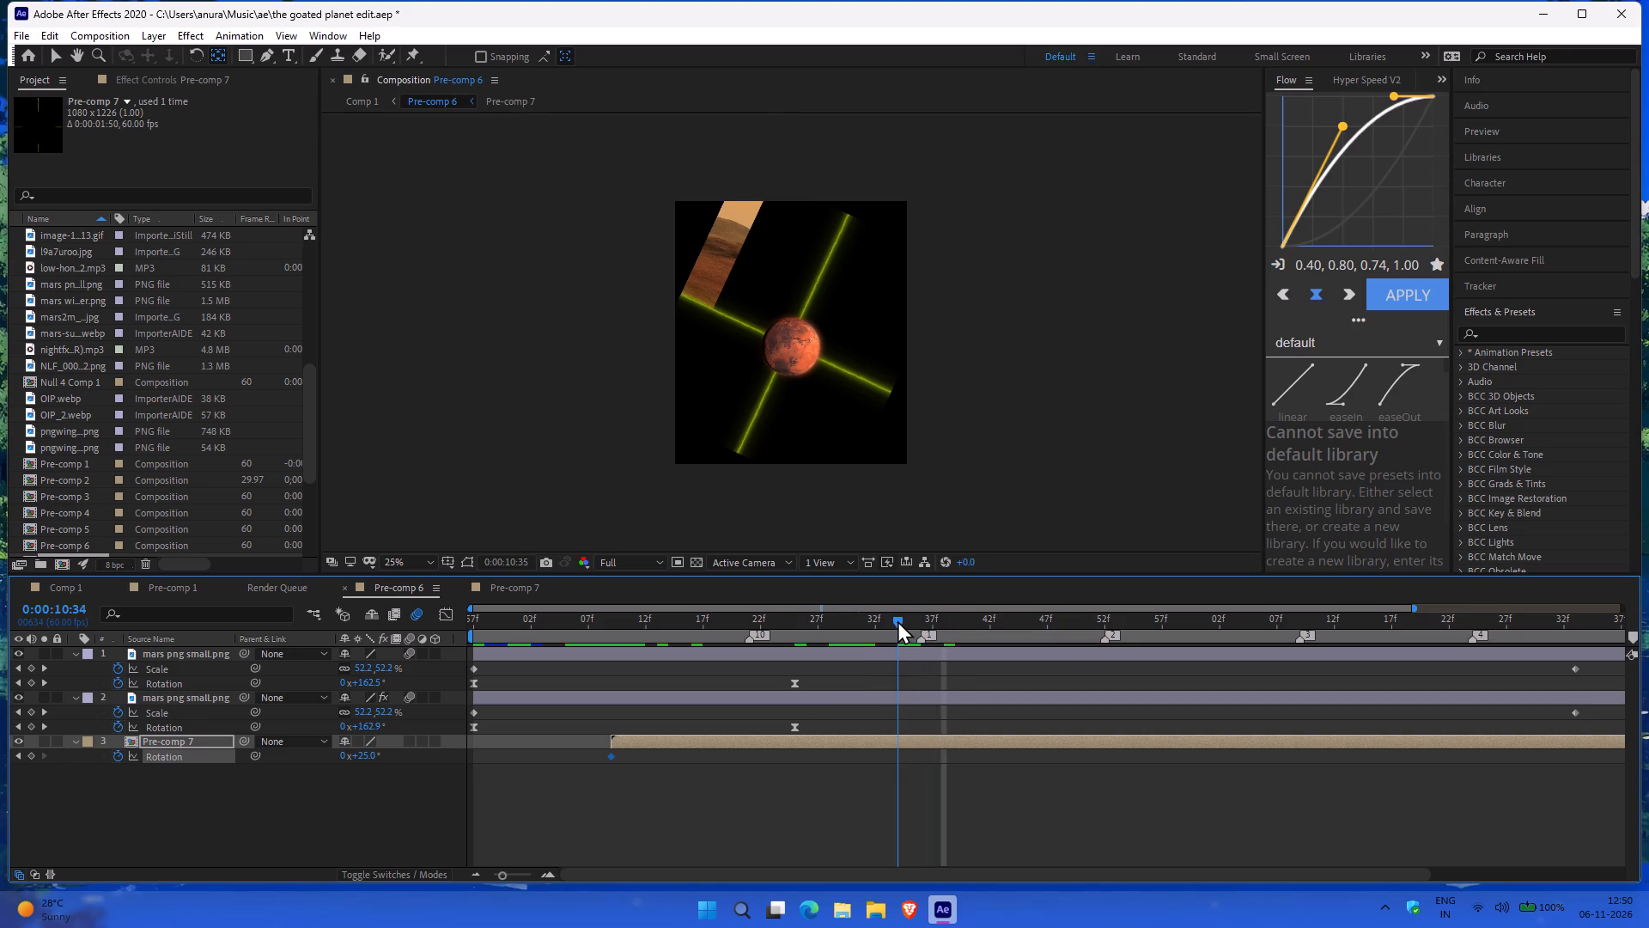
left_click_drag(898, 620, 894, 620)
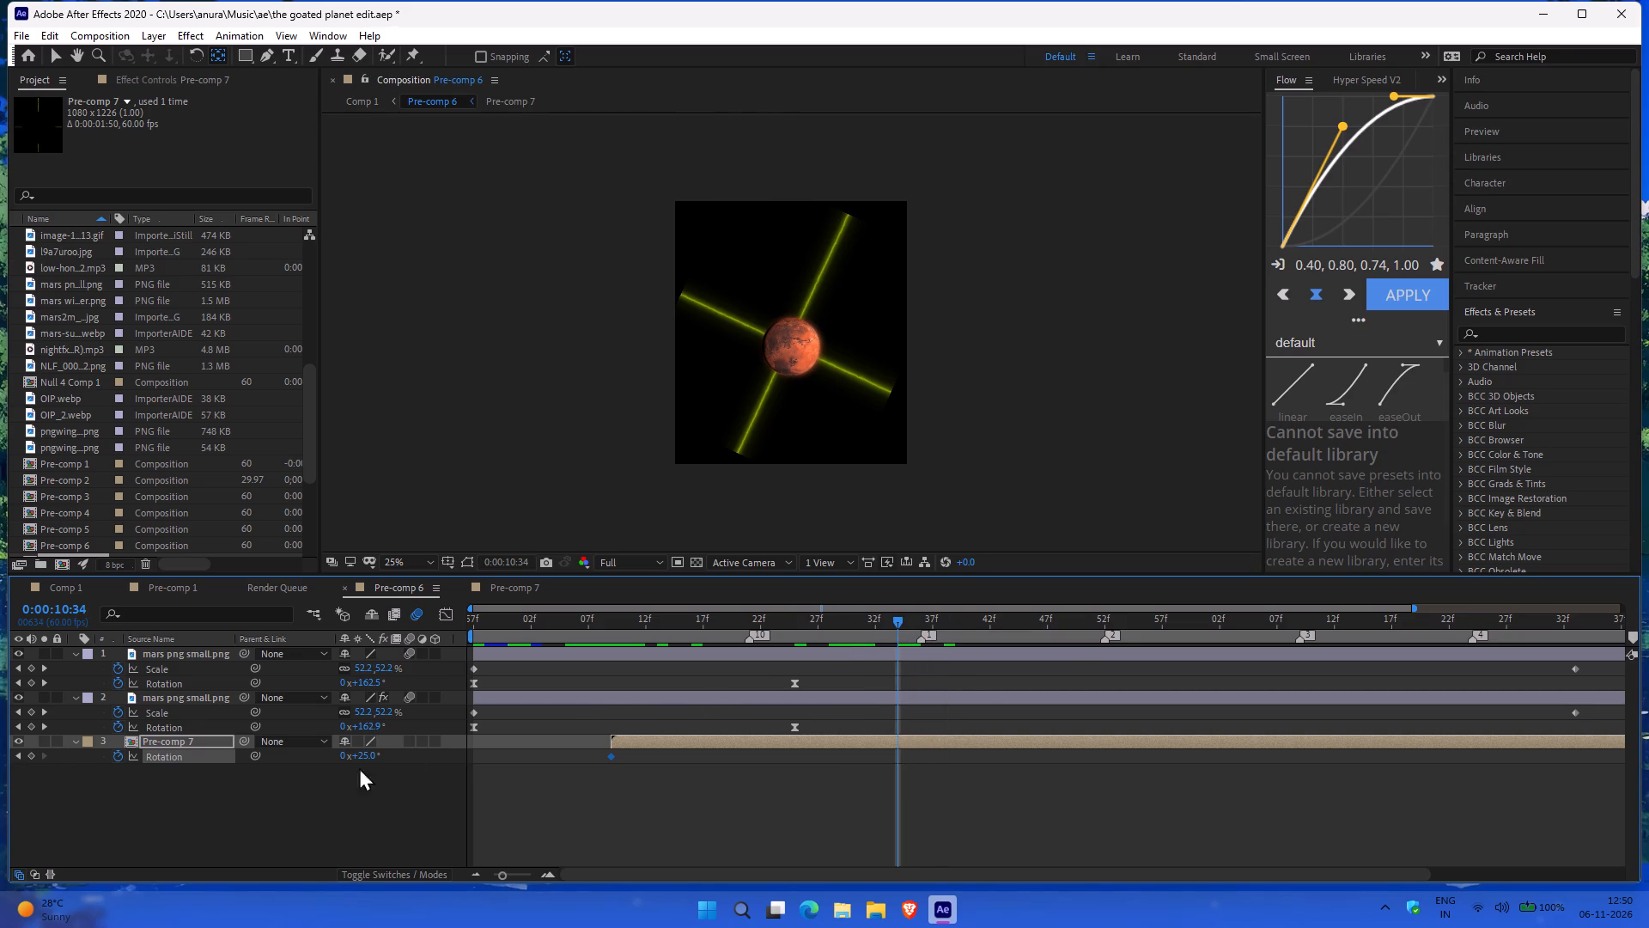
left_click_drag(372, 757, 345, 760)
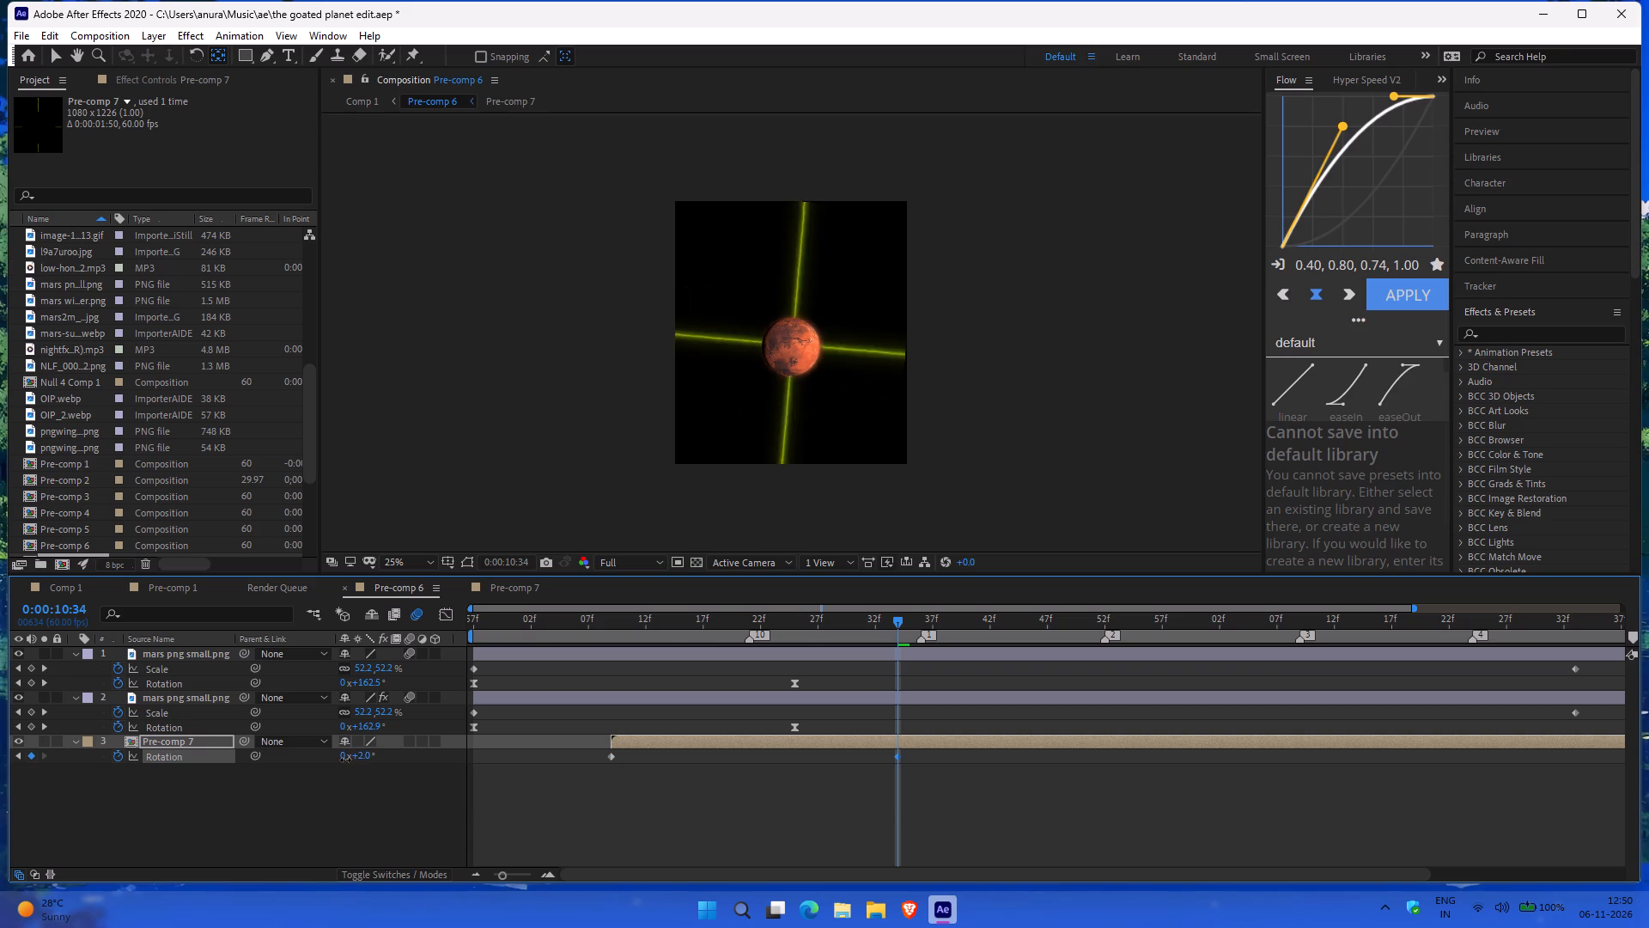
left_click_drag(345, 760, 346, 760)
left_click(359, 758)
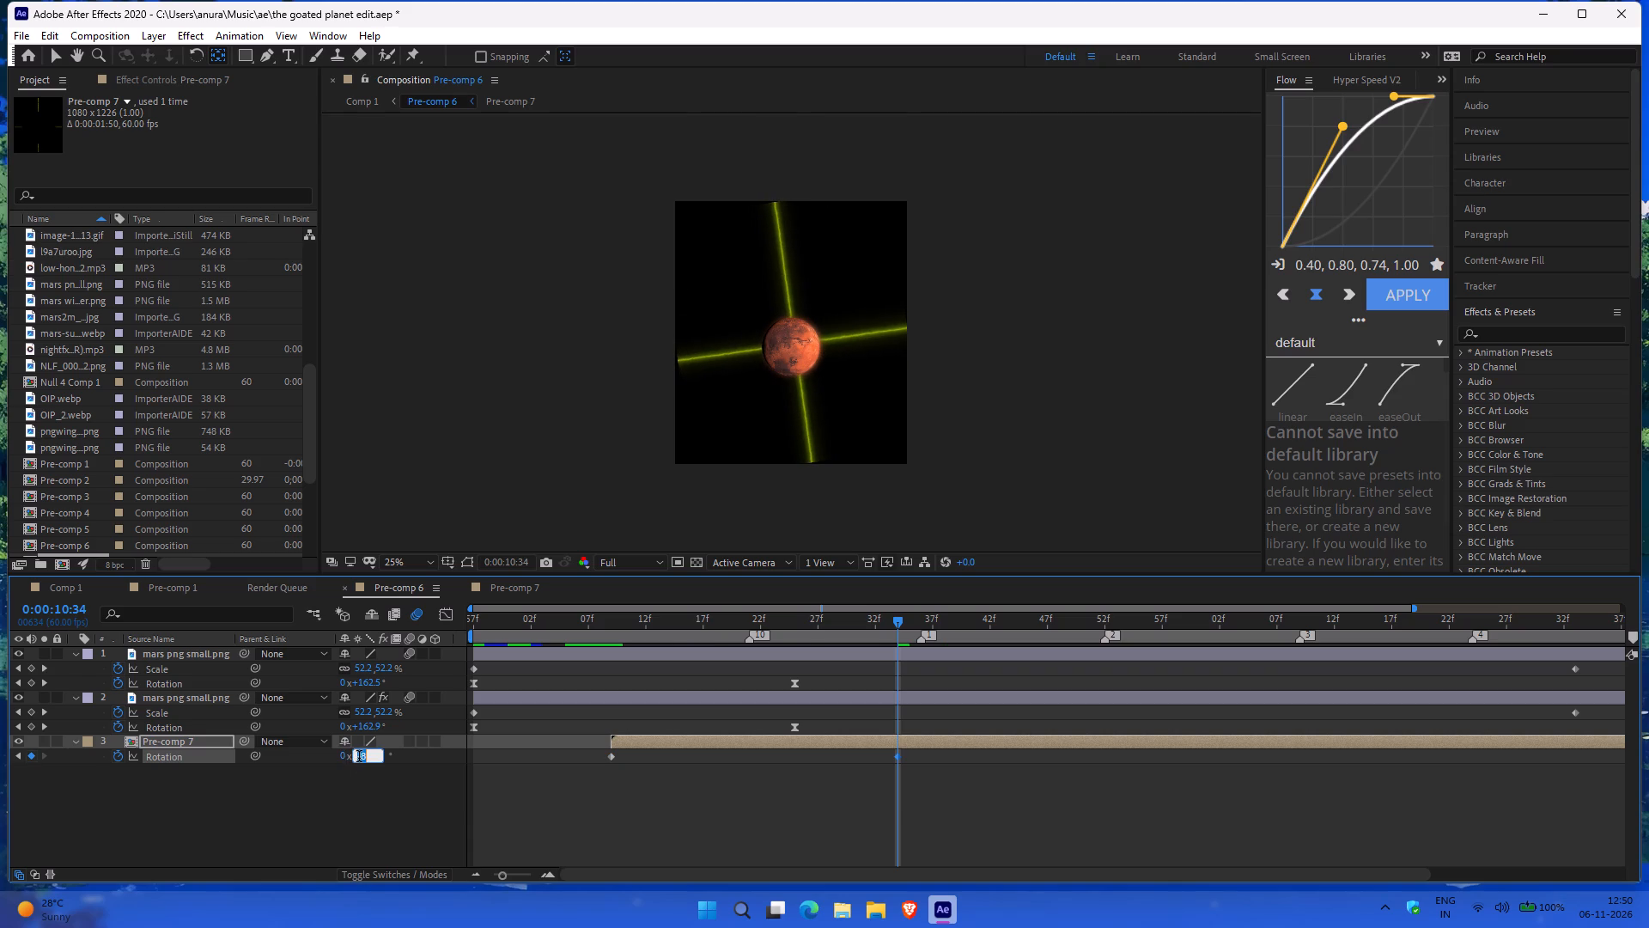
key("0")
key("Return")
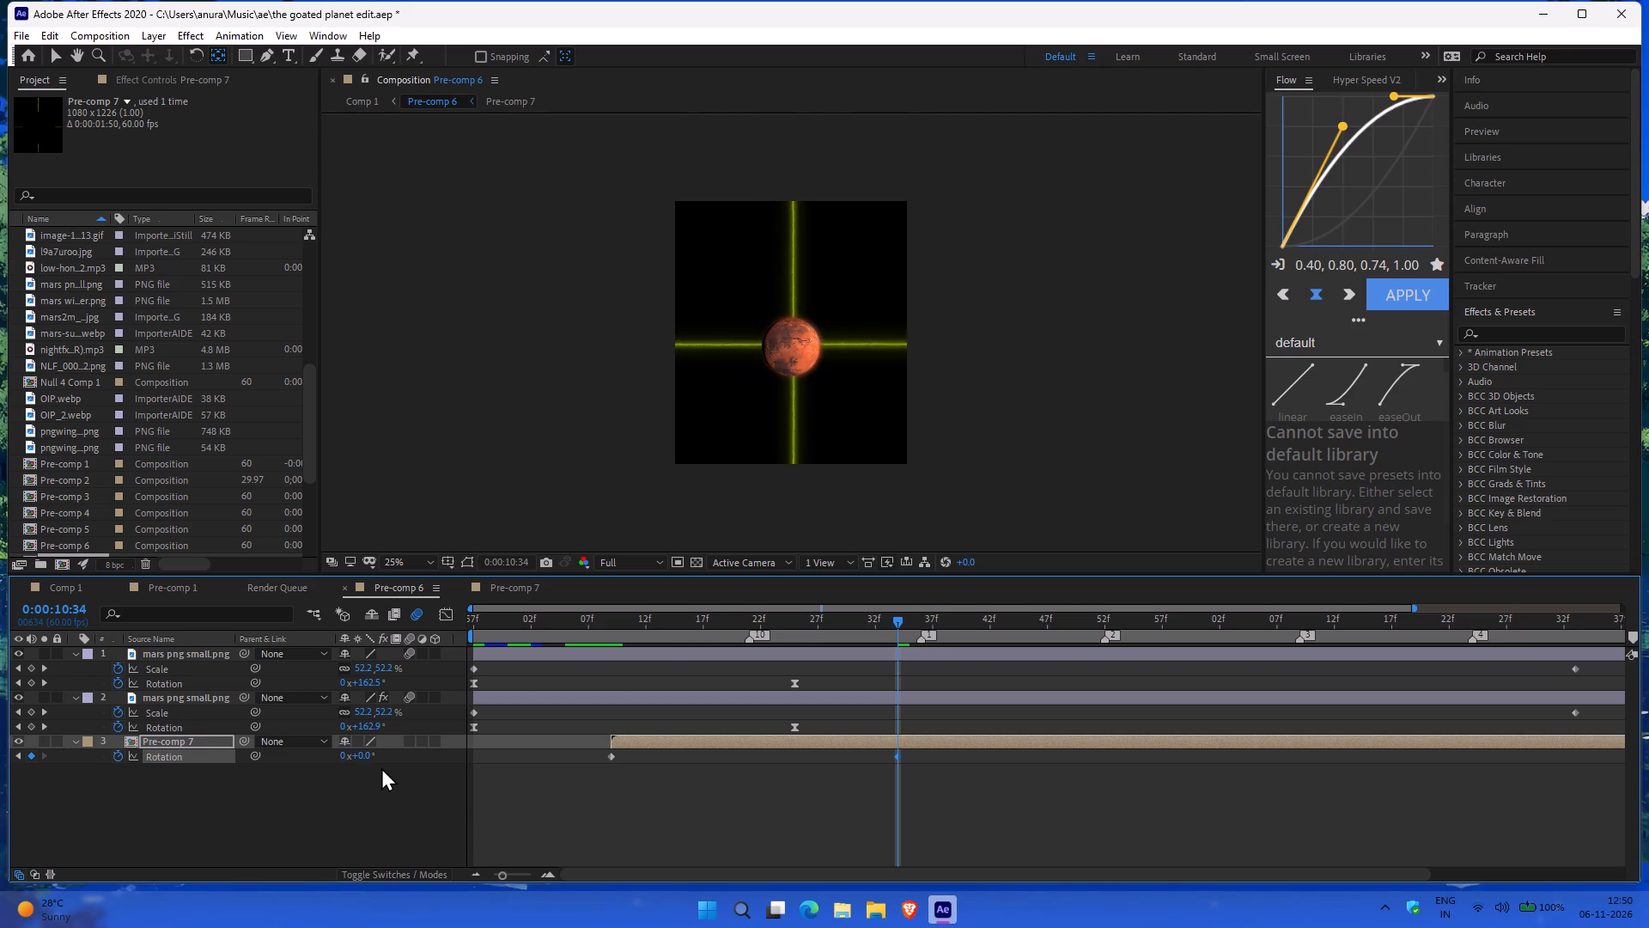
Set Pre-comp 7's starting Rotation keyframe at 0:00:10:09 to 13°.
left_click(621, 620)
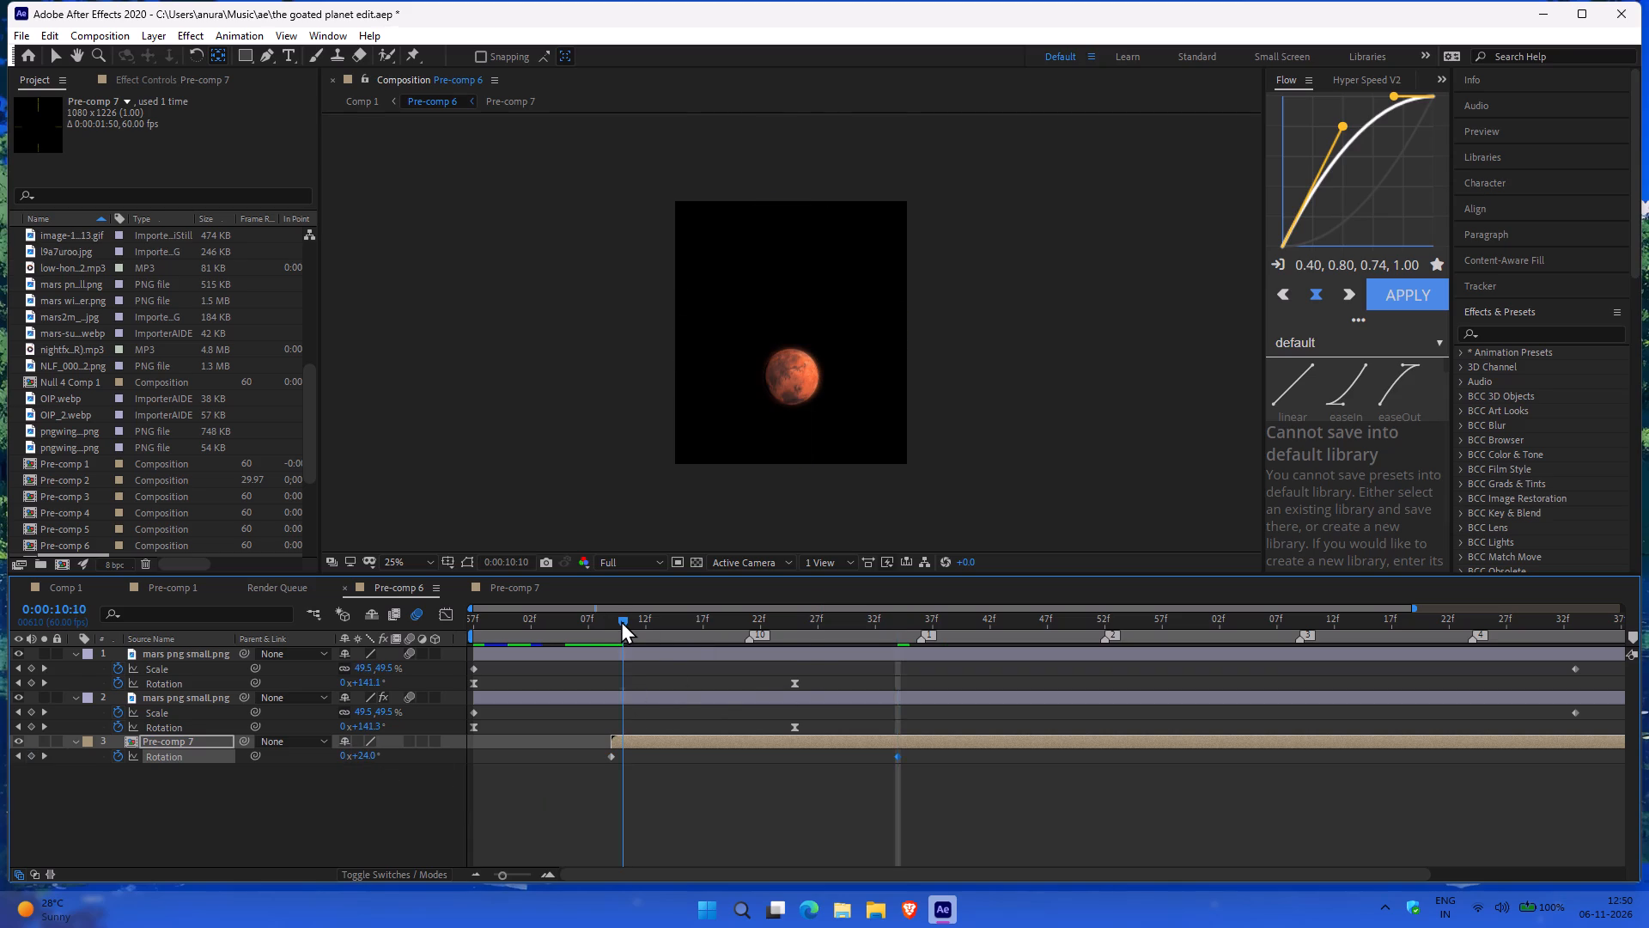
left_click_drag(621, 620, 607, 620)
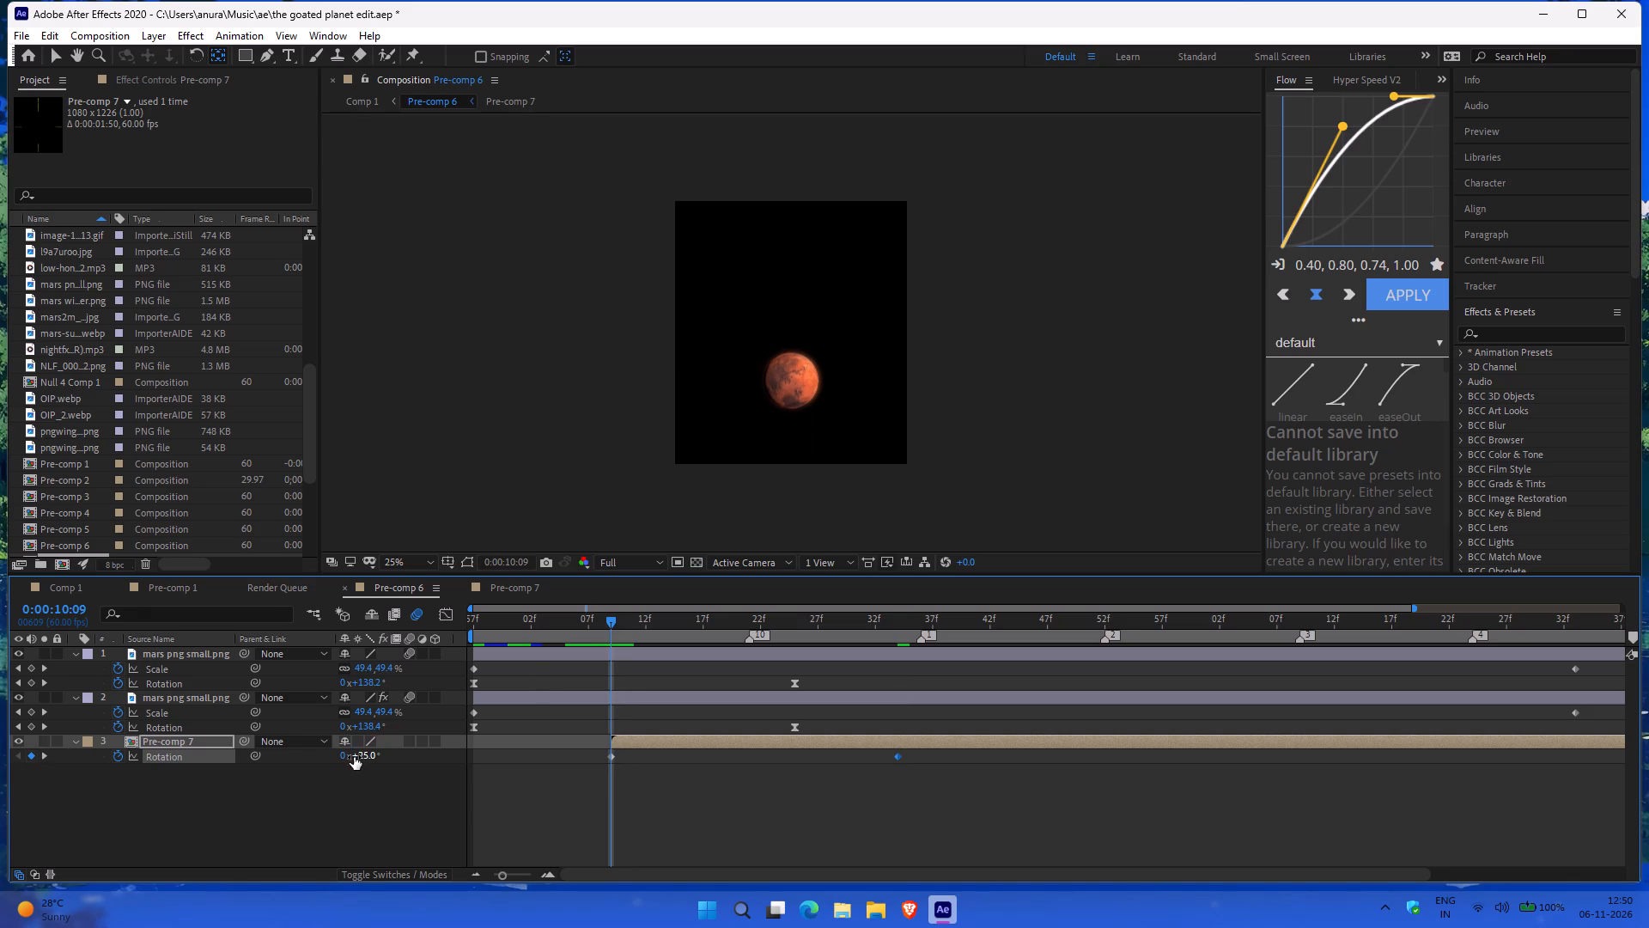
left_click(369, 757)
Scrub and play back Pre-comp 6 from about 0:00:10:11 to examine how the lines straighten around Mars.
left_click_drag(607, 627, 739, 602)
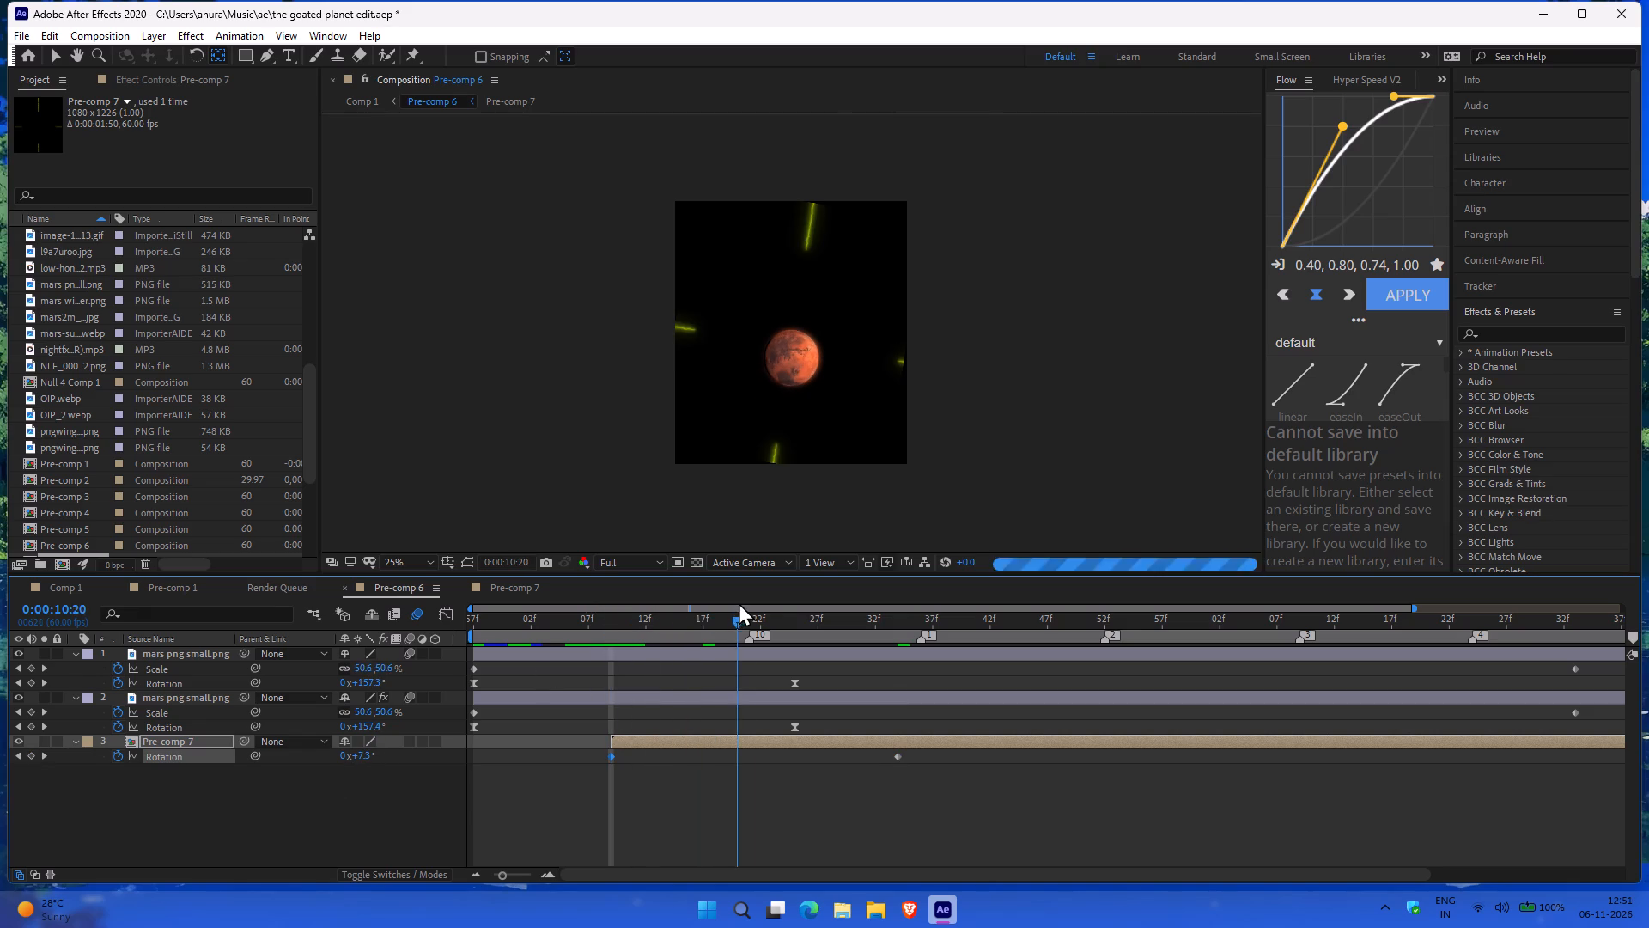
left_click_drag(739, 602, 684, 620)
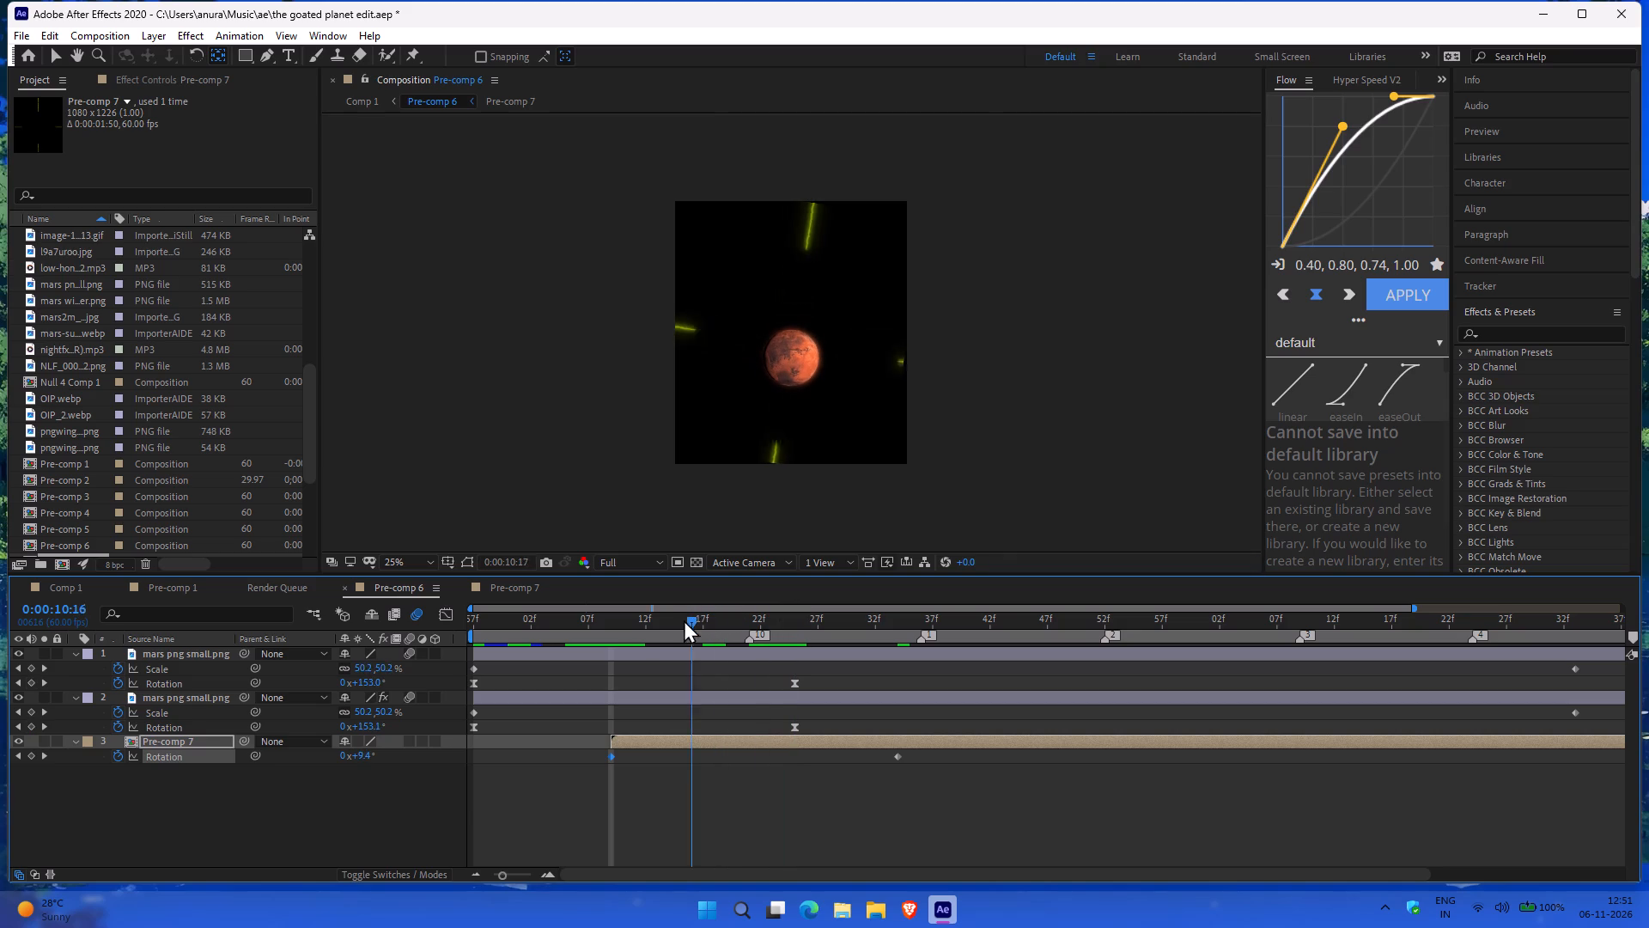
left_click_drag(684, 620, 721, 638)
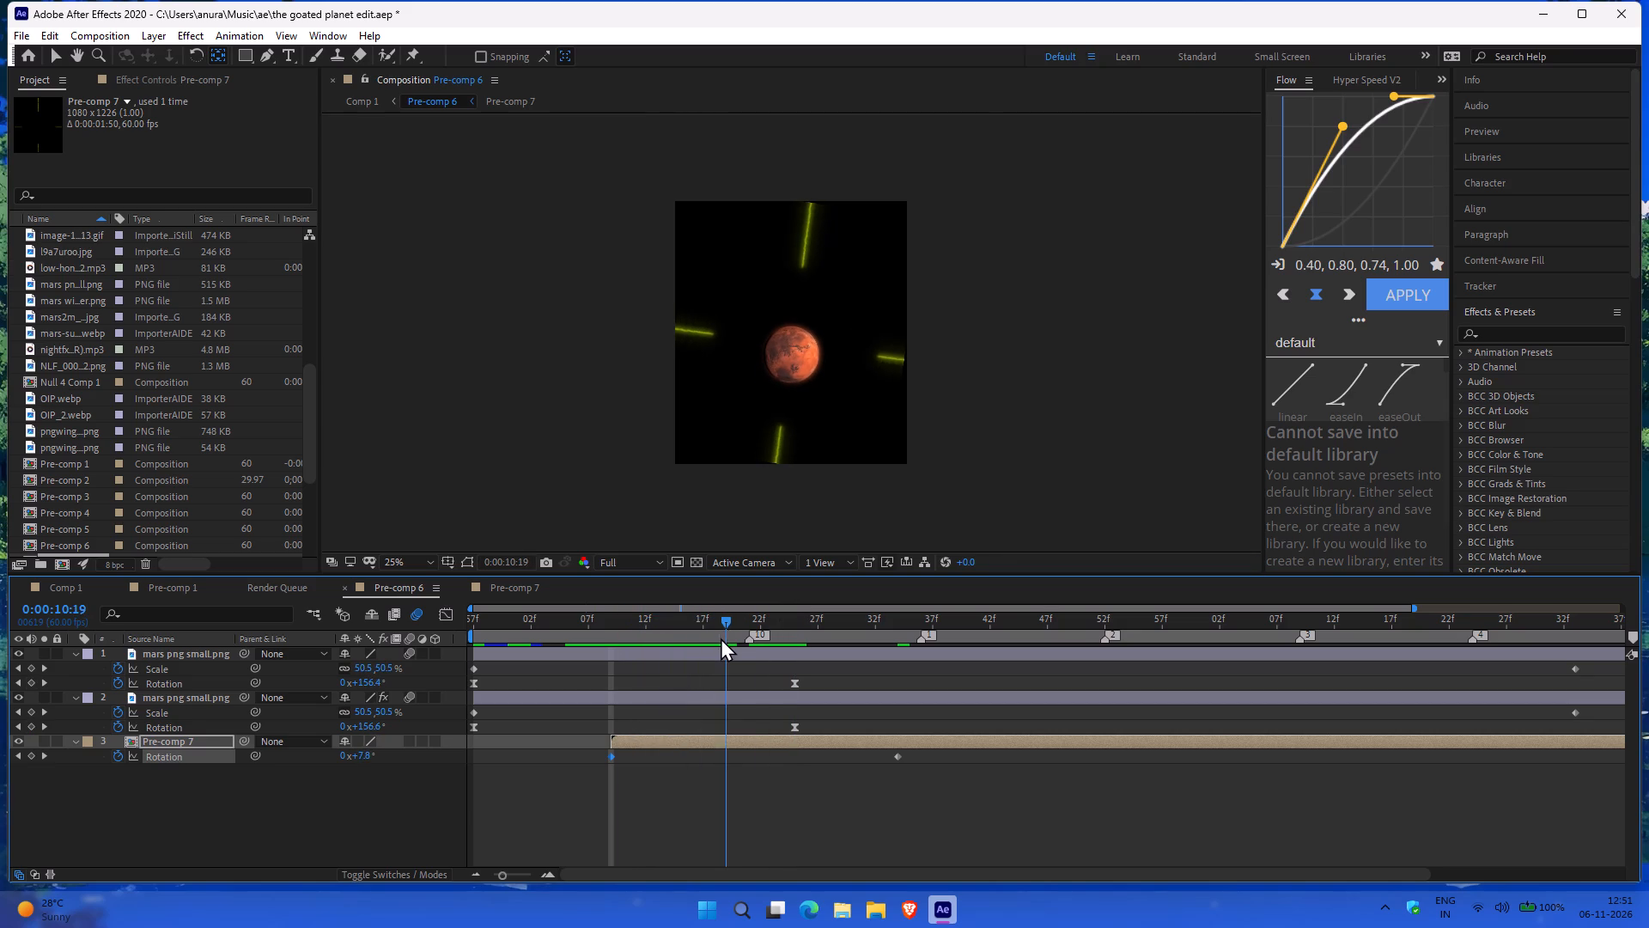
left_click_drag(721, 638, 810, 630)
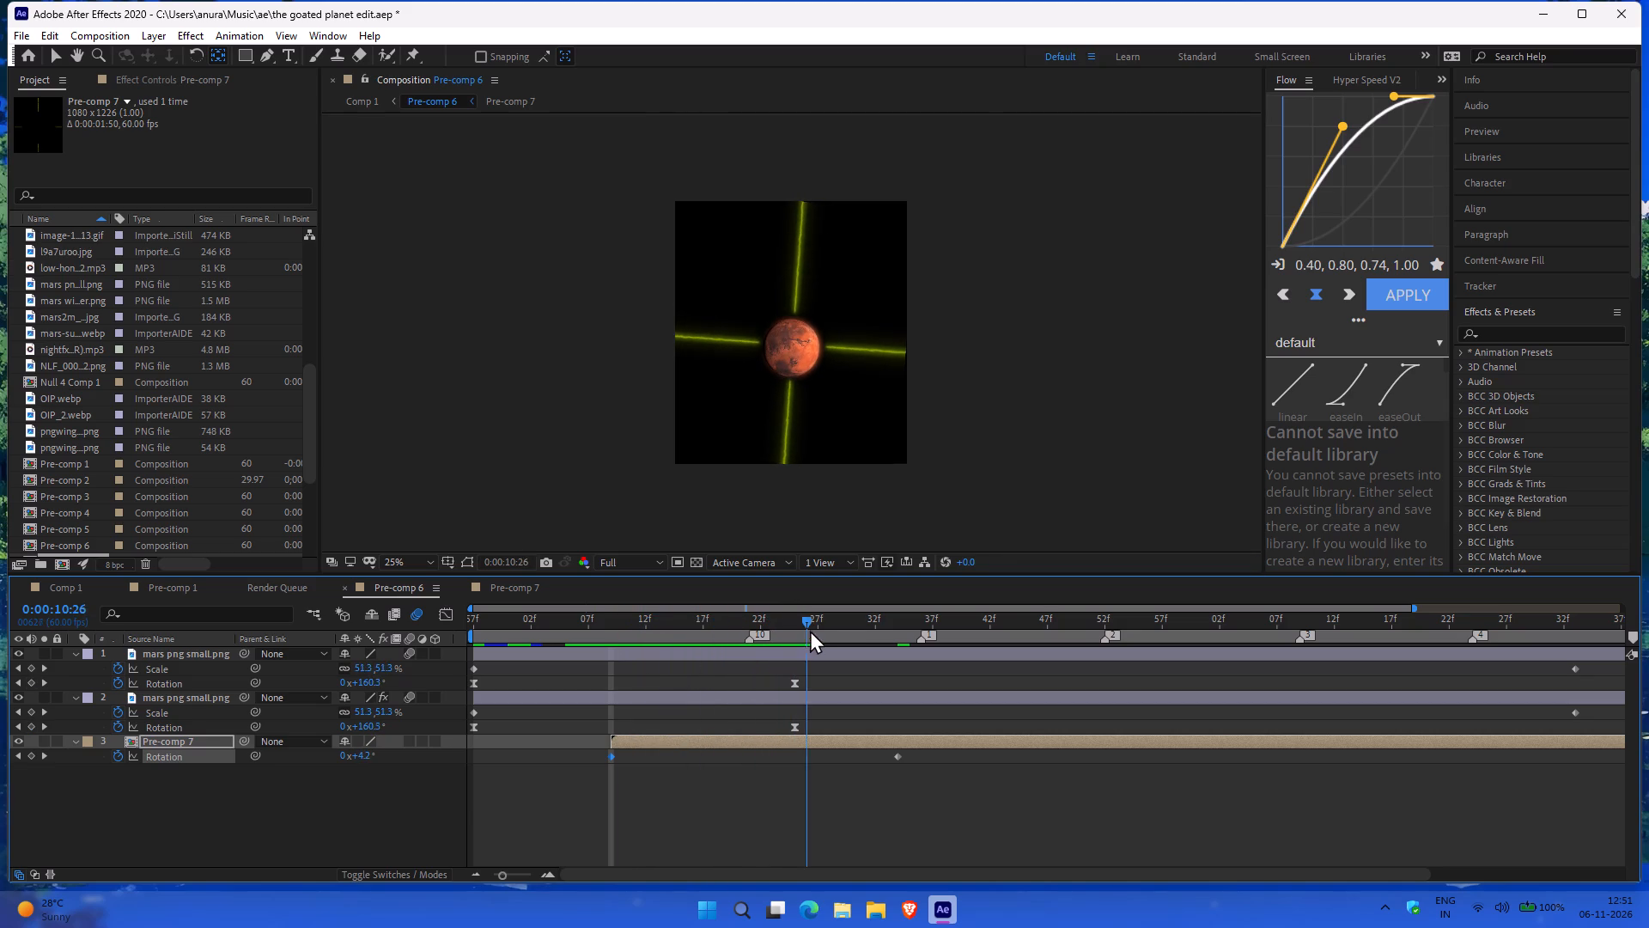
left_click_drag(810, 630, 905, 626)
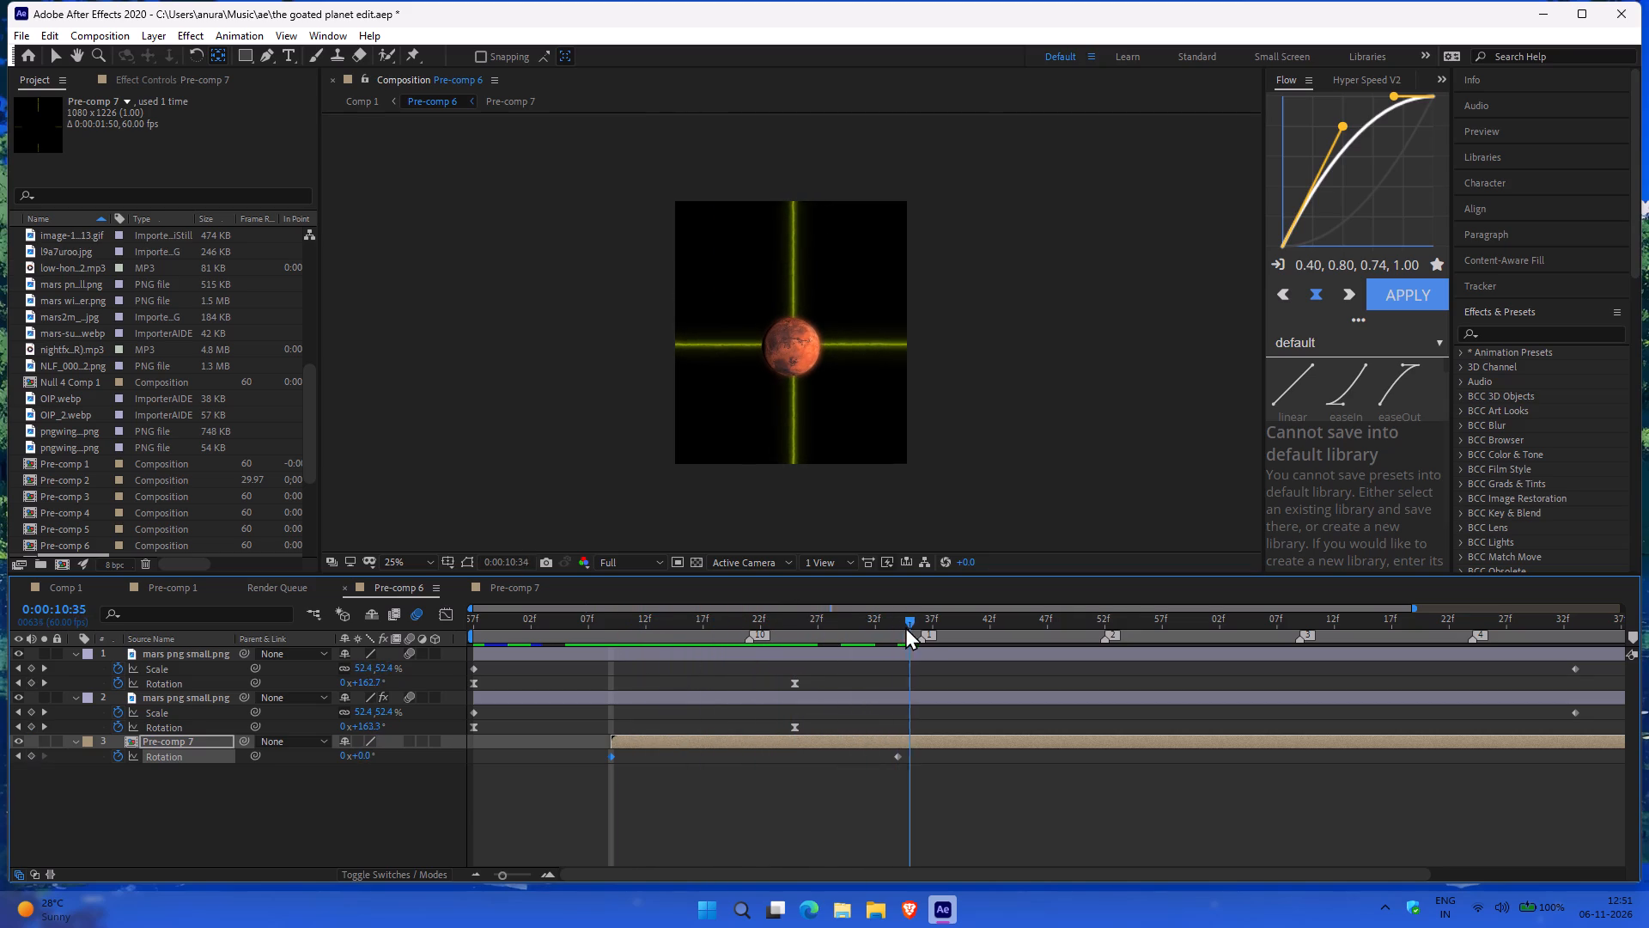
left_click_drag(905, 626, 626, 666)
key("space")
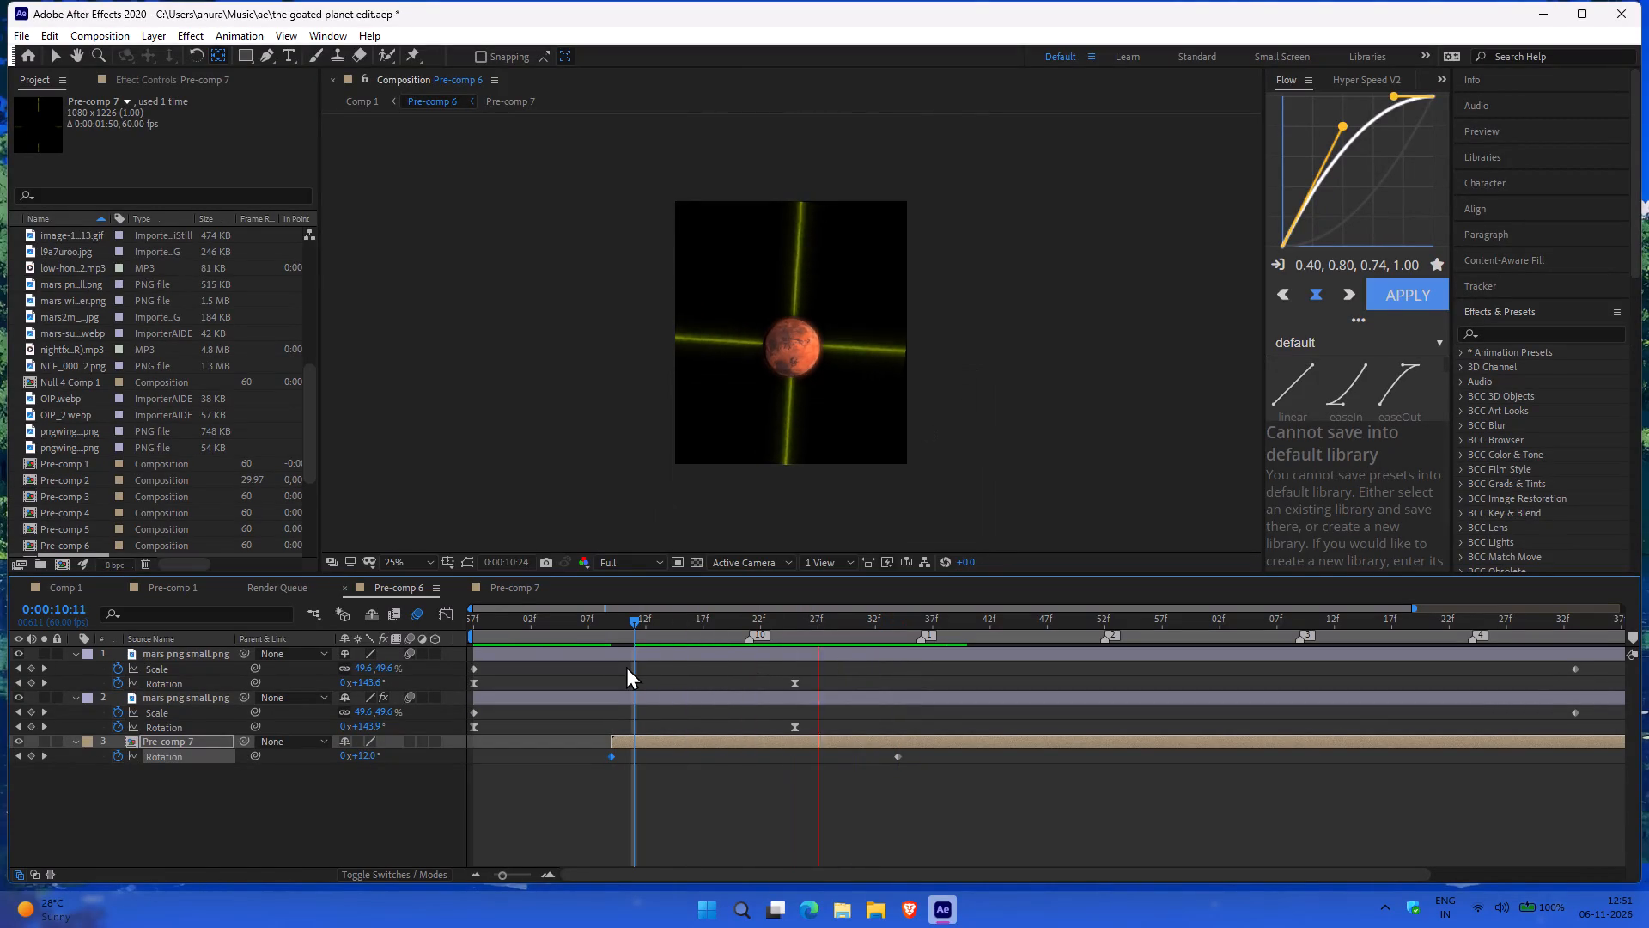
key("space")
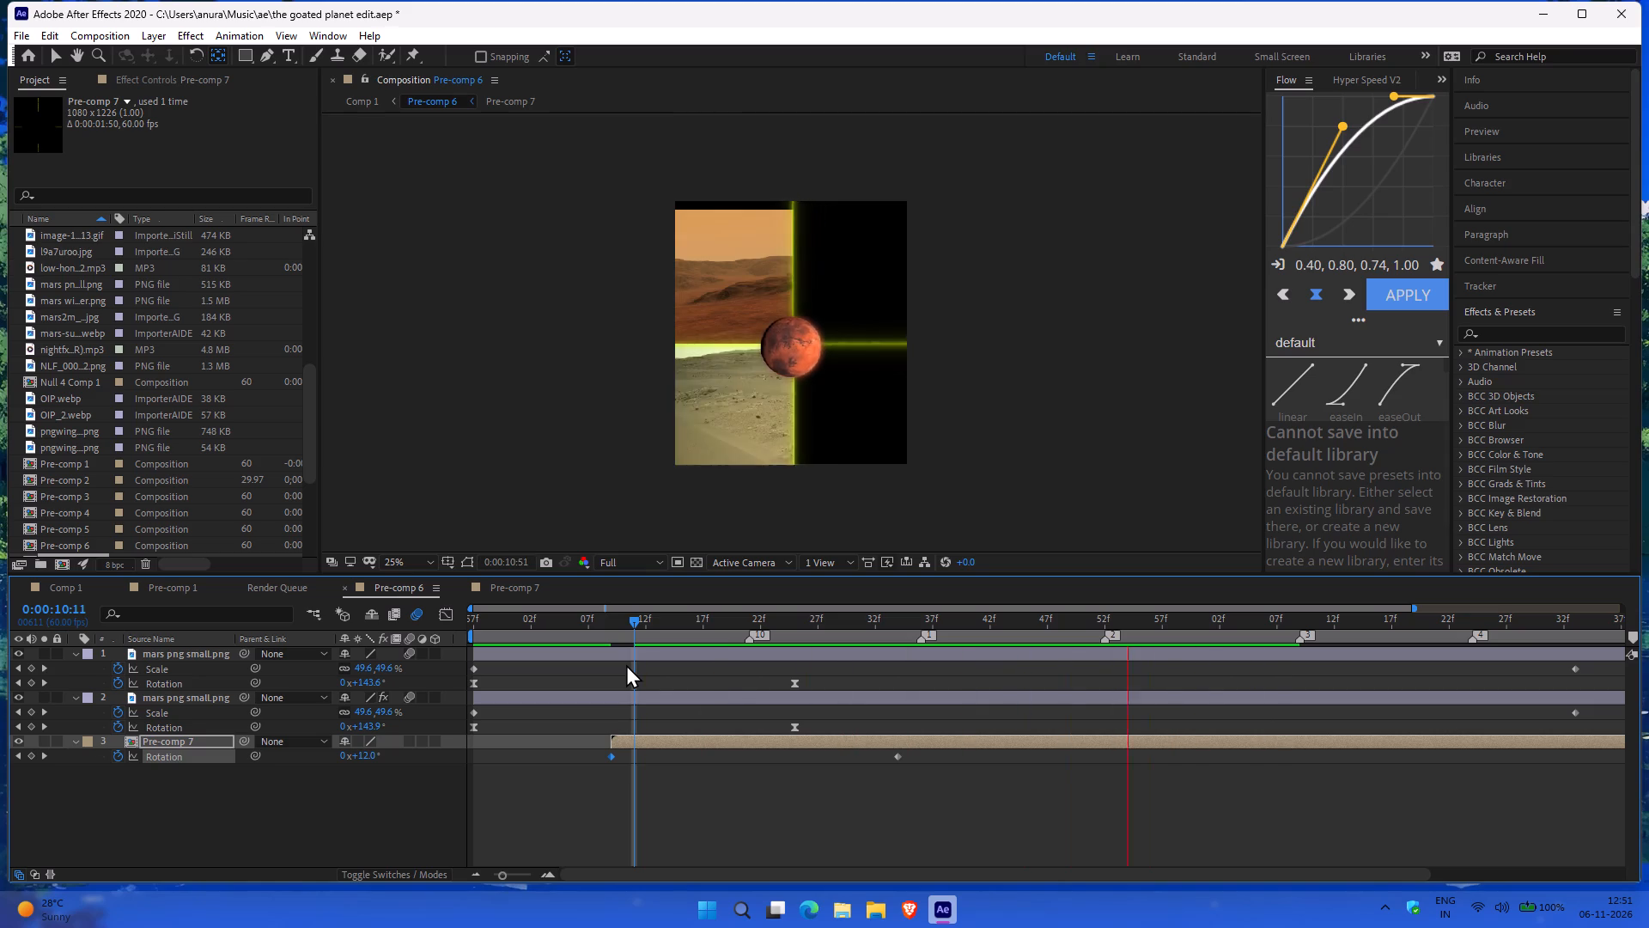
key("space")
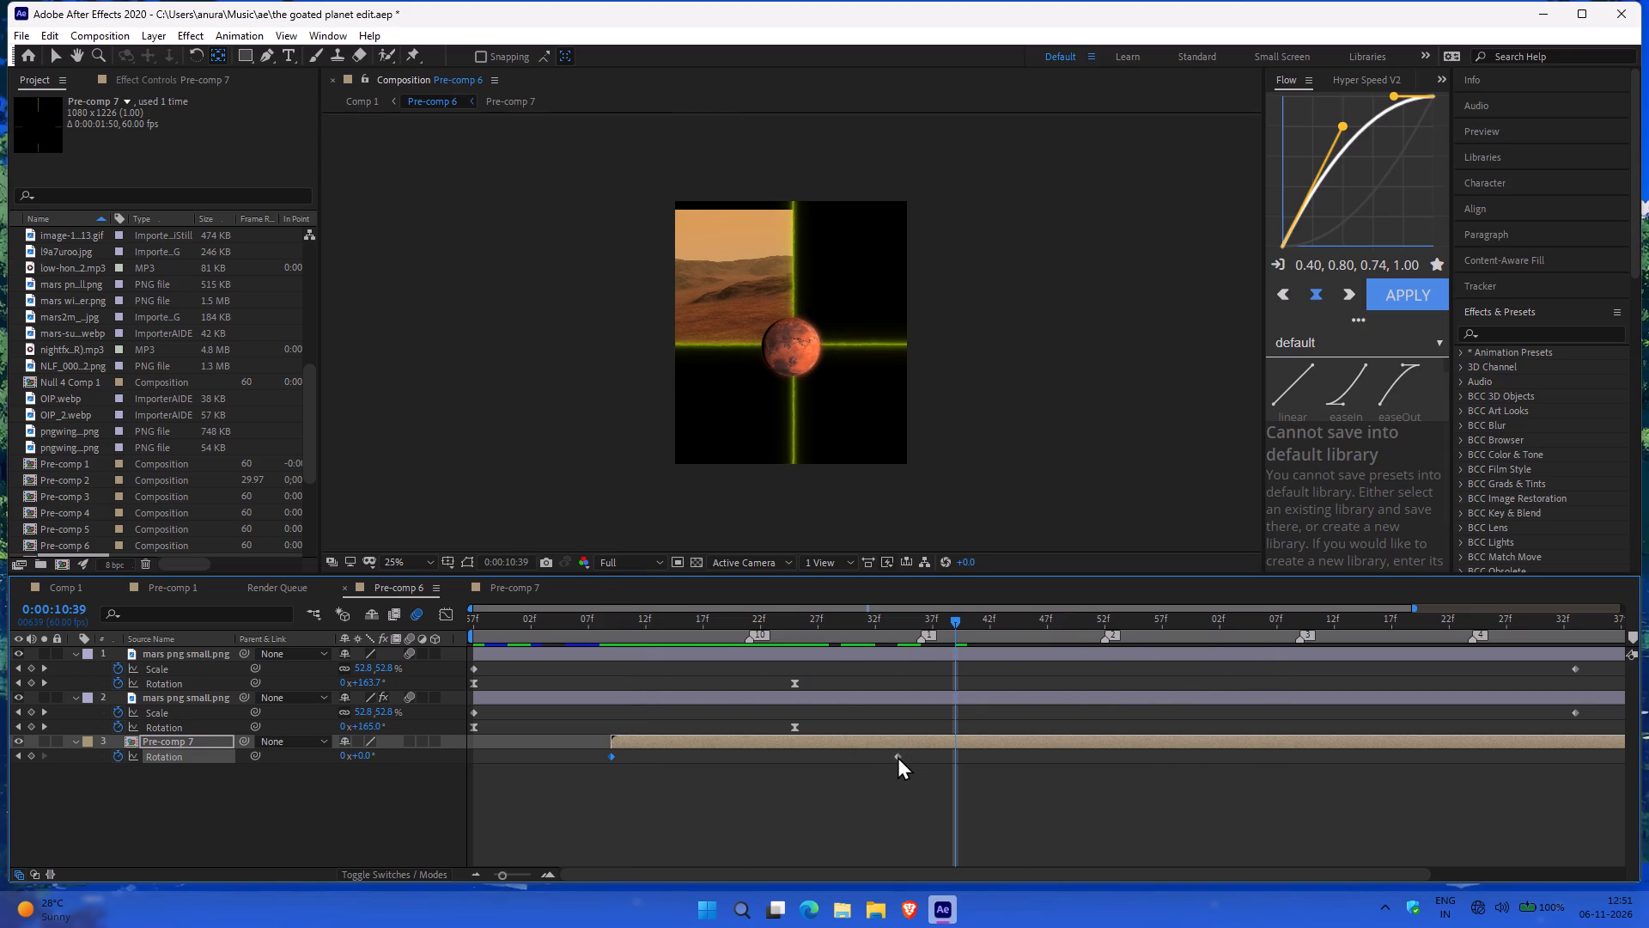
Move Pre-comp 7's ending Rotation keyframe to about 0:00:10:41.
left_click_drag(898, 756, 934, 759)
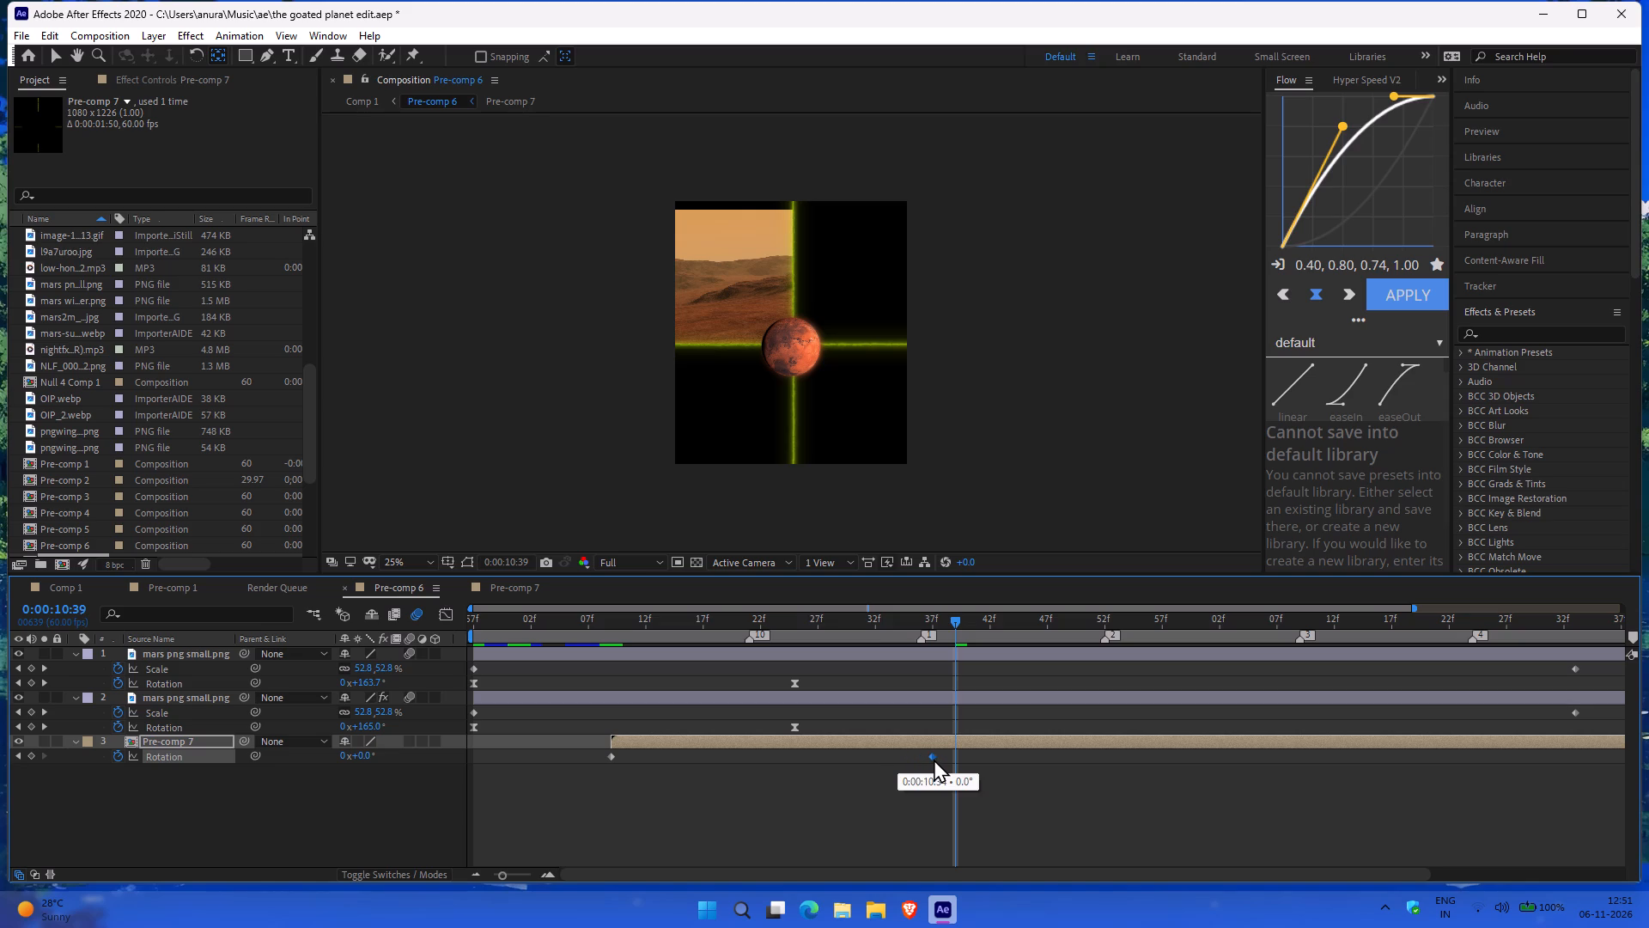
left_click_drag(934, 759, 973, 757)
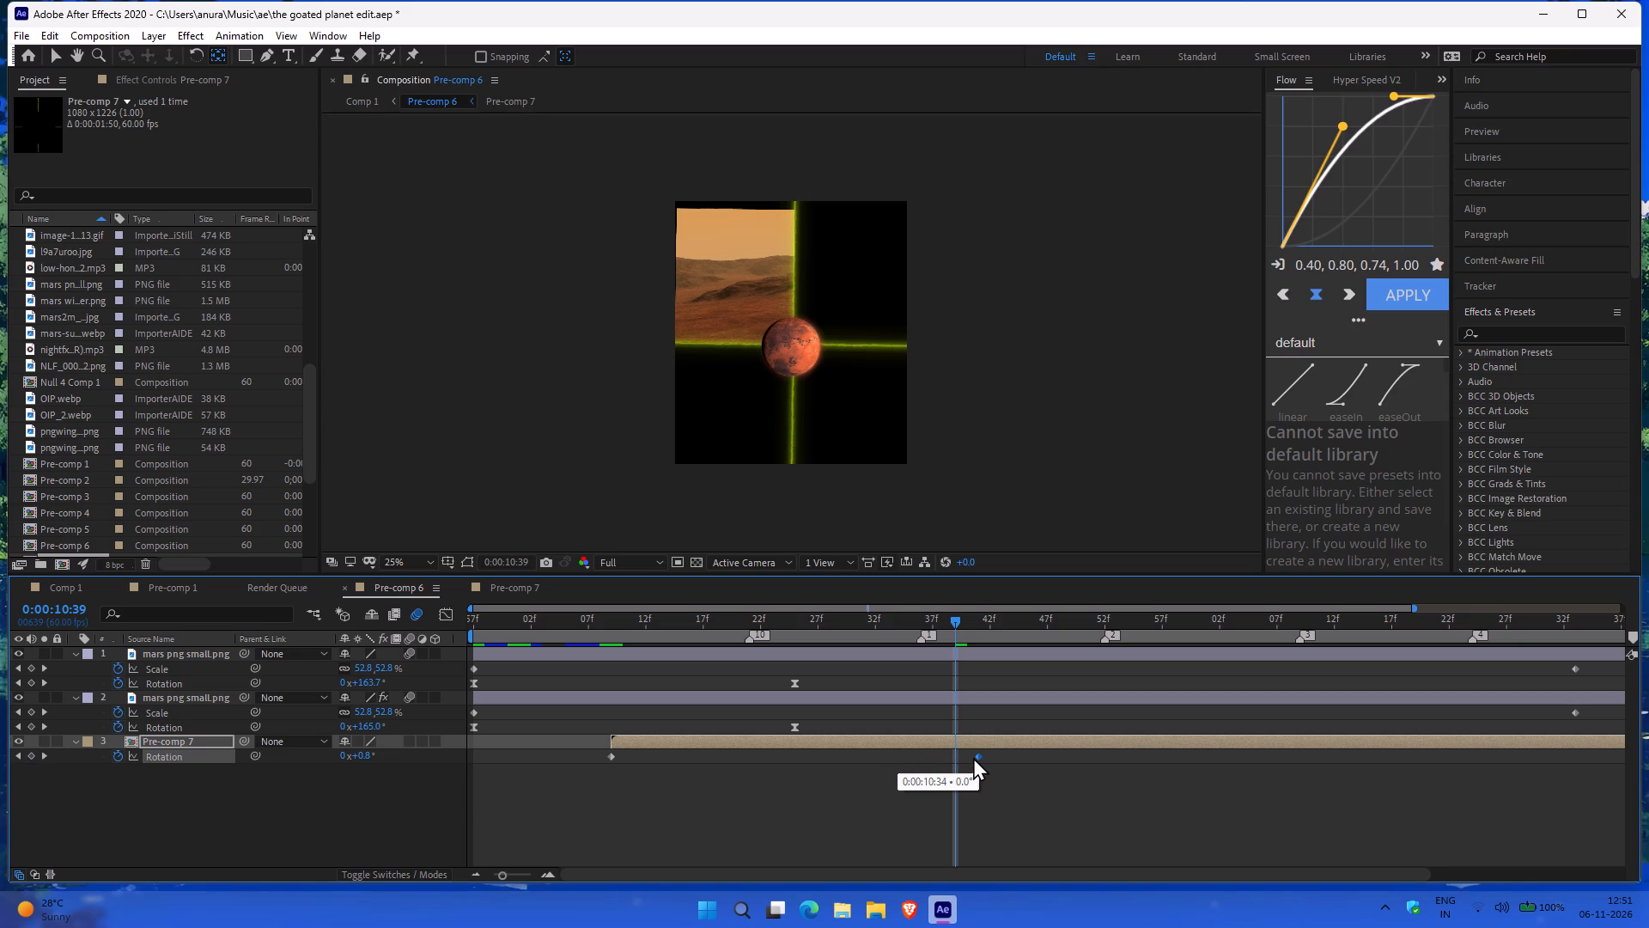
Ease both Pre-comp 7 Rotation keyframes by shaping and applying a Flow curve of 0.00, 0.88, 0.52, 0.98.
left_click_drag(973, 757, 974, 757)
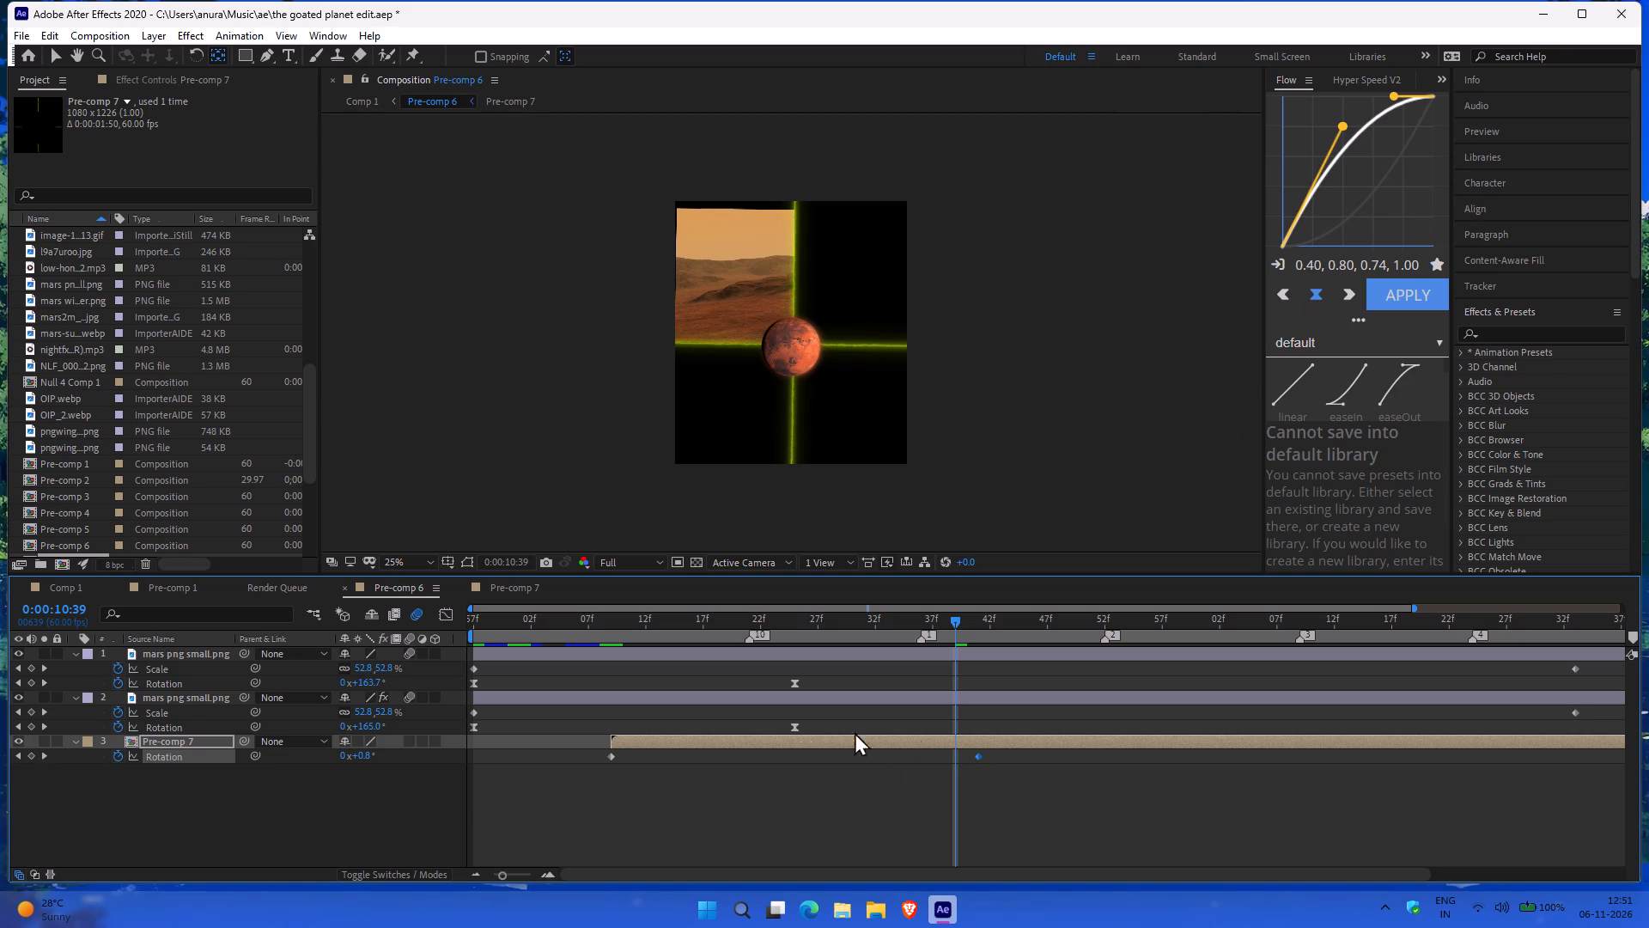
left_click_drag(598, 759, 1067, 748)
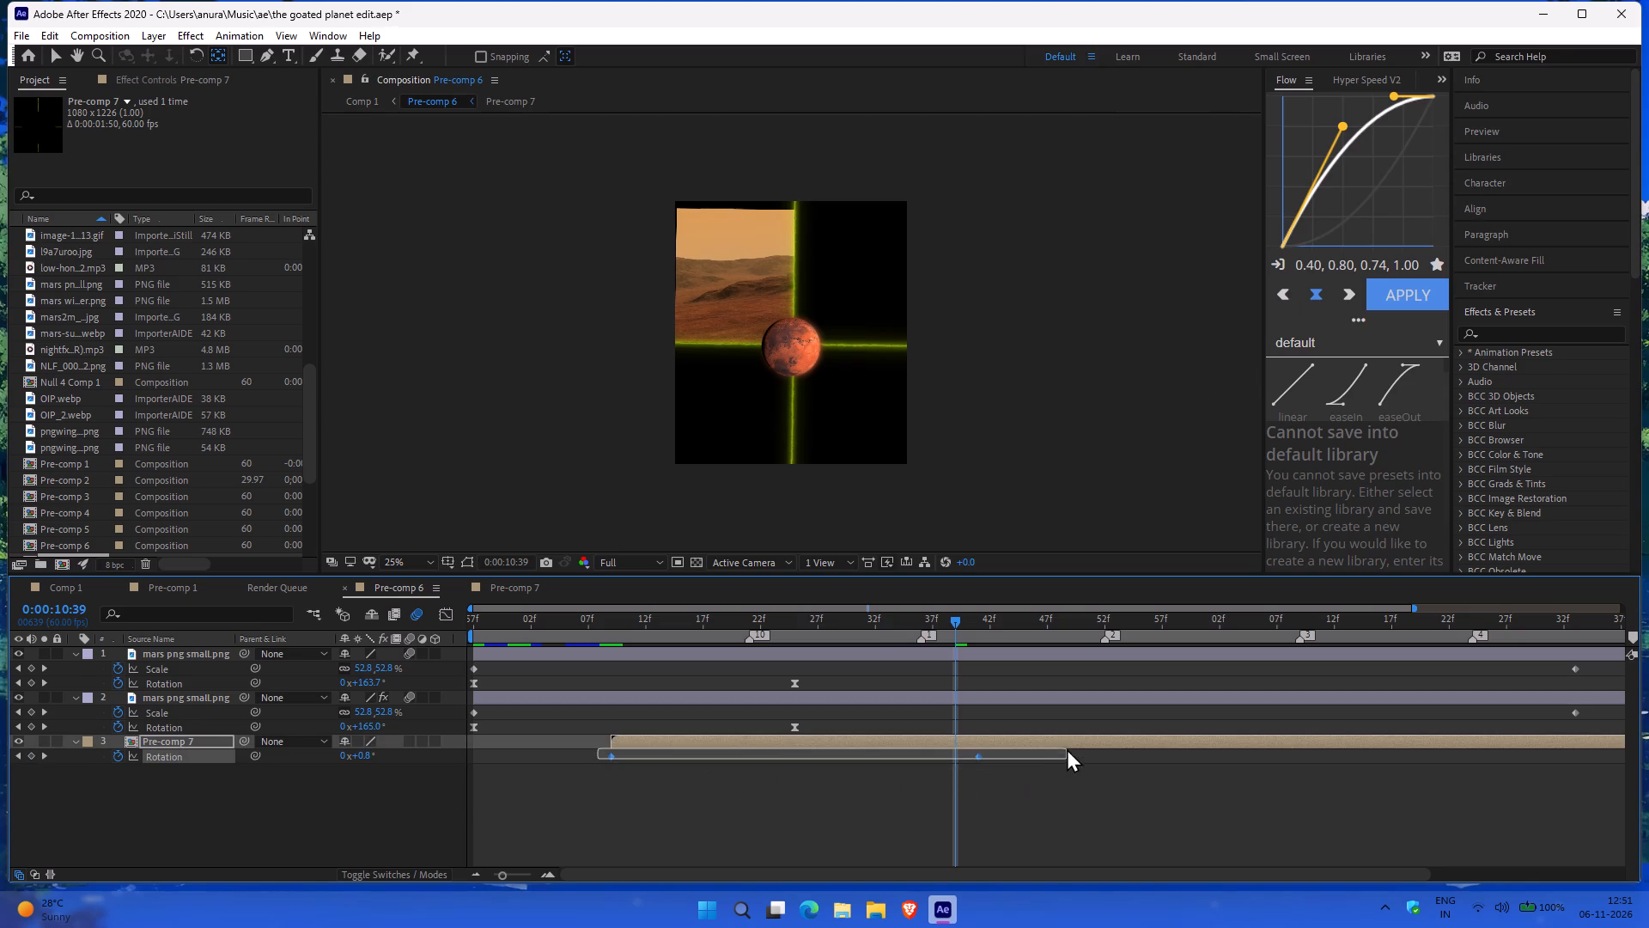
left_click_drag(1067, 748, 1051, 765)
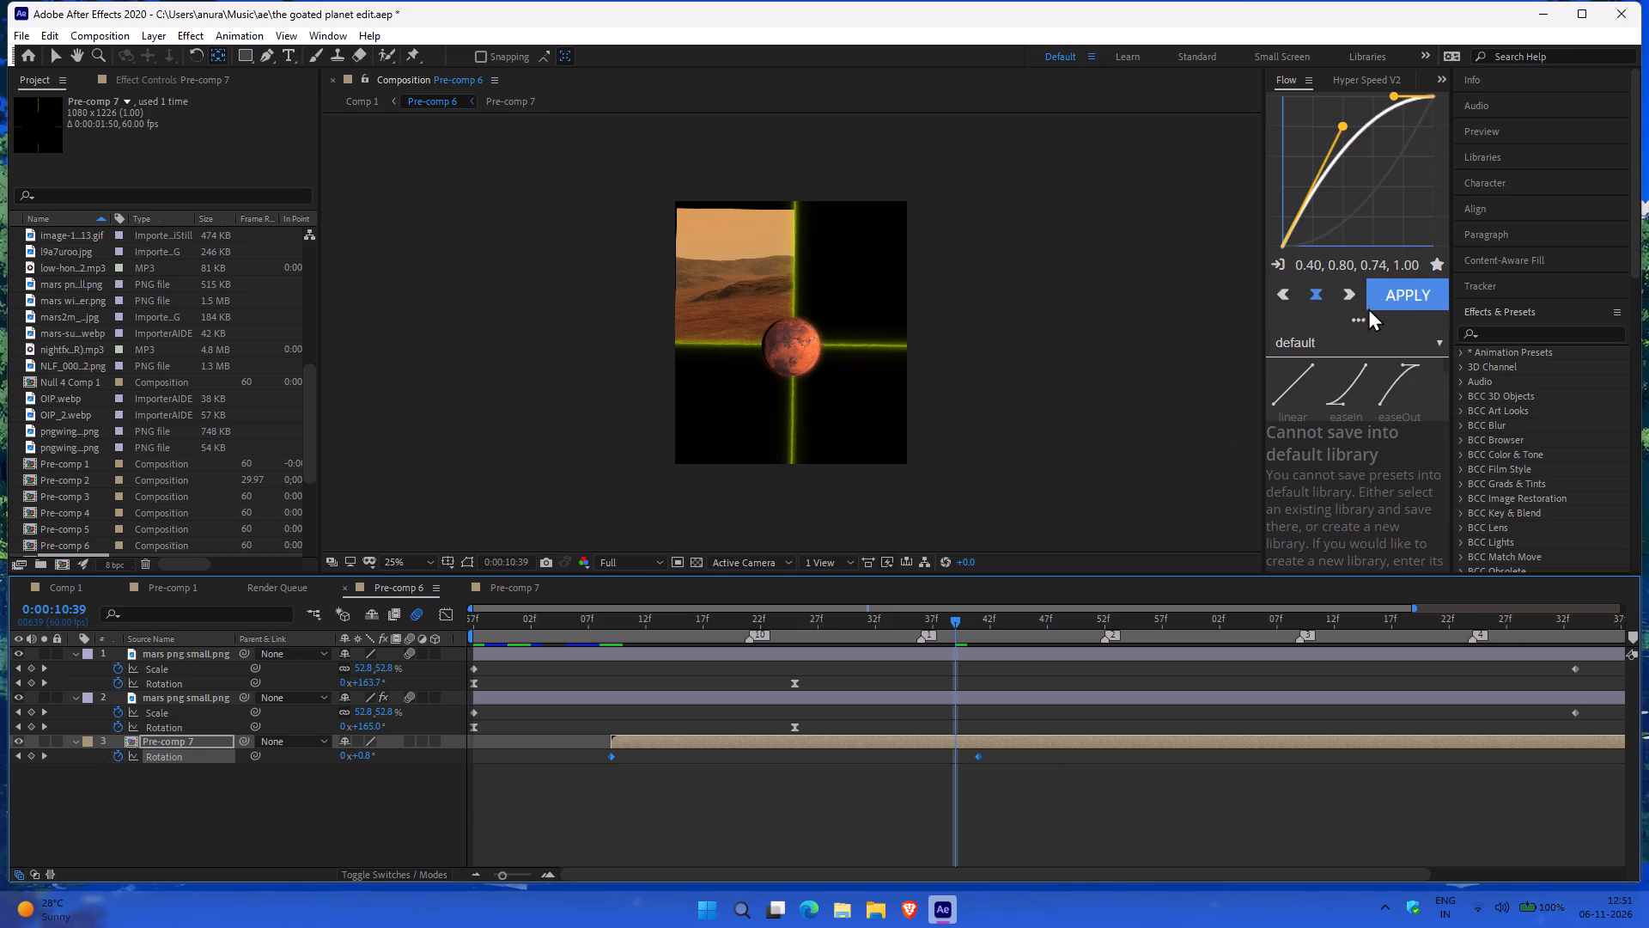
left_click(1337, 118)
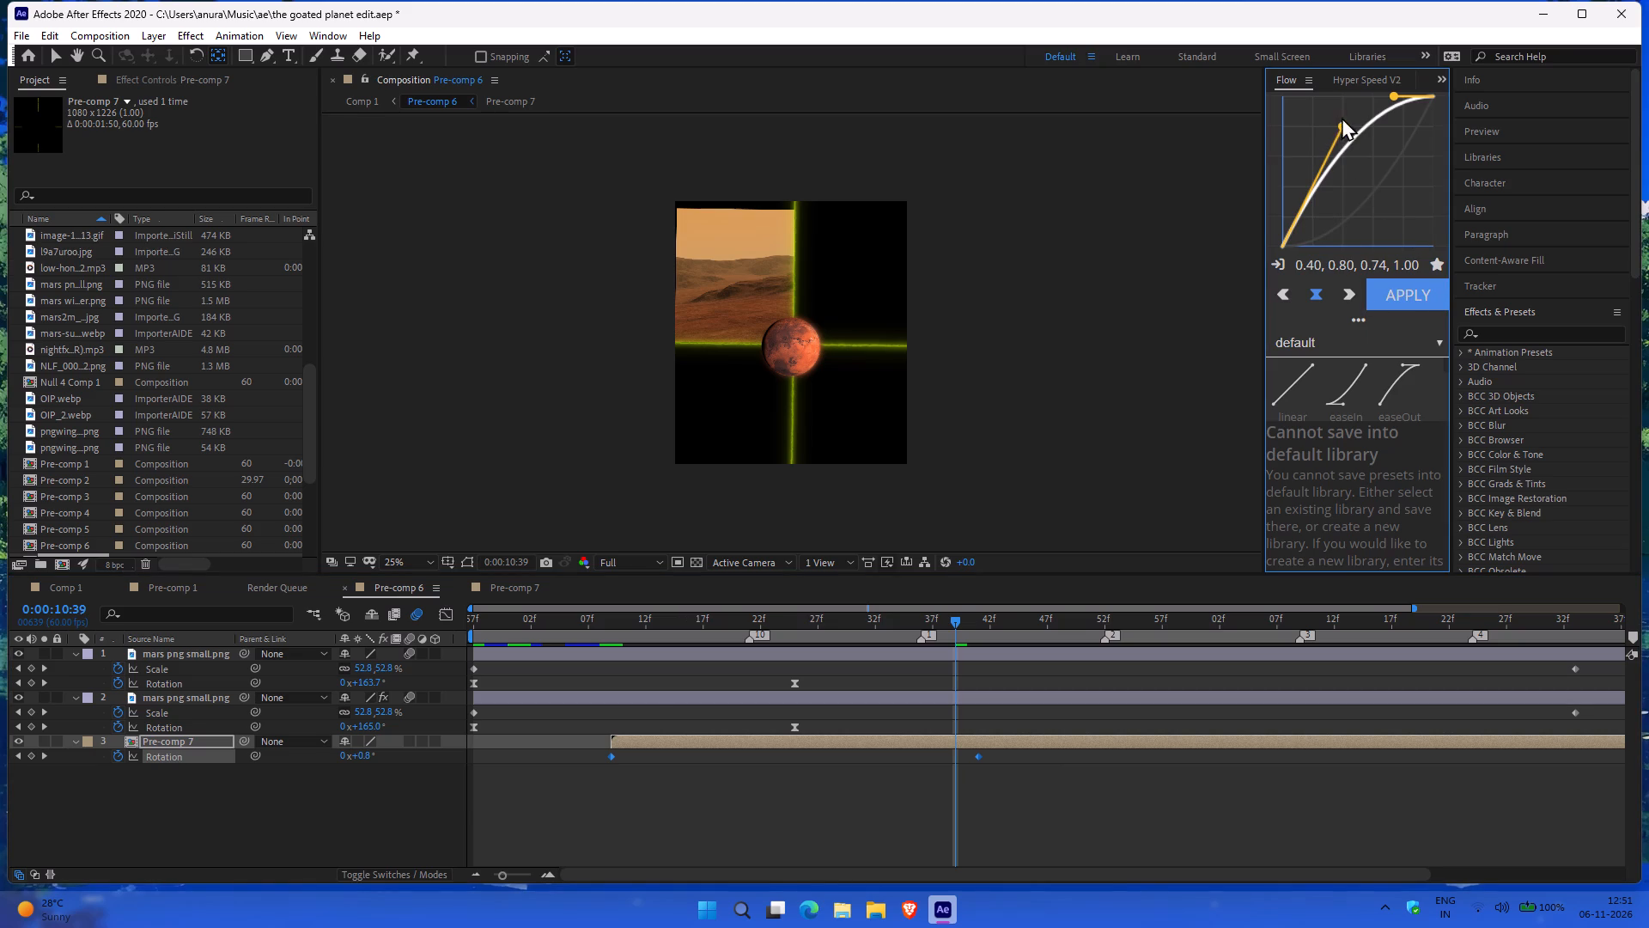
left_click_drag(1343, 114, 1322, 141)
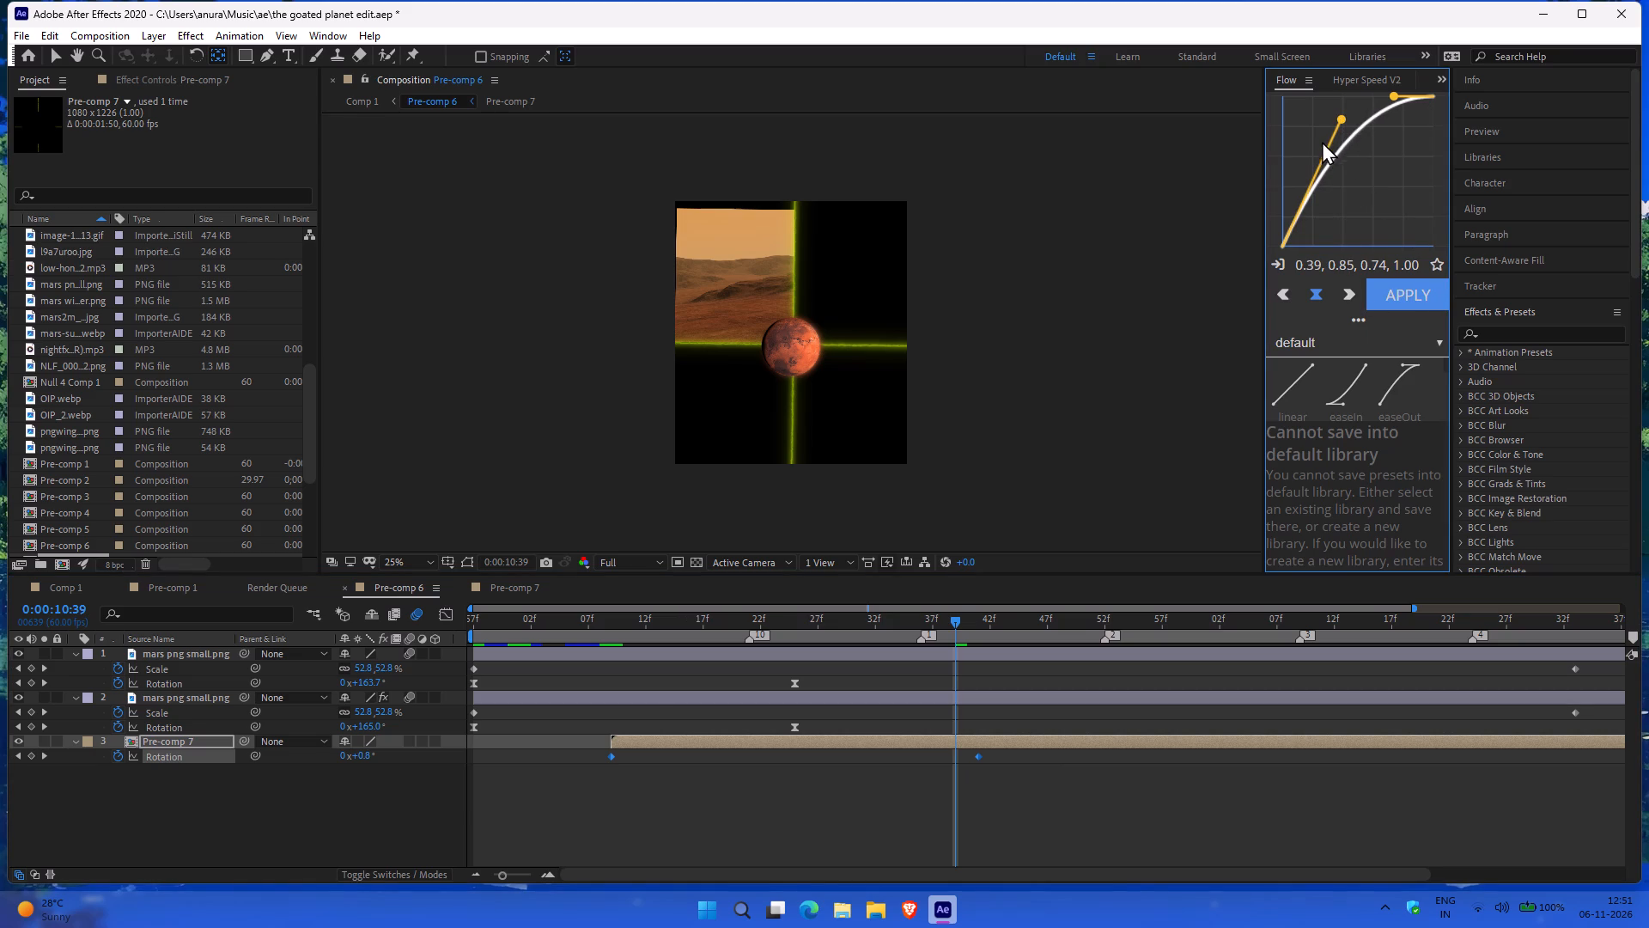
left_click_drag(1322, 141, 1325, 137)
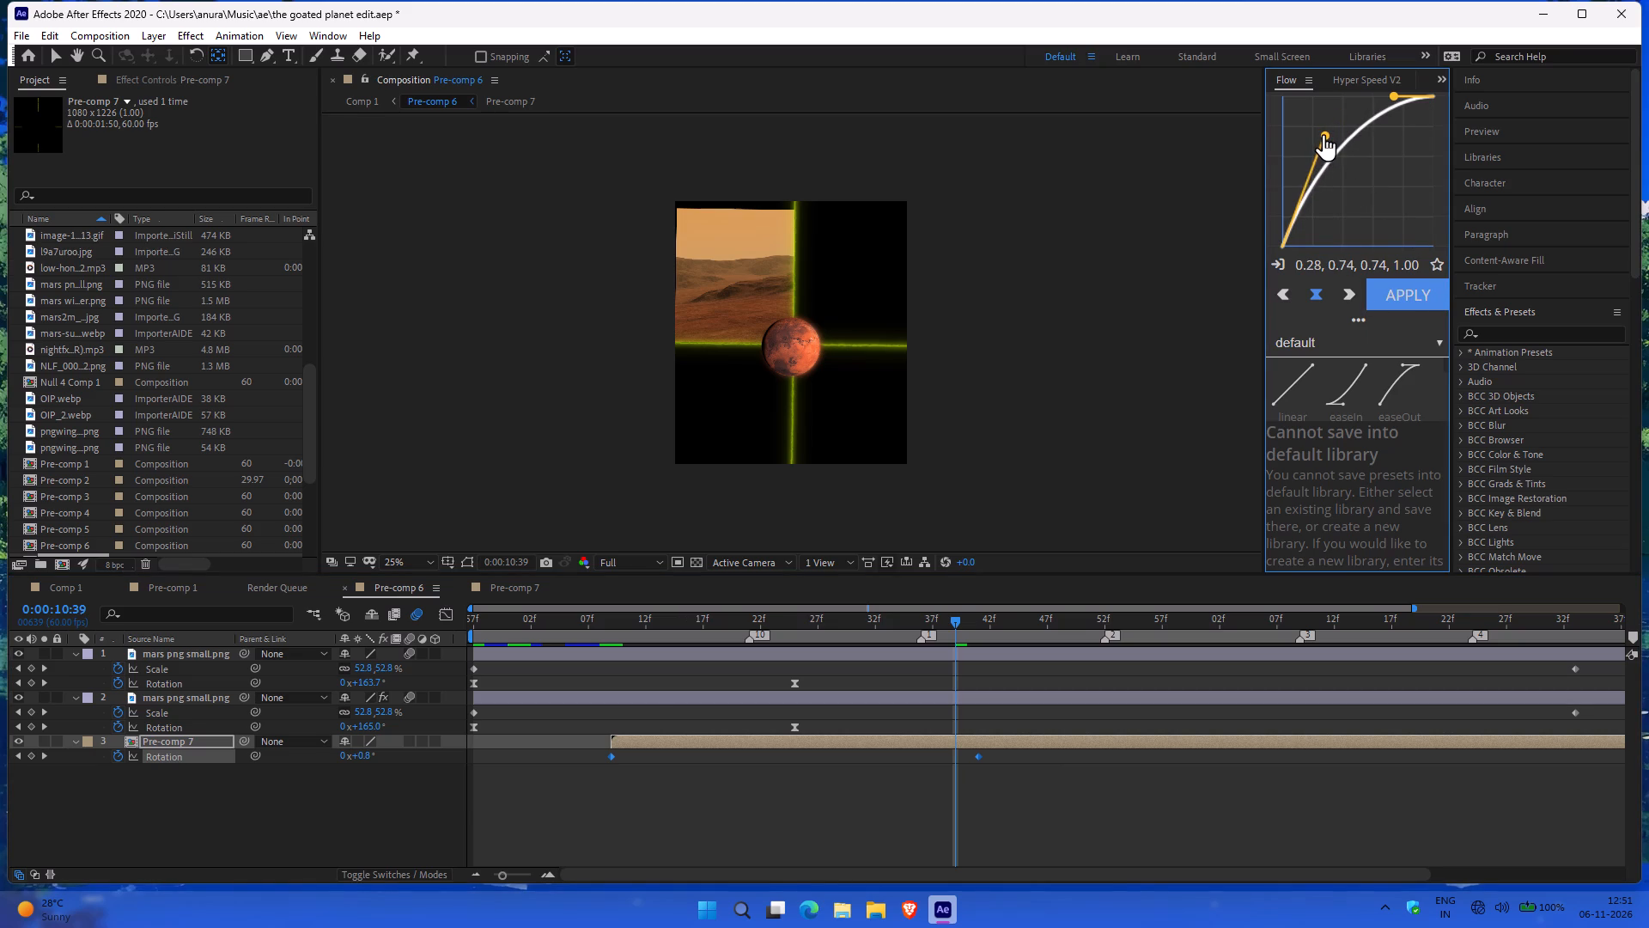
left_click(1323, 131)
left_click_drag(1328, 136, 1276, 132)
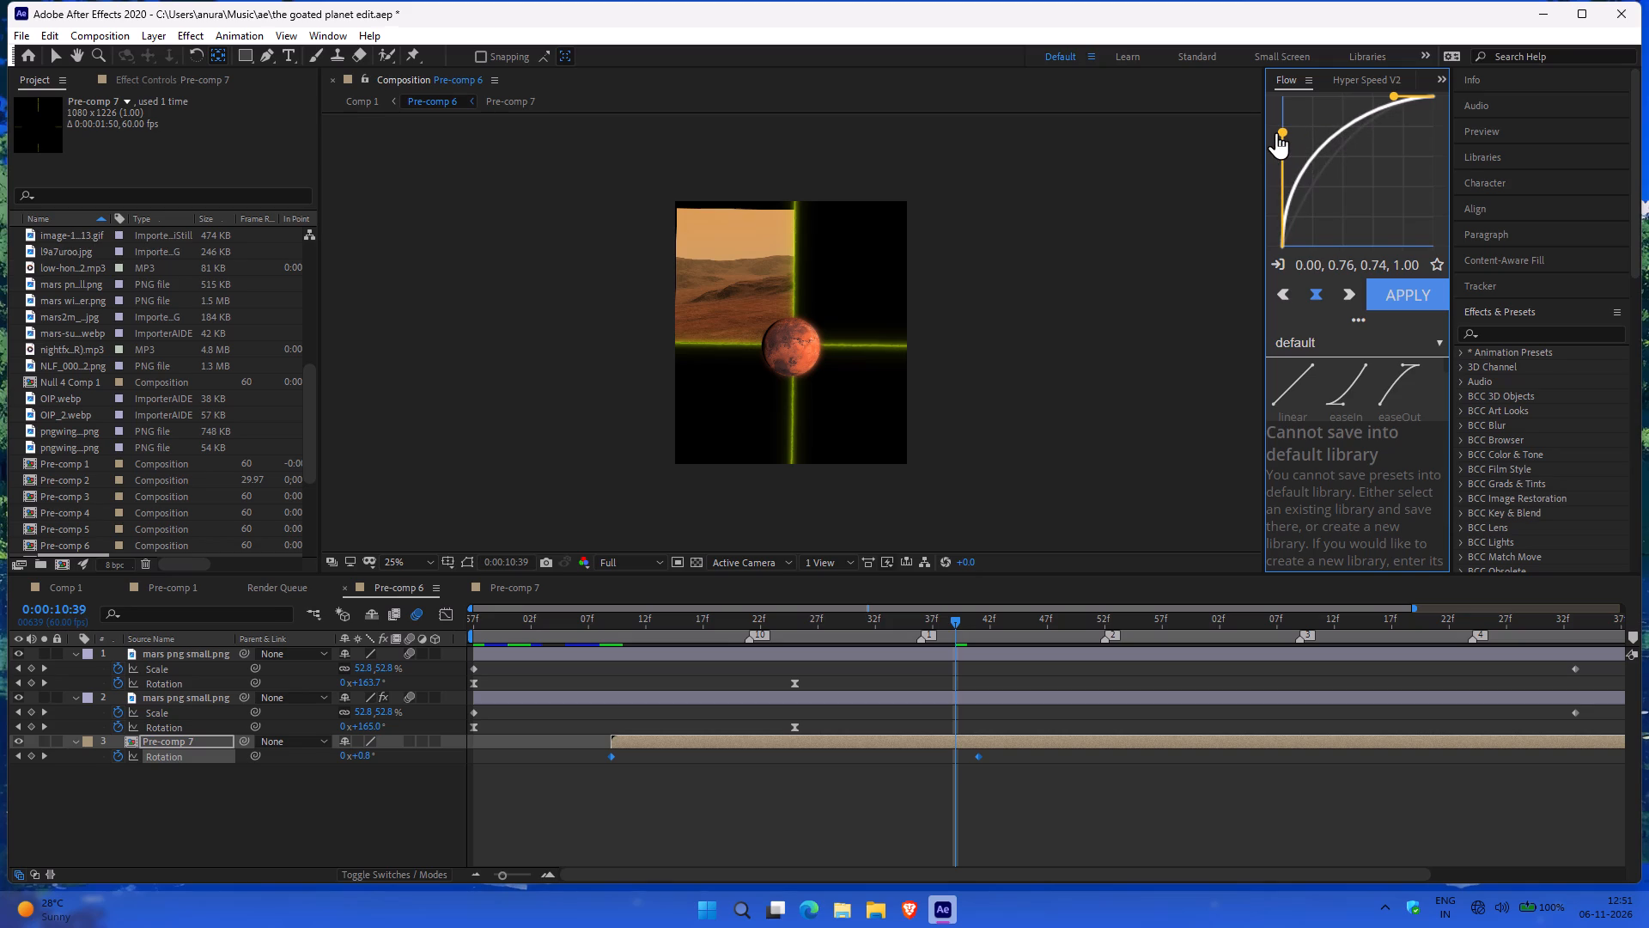
left_click_drag(1276, 132, 1276, 131)
left_click_drag(1393, 93, 1342, 106)
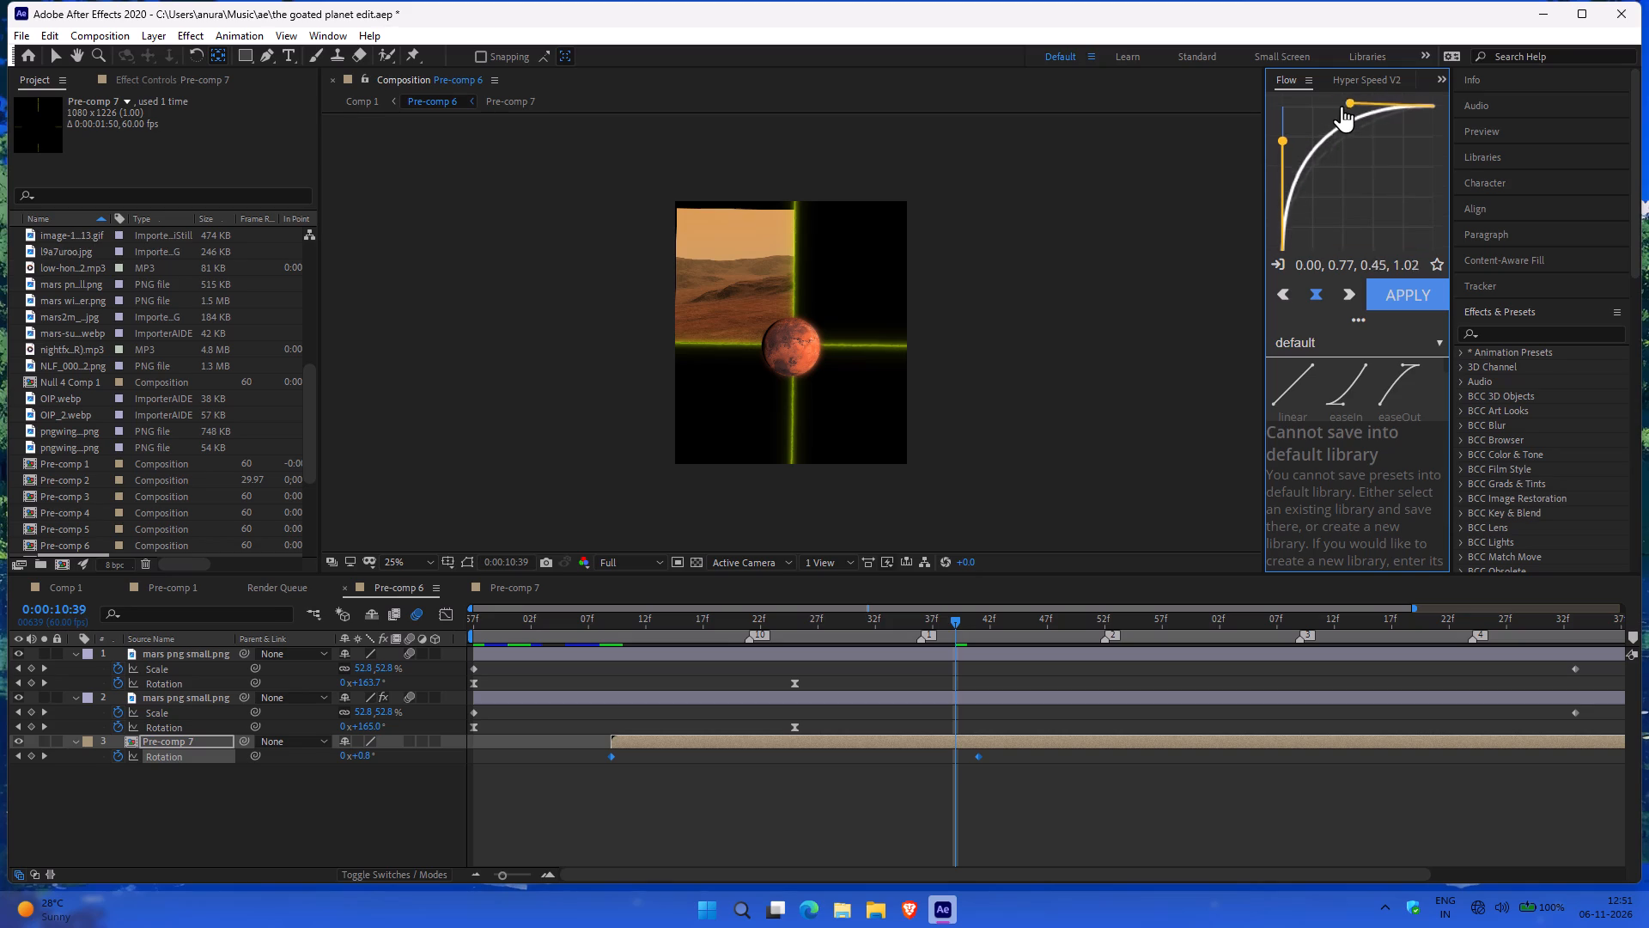
left_click_drag(1342, 106, 1367, 104)
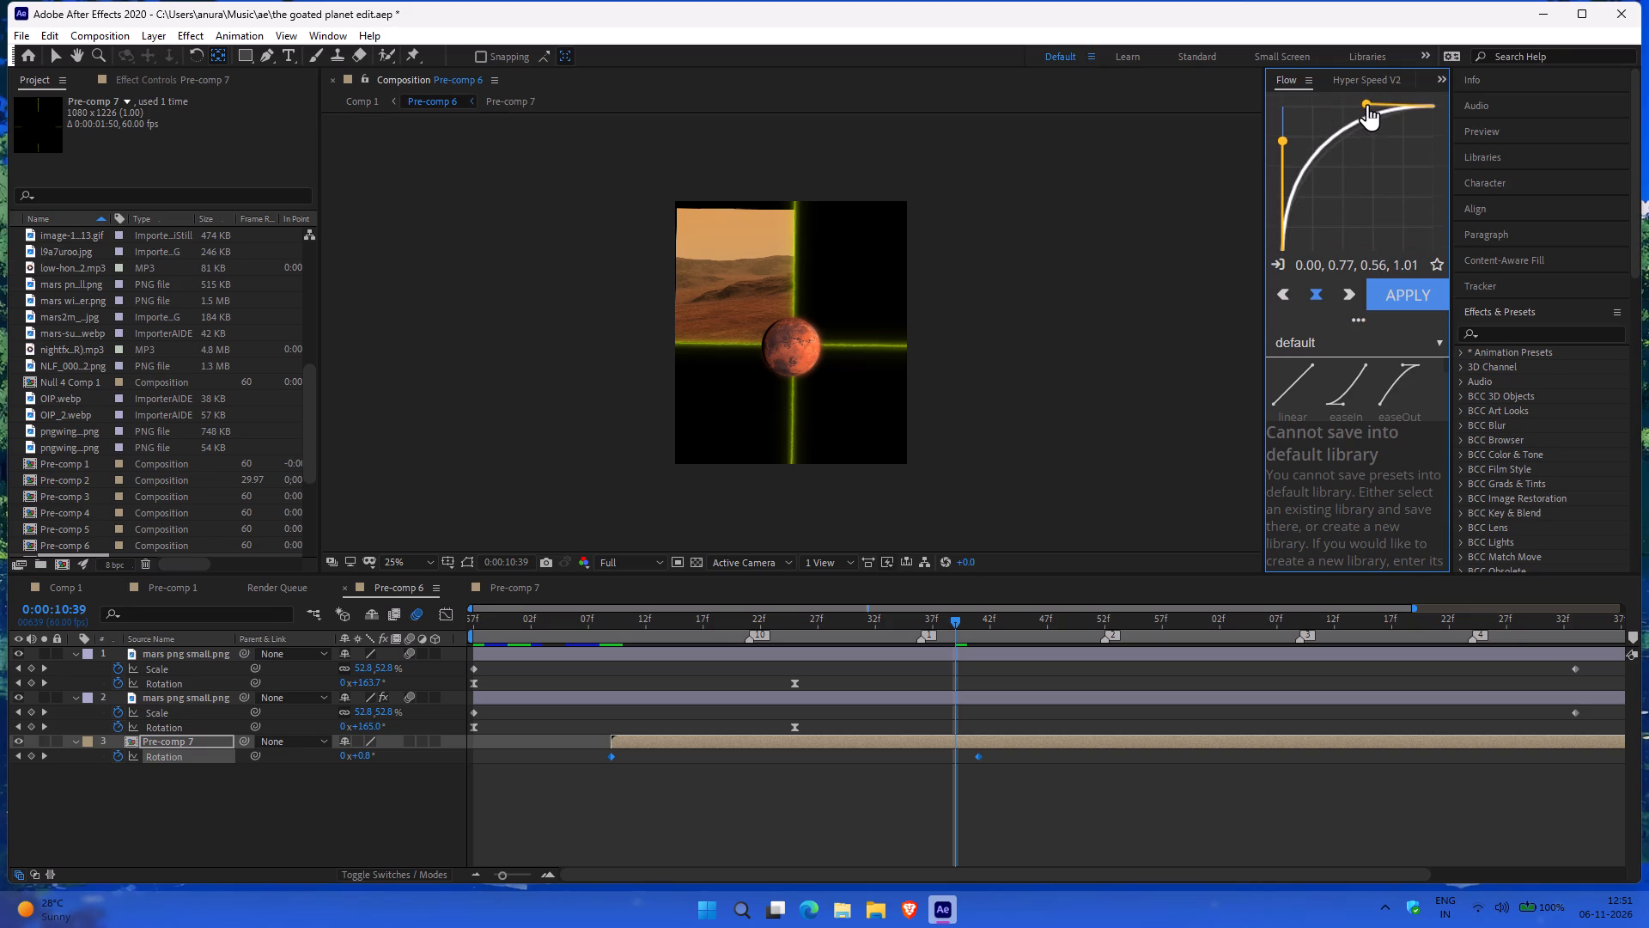
left_click_drag(1367, 104, 1361, 110)
left_click_drag(1278, 132, 1272, 156)
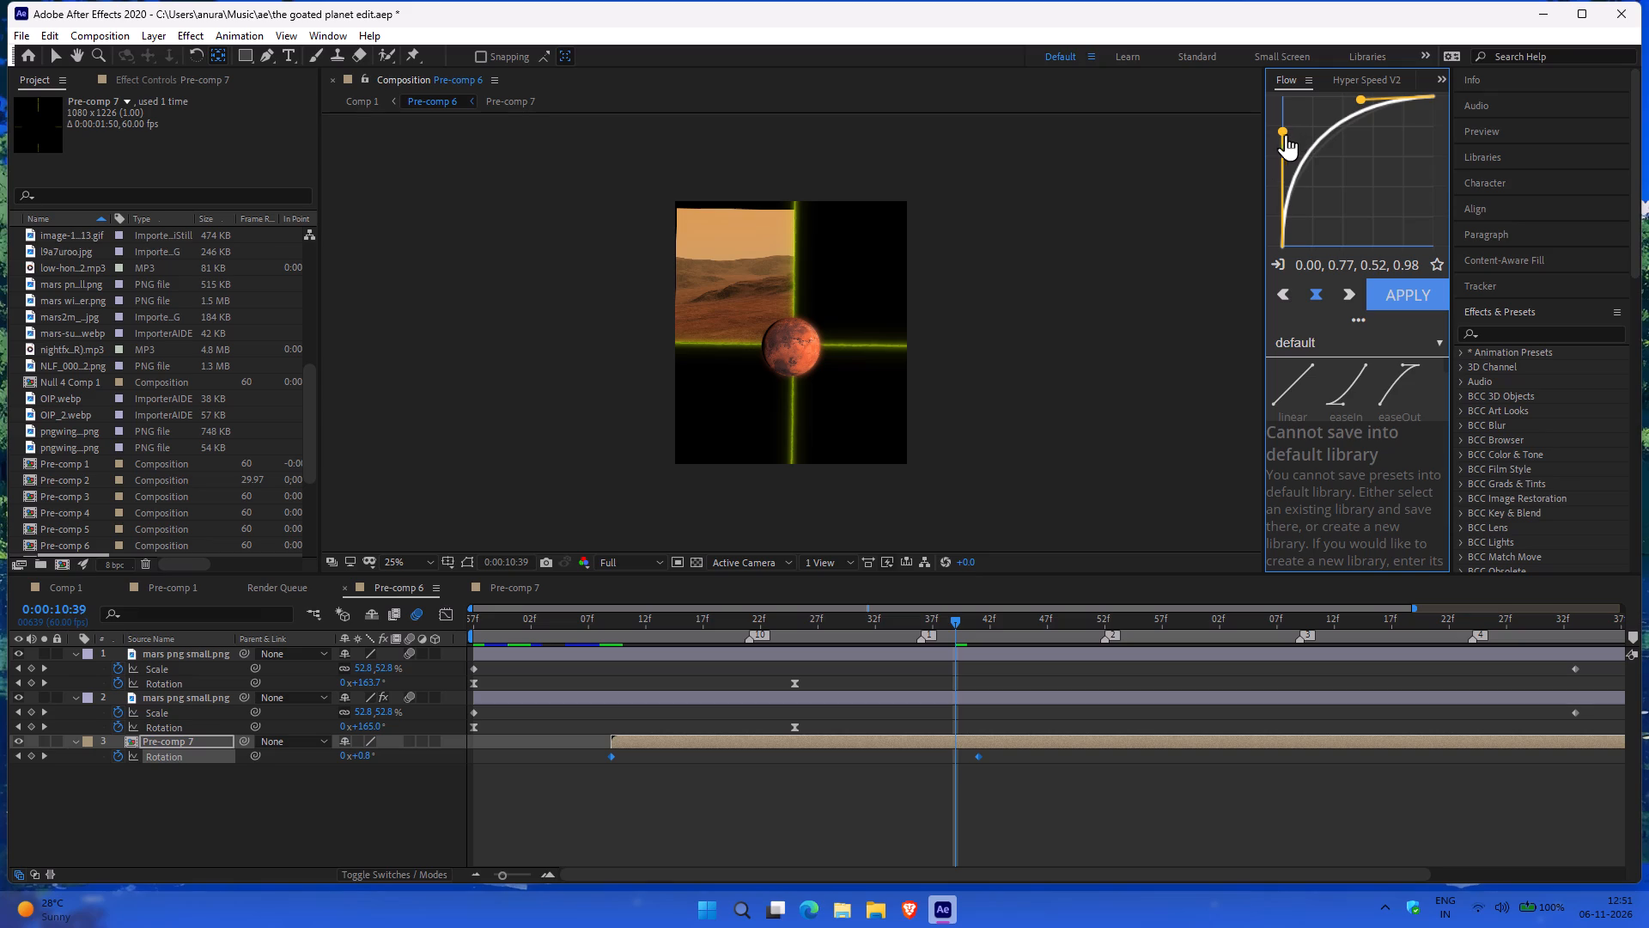
left_click_drag(1282, 134, 1277, 109)
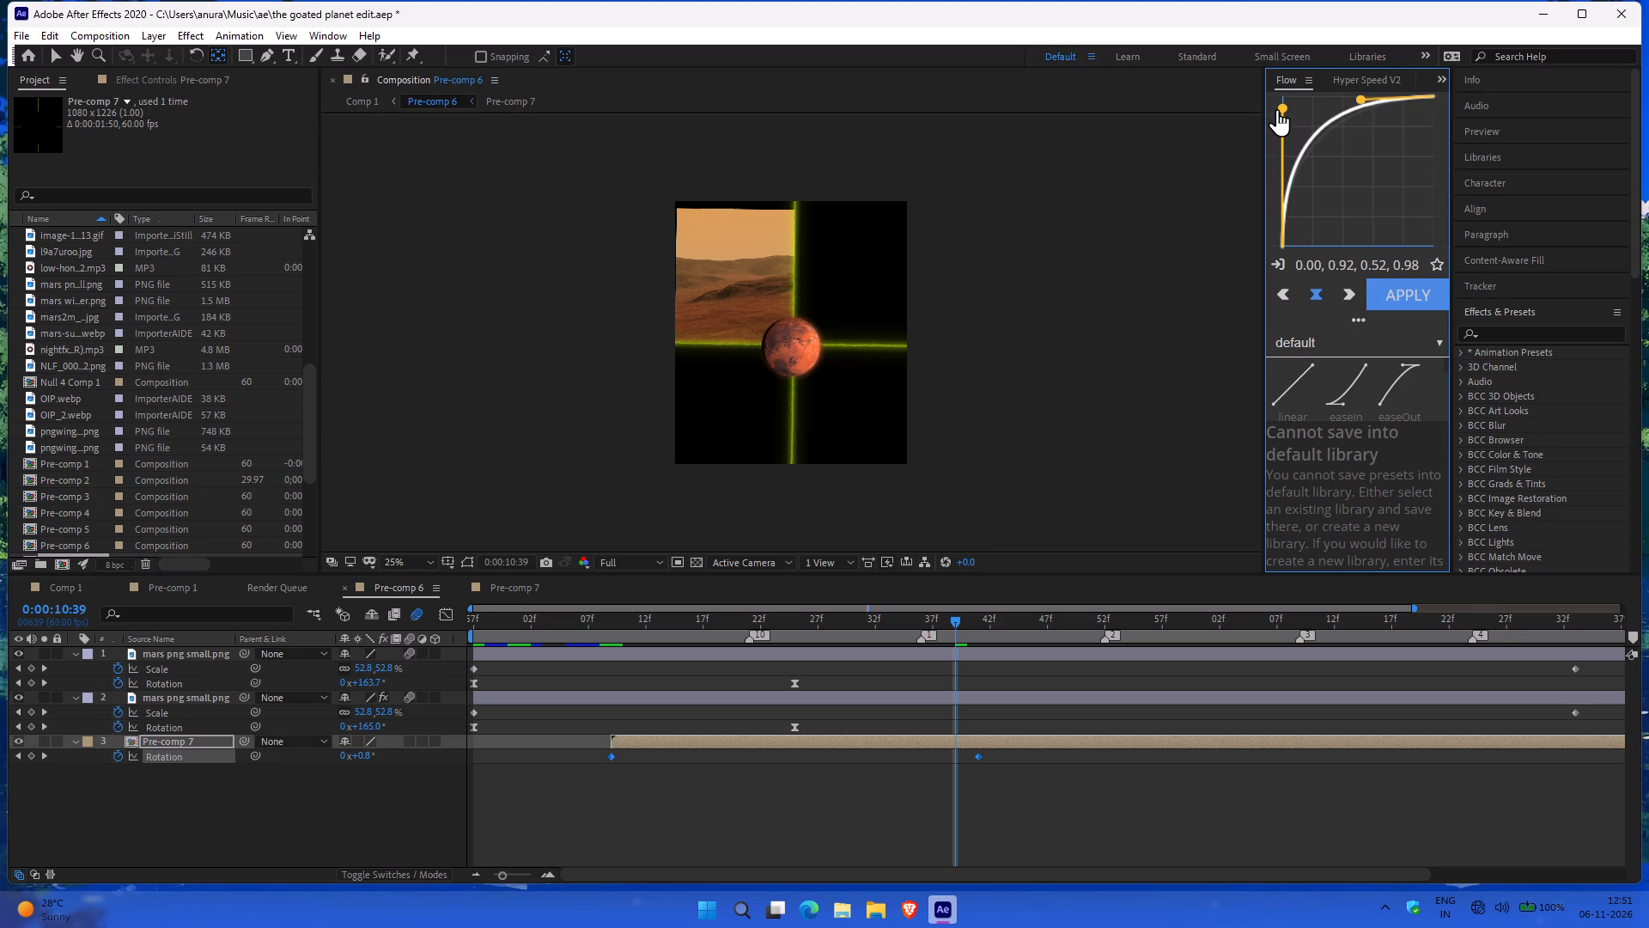
left_click_drag(1277, 109, 1275, 114)
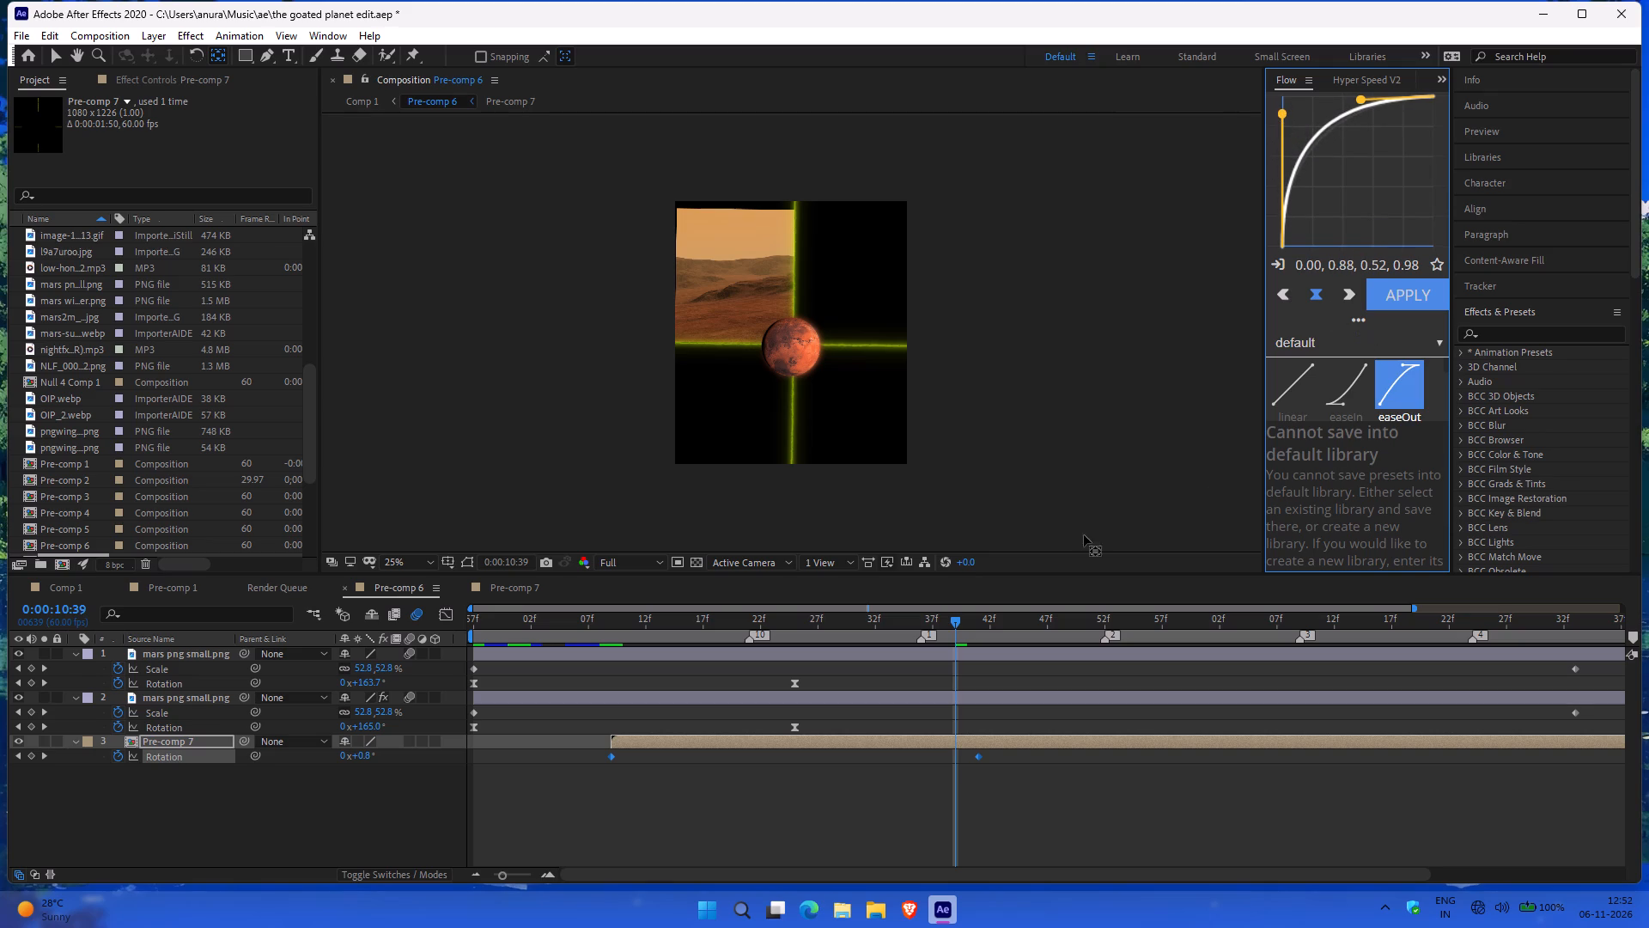
left_click(1382, 297)
Play back Pre-comp 6 from 0:00:10:09 to examine the eased rotation of the lines around Mars.
left_click(612, 618)
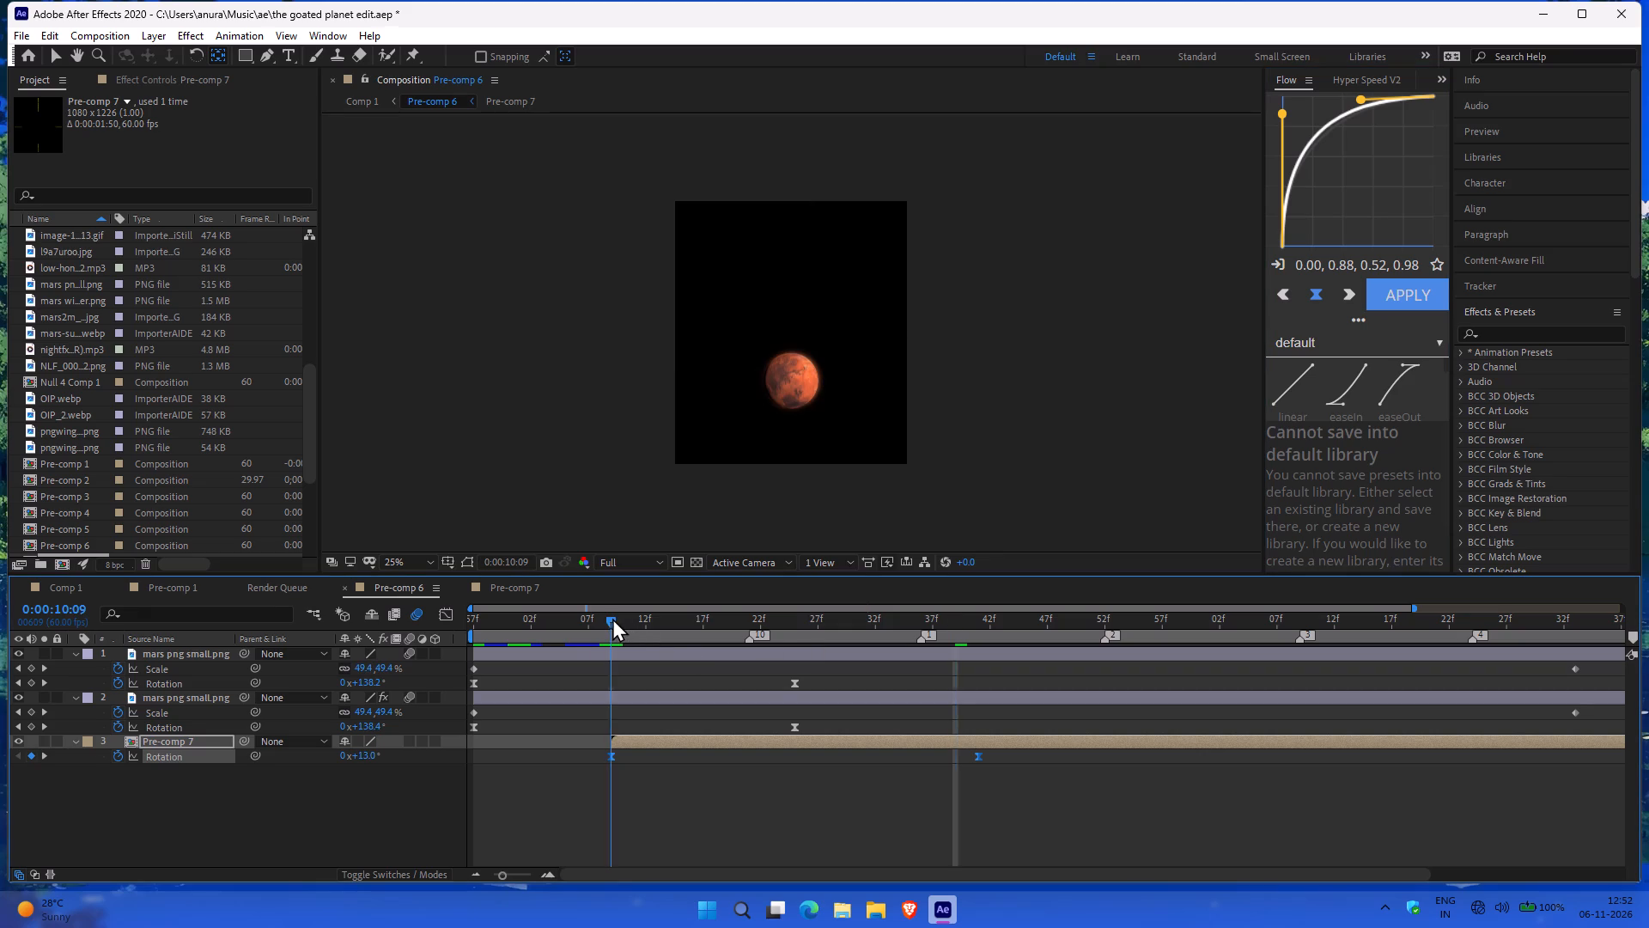
key("space")
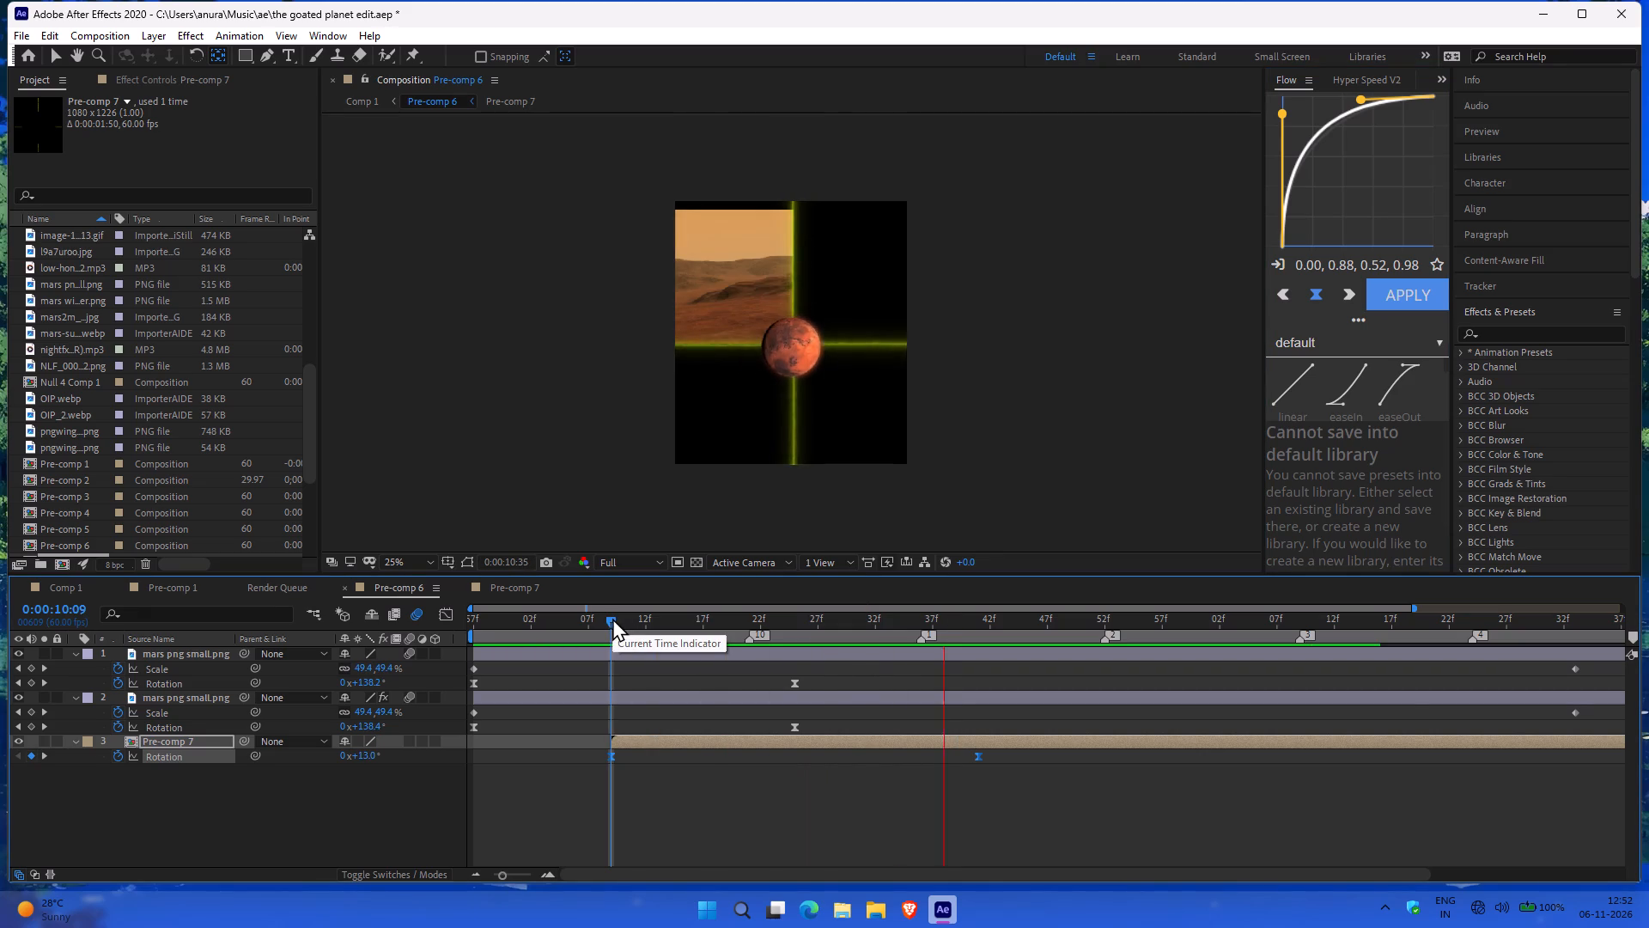
key("space")
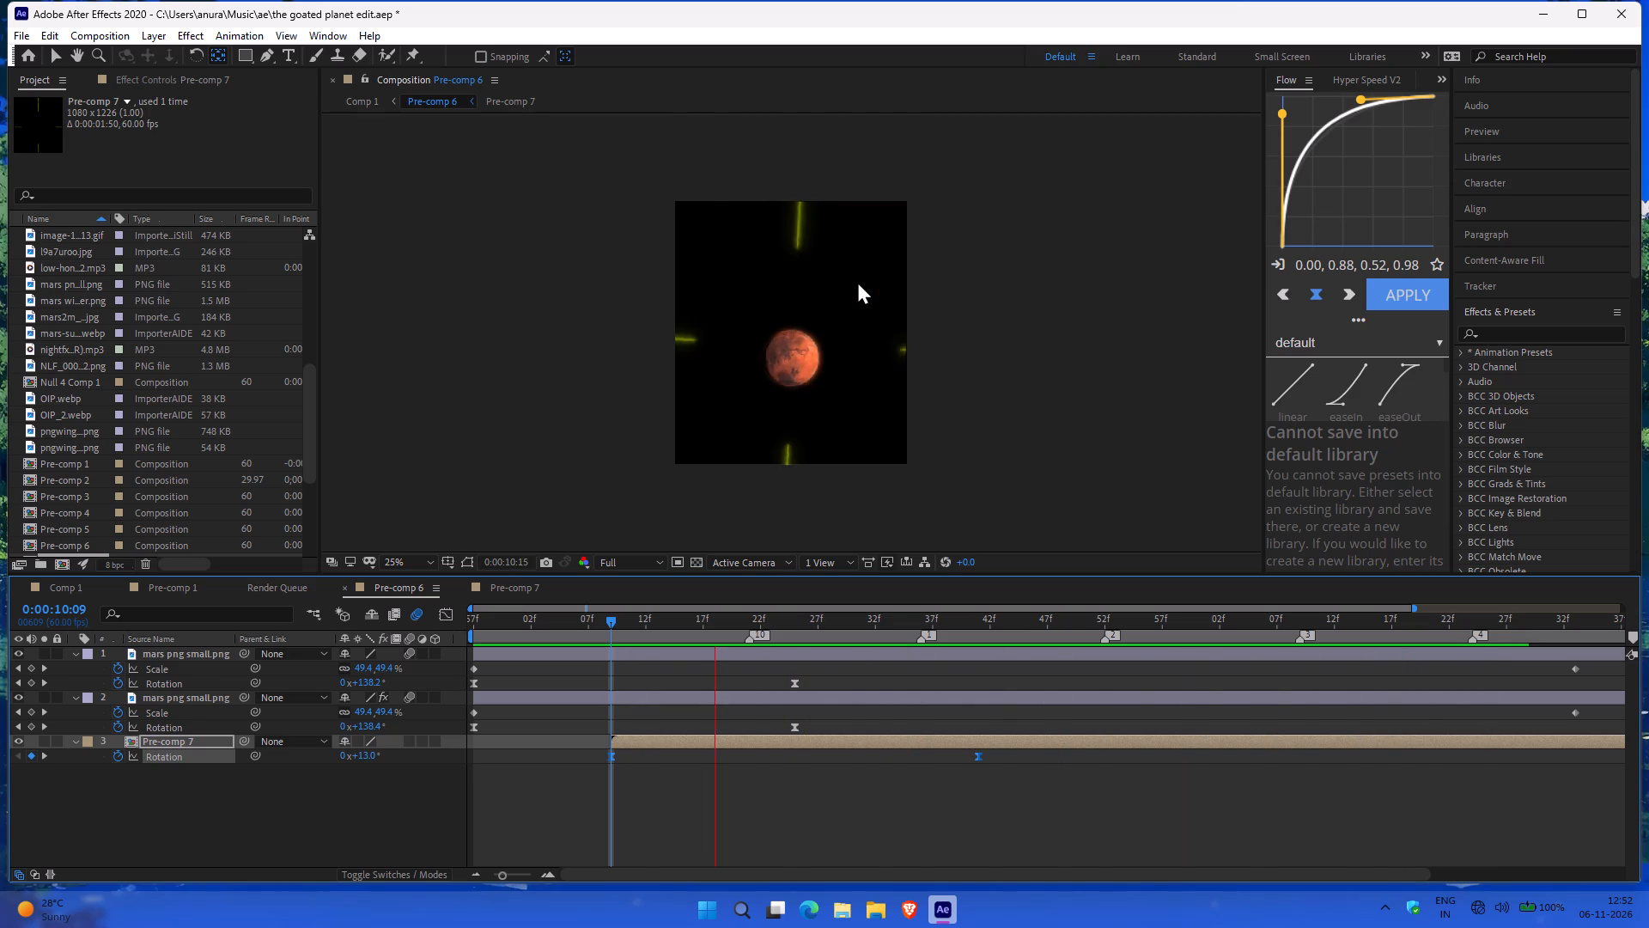
key("space")
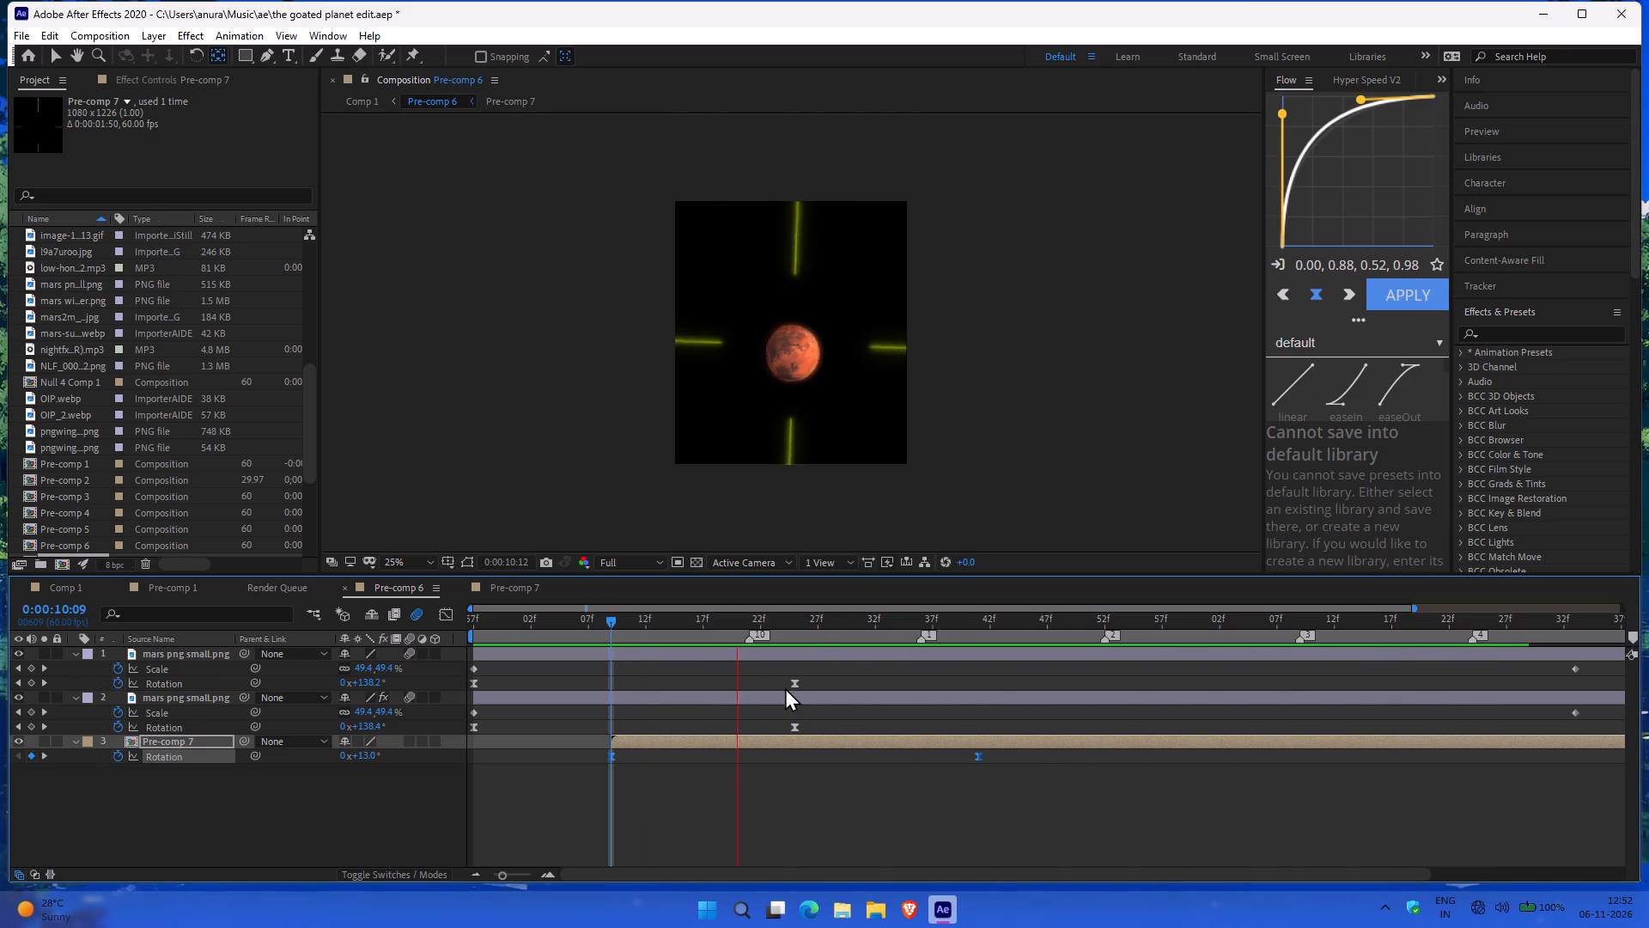
Move only Pre-comp 7's ending Rotation keyframe to about 0:00:10:45, keeping the starting keyframe at 0:00:10:09.
left_click_drag(977, 754, 1046, 752)
key("ctrl+z")
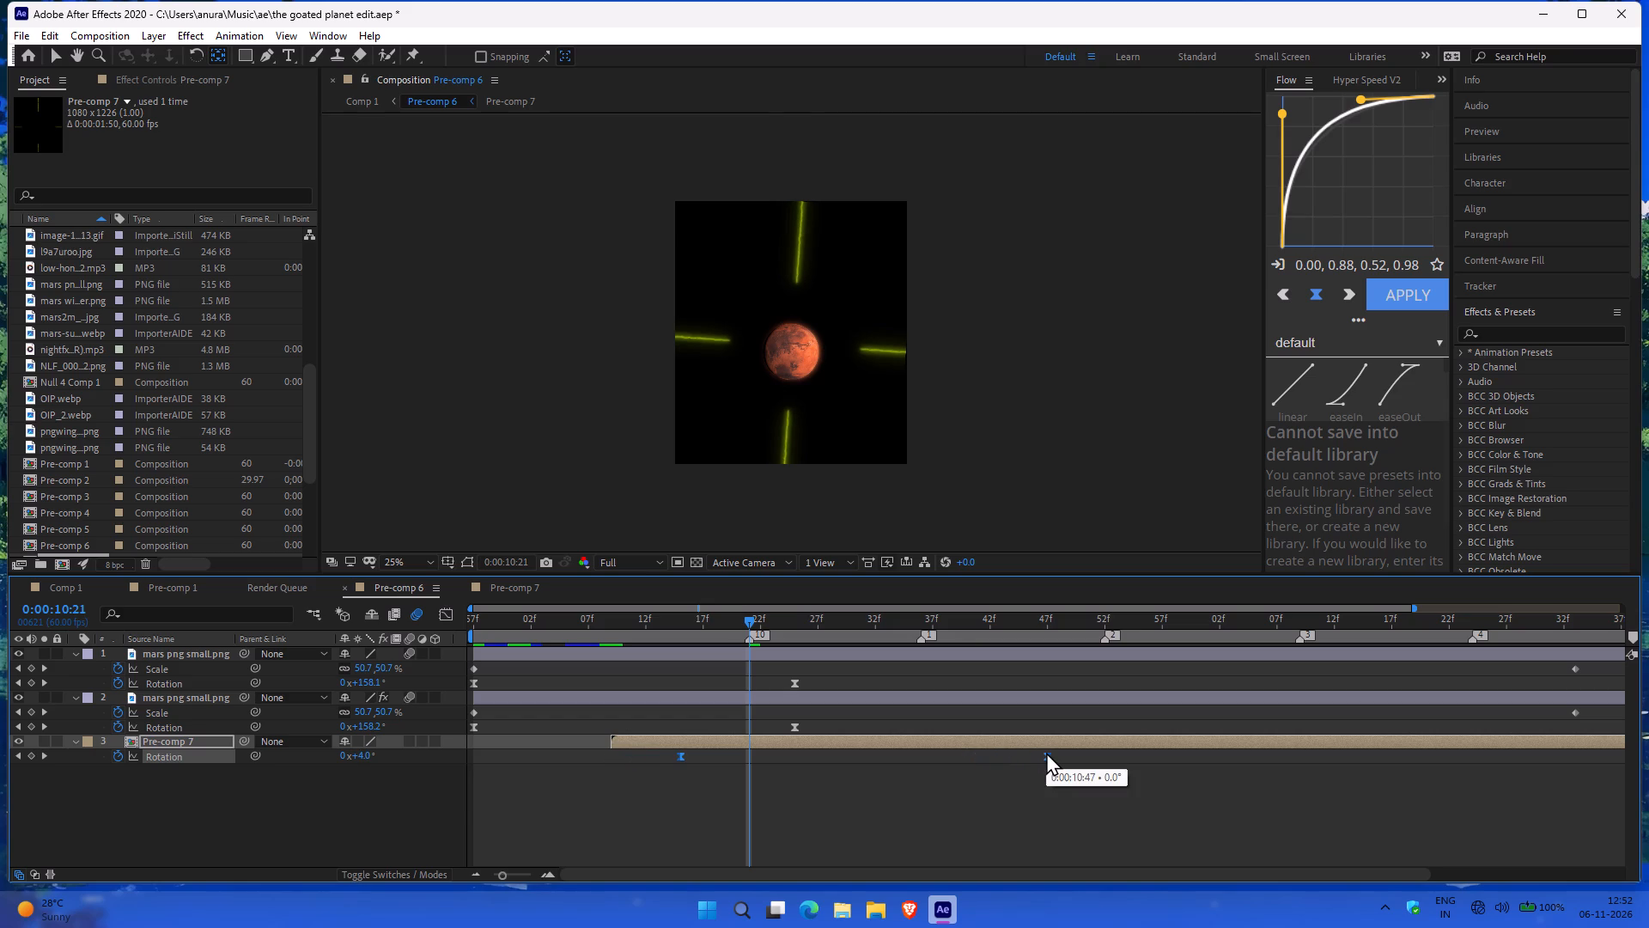
right_click(981, 772)
left_click(961, 796)
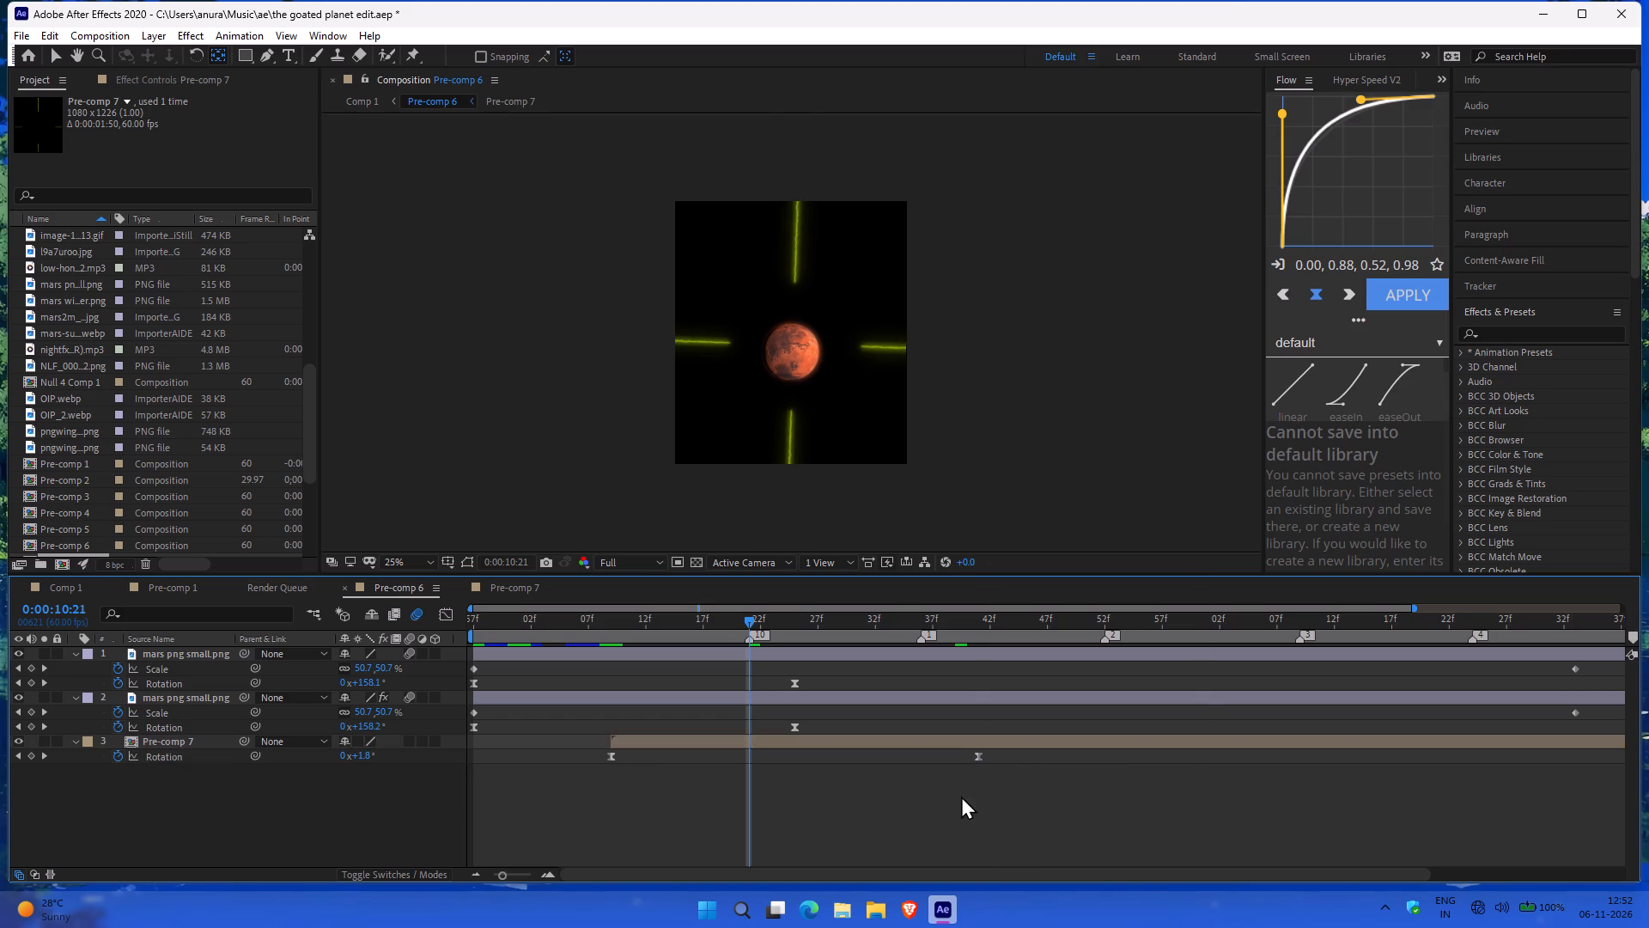
left_click_drag(975, 750, 1017, 752)
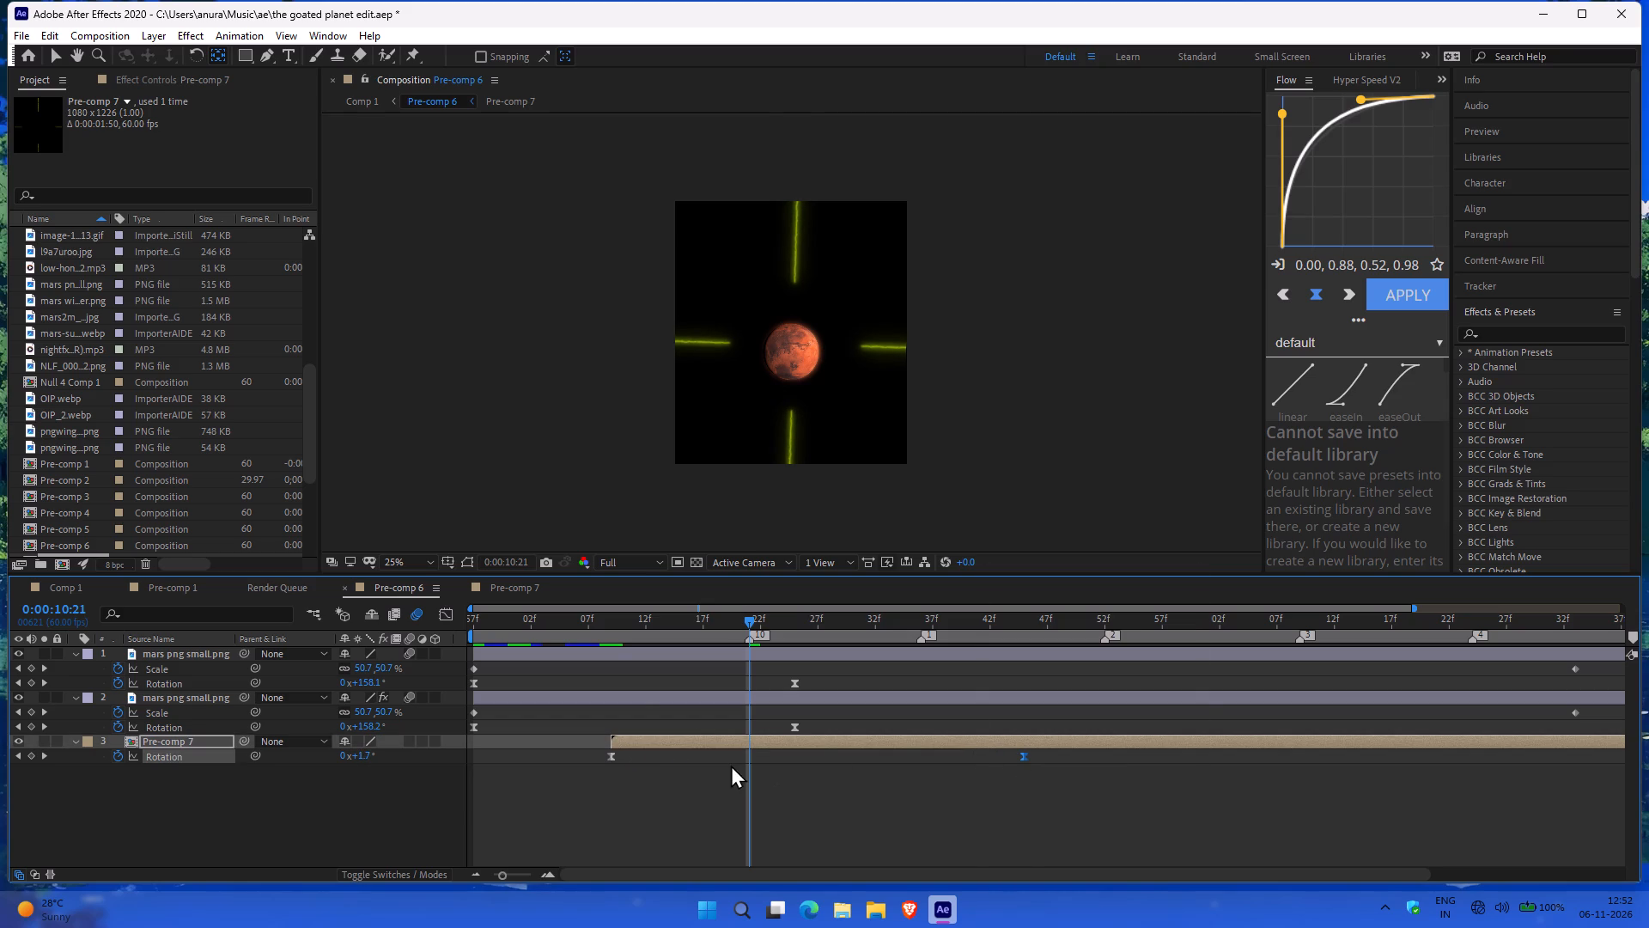
Scrub Pre-comp 6 from 0:00:10:09 to examine how the glowing lines rotate as they converge on Mars.
left_click_drag(621, 616, 616, 618)
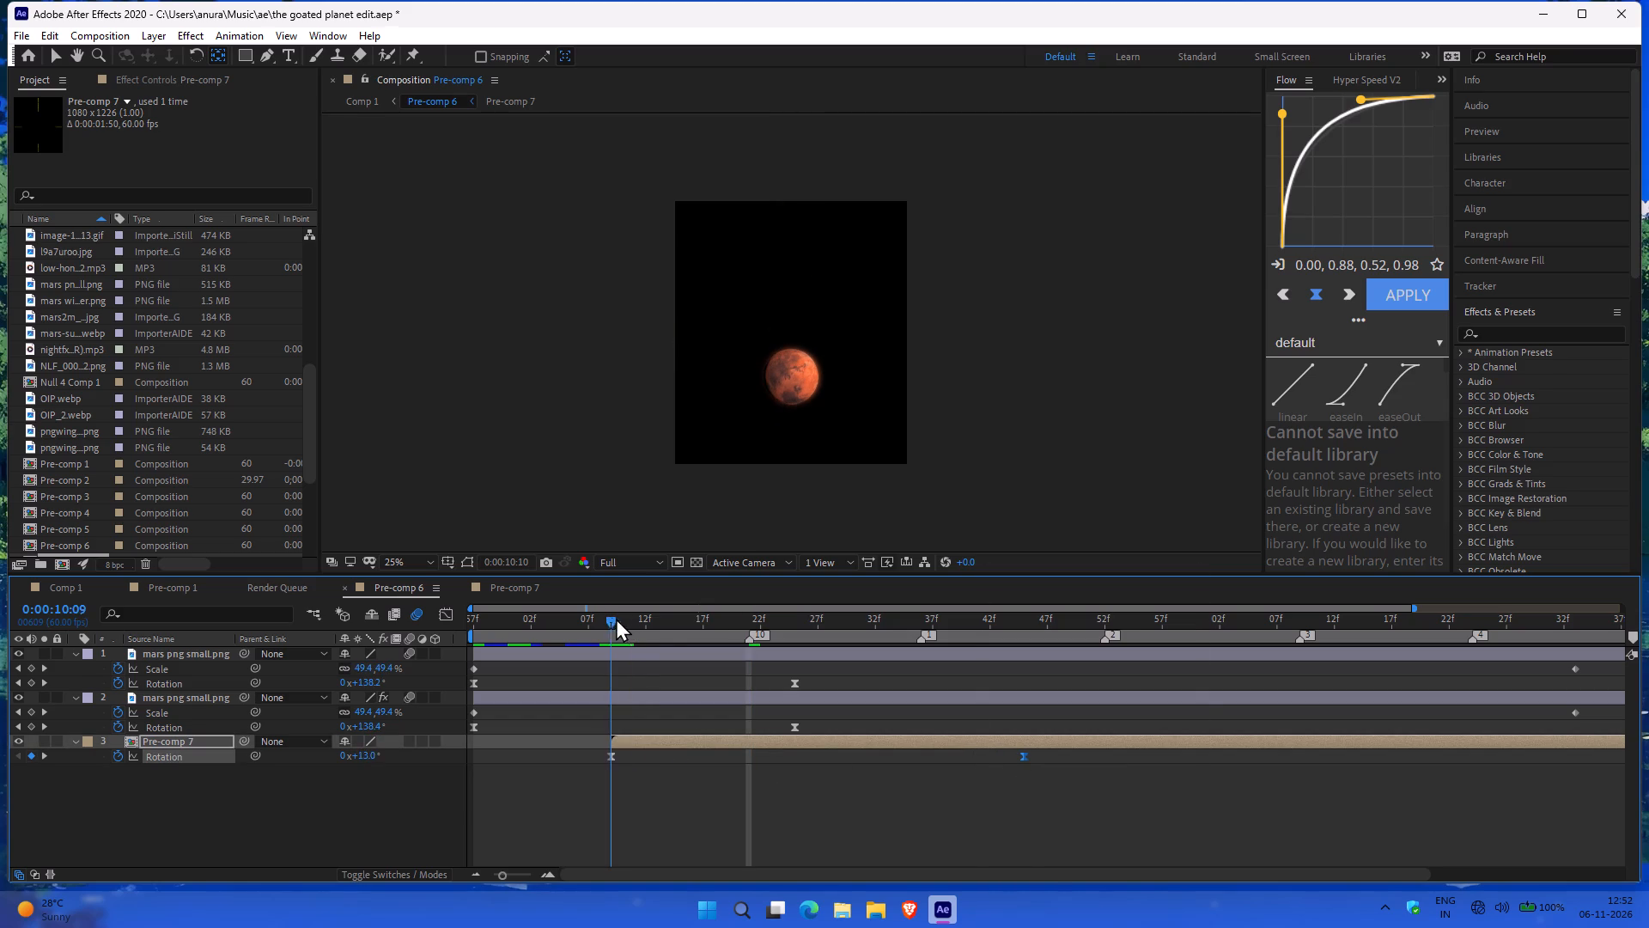
left_click_drag(616, 618, 700, 626)
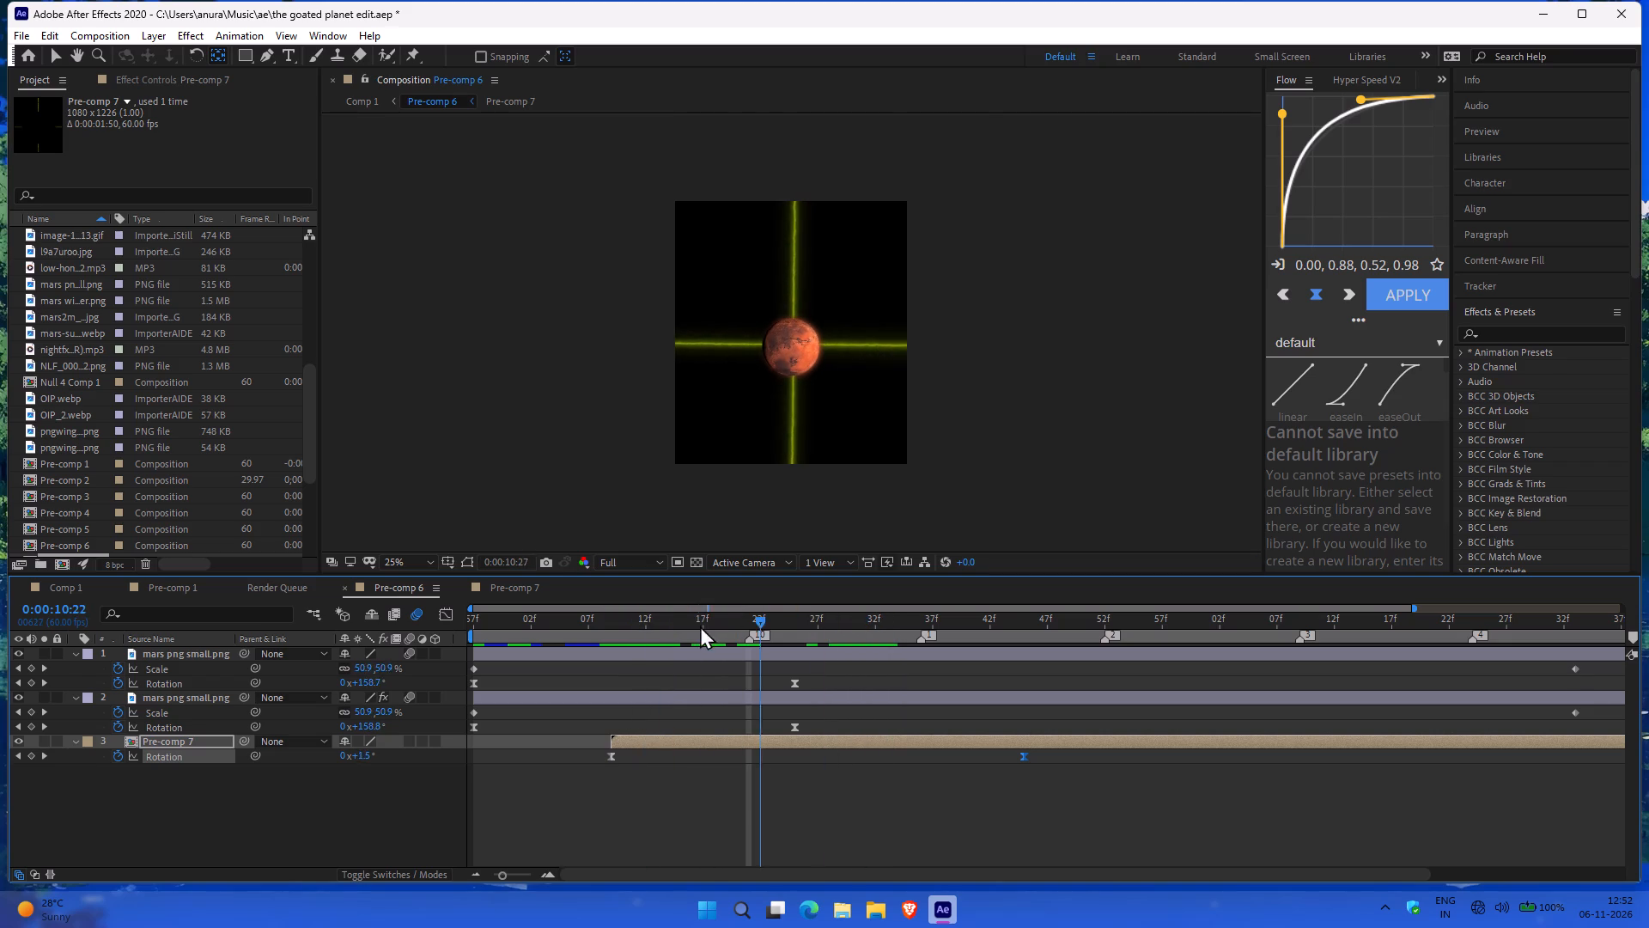
left_click_drag(700, 626, 678, 616)
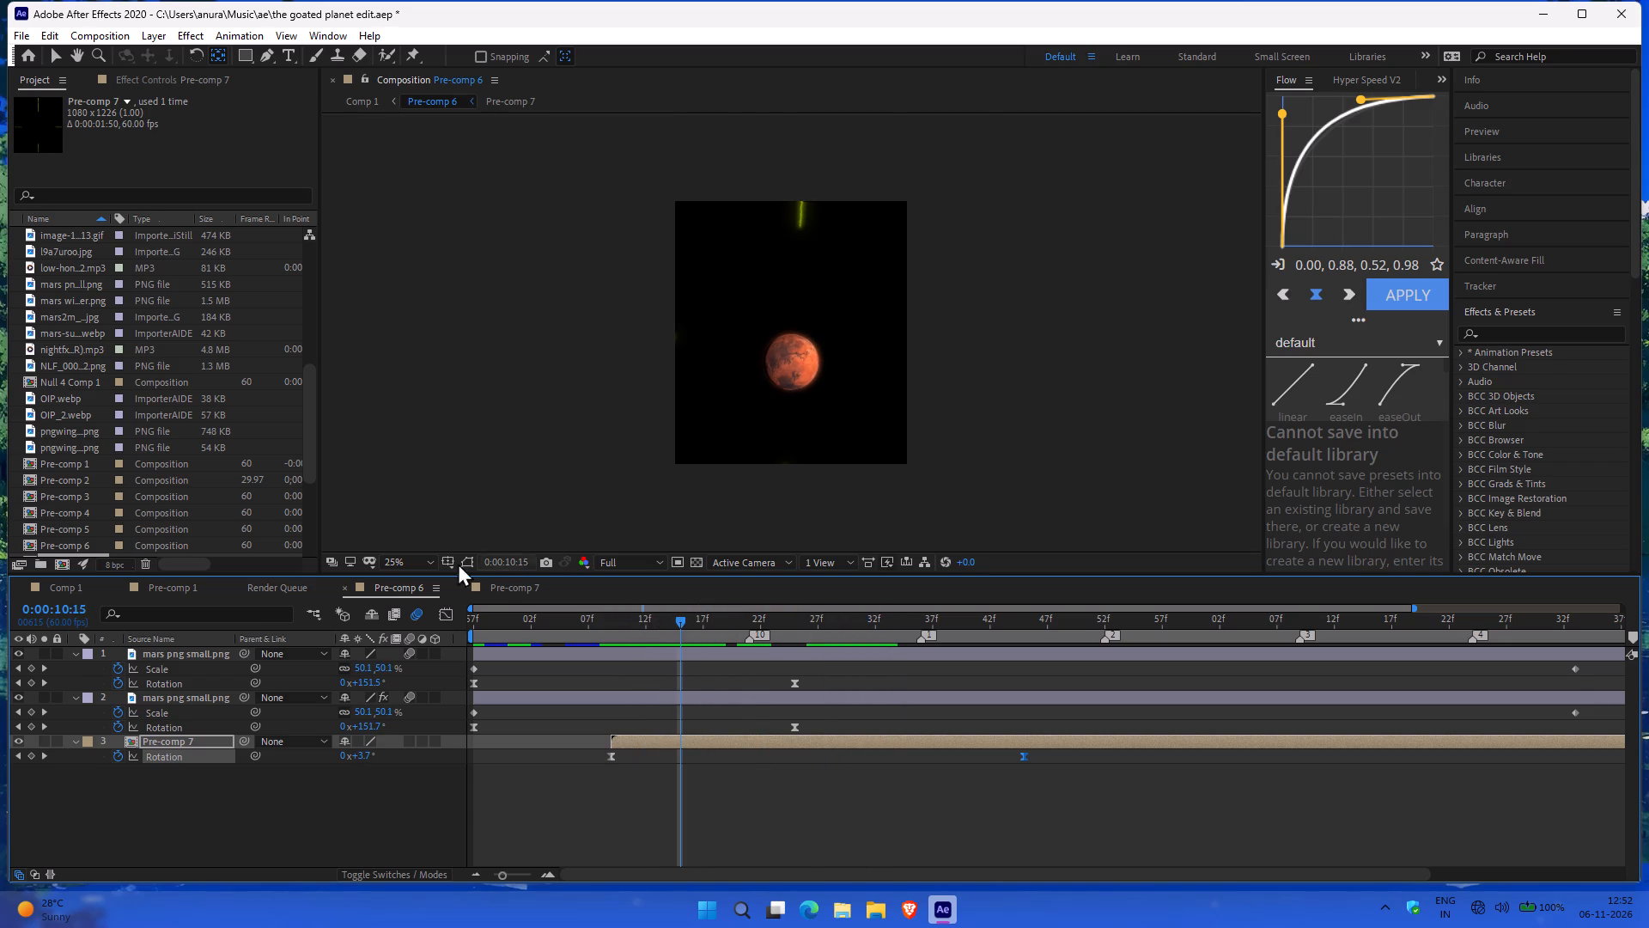